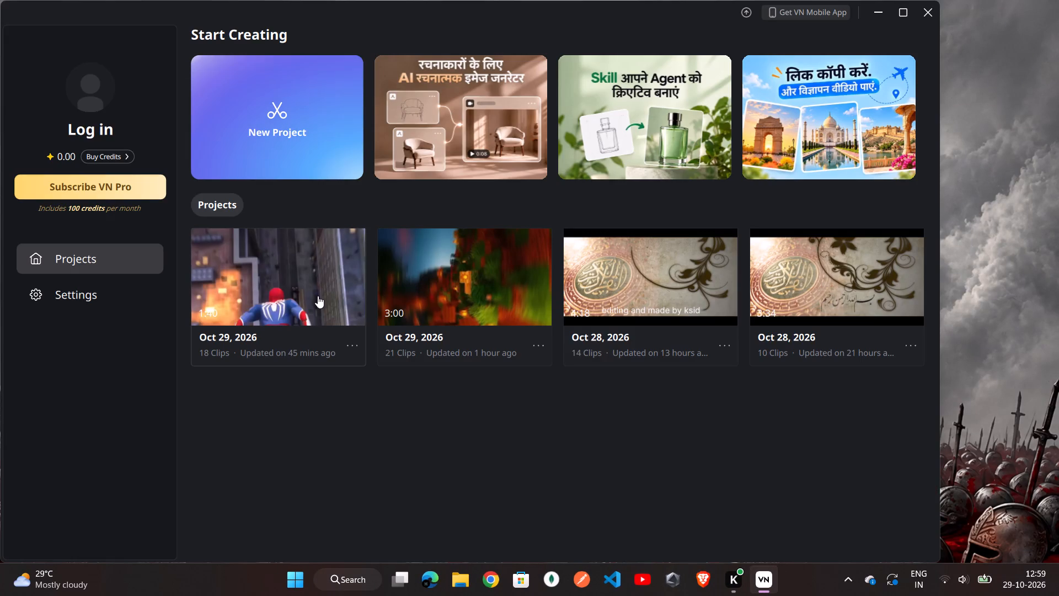
Open the 18-clip project with the Spider-Man thumbnail, dated Oct 29, 2026.
{"action": "left_click", "coordinate": [318, 296]}
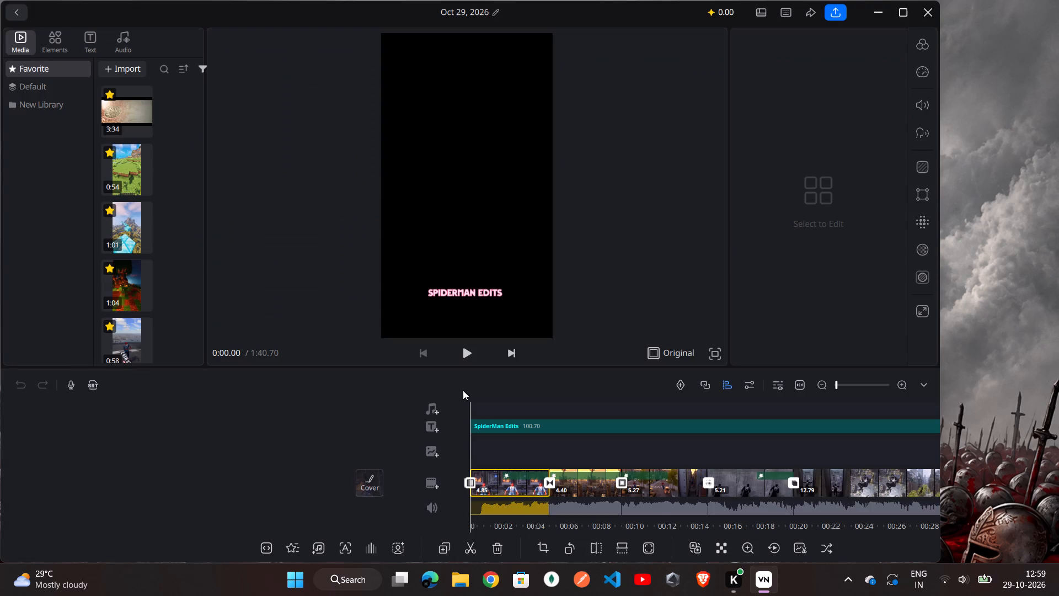
Look through the opening seconds of the first clip on the timeline.
{"action": "scroll", "coordinate": [482, 452], "scroll_direction": "left", "scroll_amount": 1}
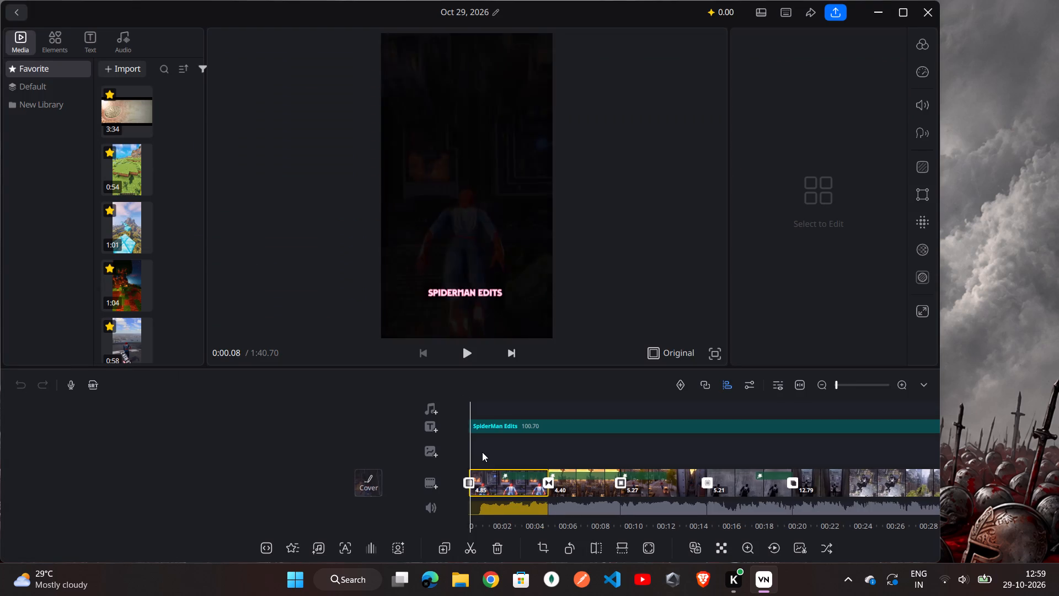
{"action": "scroll", "coordinate": [482, 452], "scroll_direction": "left", "scroll_amount": 1}
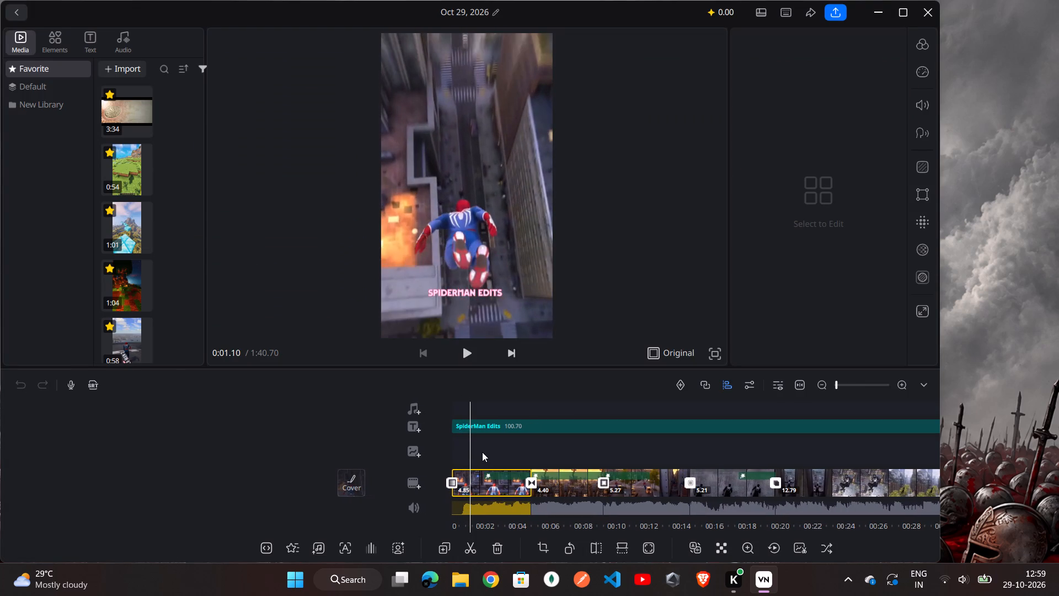
{"action": "scroll", "coordinate": [482, 452], "scroll_direction": "left", "scroll_amount": 1}
{"action": "scroll", "coordinate": [482, 452], "scroll_direction": "up", "scroll_amount": 1}
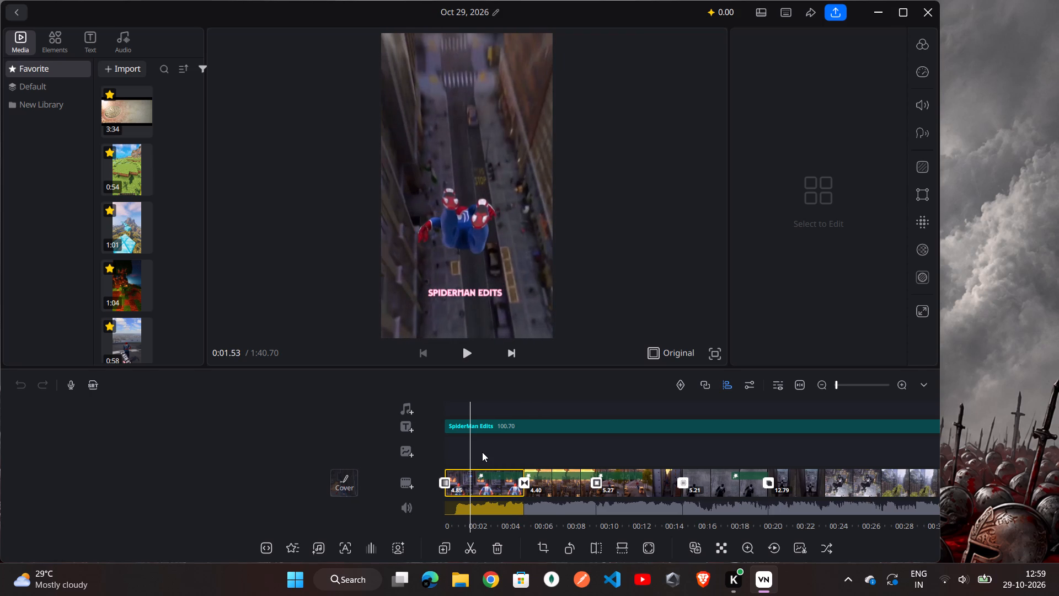
{"action": "scroll", "coordinate": [482, 452], "scroll_direction": "up", "scroll_amount": 1}
{"action": "scroll", "coordinate": [516, 453], "scroll_direction": "left", "scroll_amount": 3}
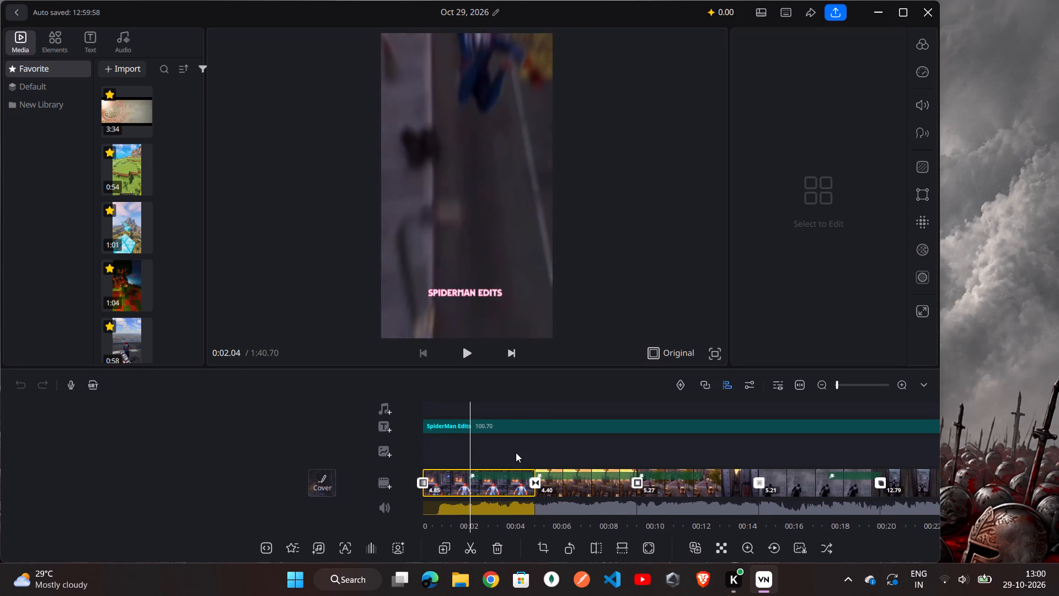
{"action": "scroll", "coordinate": [516, 453], "scroll_direction": "left", "scroll_amount": 2}
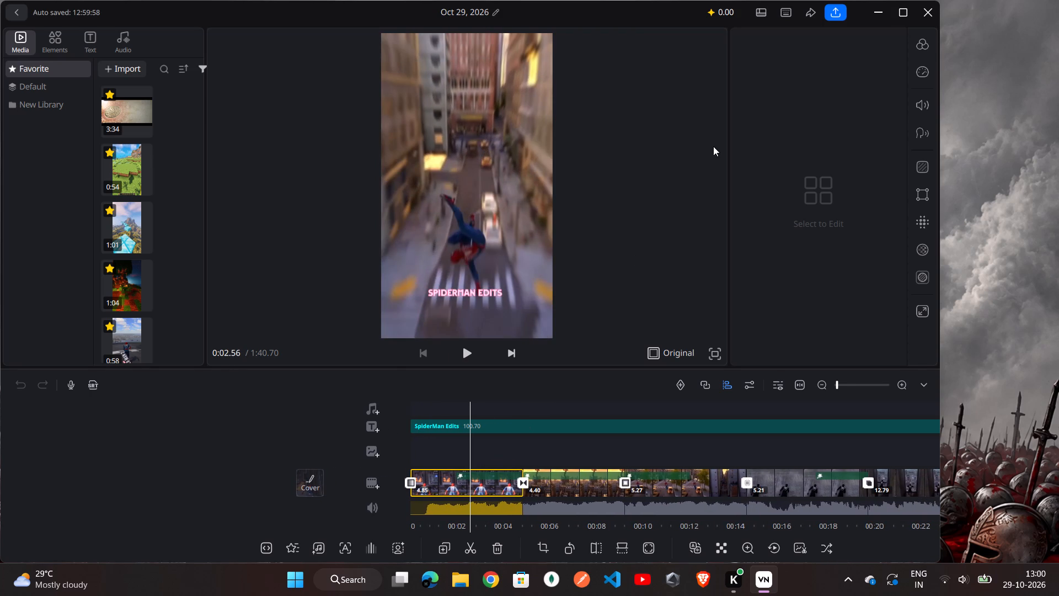
Maximize the editor window and browse filters for the first clip, trying Aesthetic A1 and A2 before applying A3.
{"action": "left_click", "coordinate": [910, 20]}
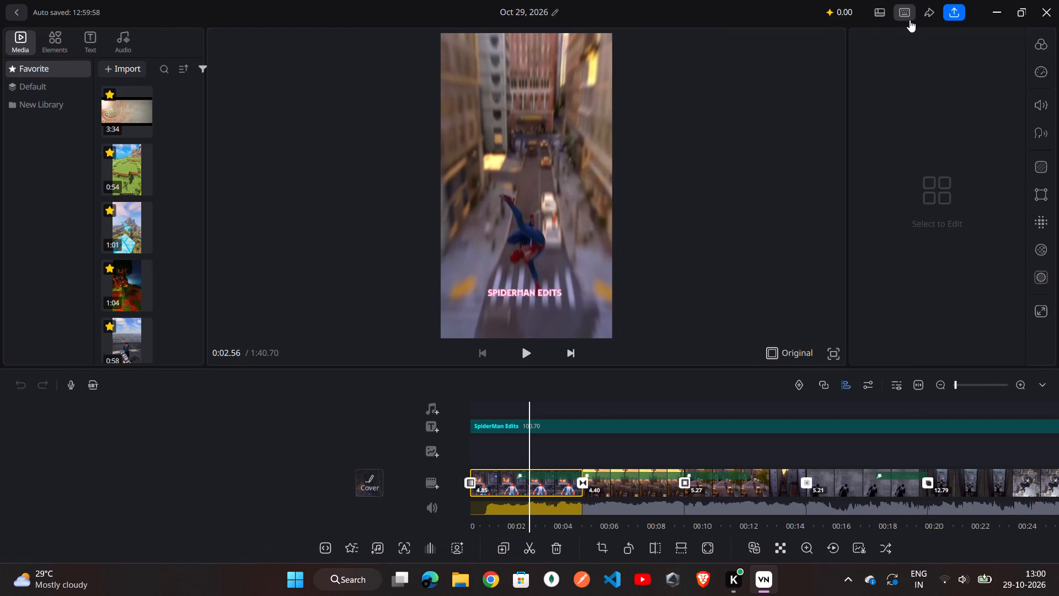
{"action": "left_click", "coordinate": [1041, 40]}
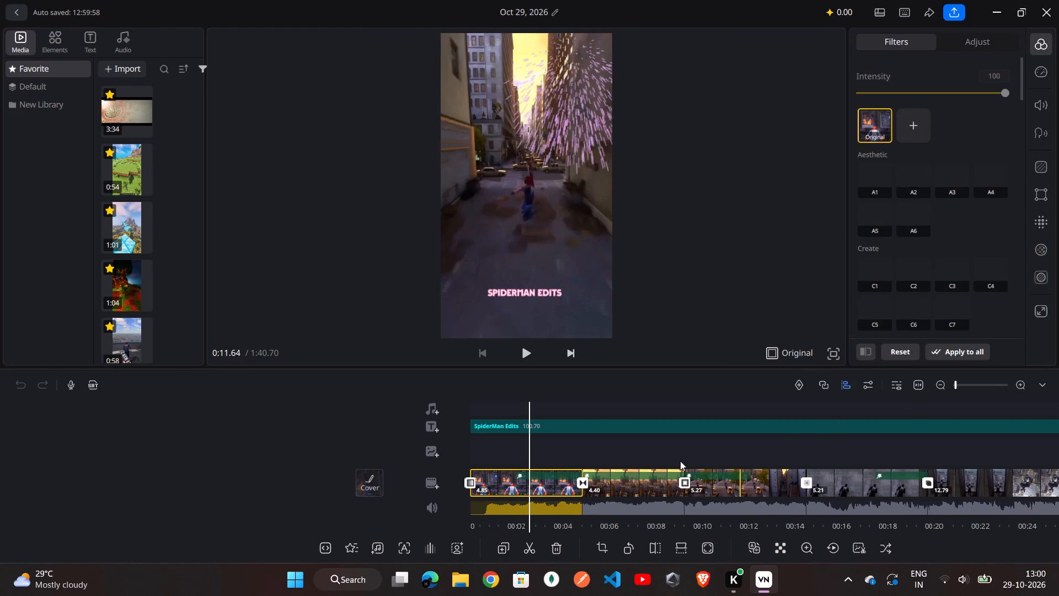
{"action": "scroll", "coordinate": [680, 461], "scroll_direction": "right", "scroll_amount": 1}
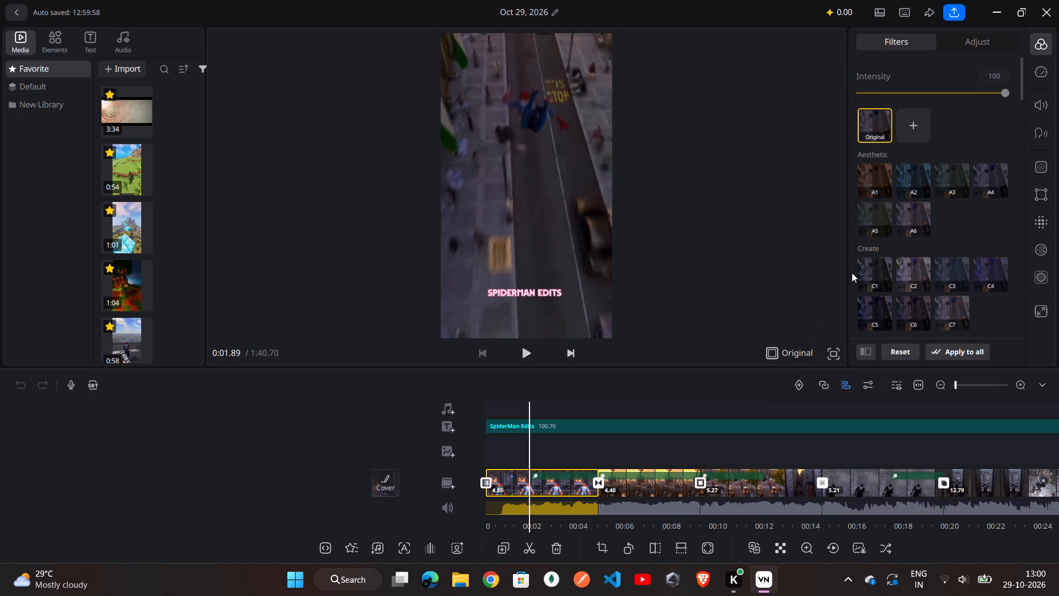
{"action": "scroll", "coordinate": [943, 259], "scroll_direction": "down", "scroll_amount": 1}
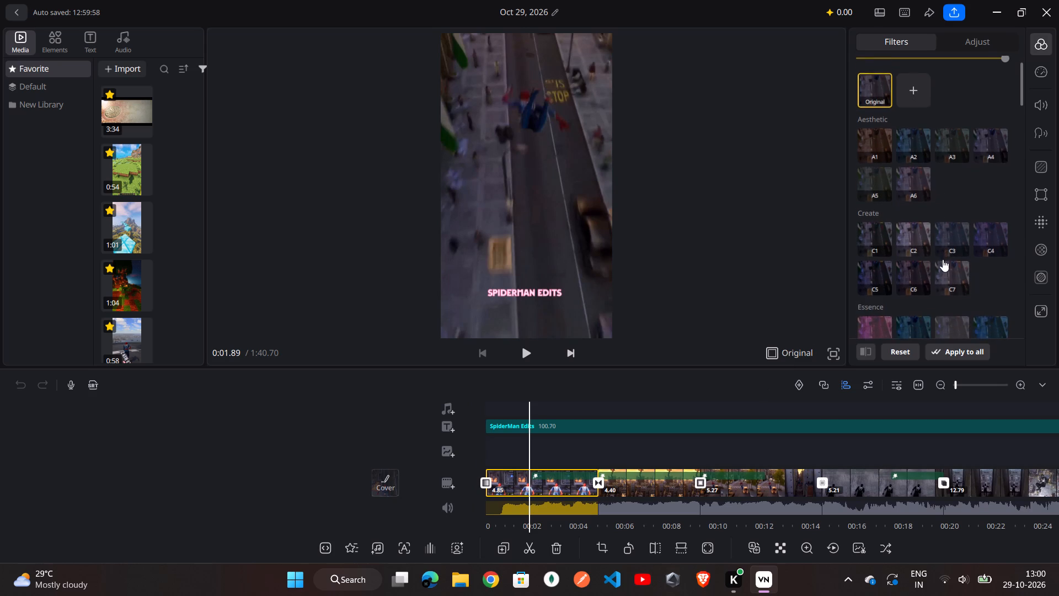
{"action": "scroll", "coordinate": [943, 259], "scroll_direction": "down", "scroll_amount": 7}
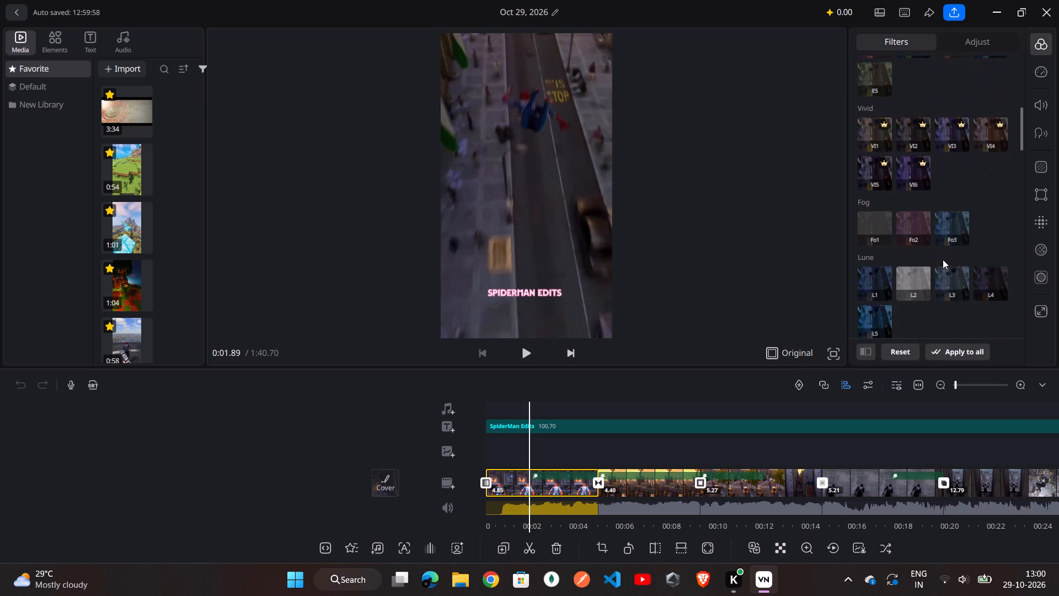
{"action": "scroll", "coordinate": [943, 259], "scroll_direction": "down", "scroll_amount": 5}
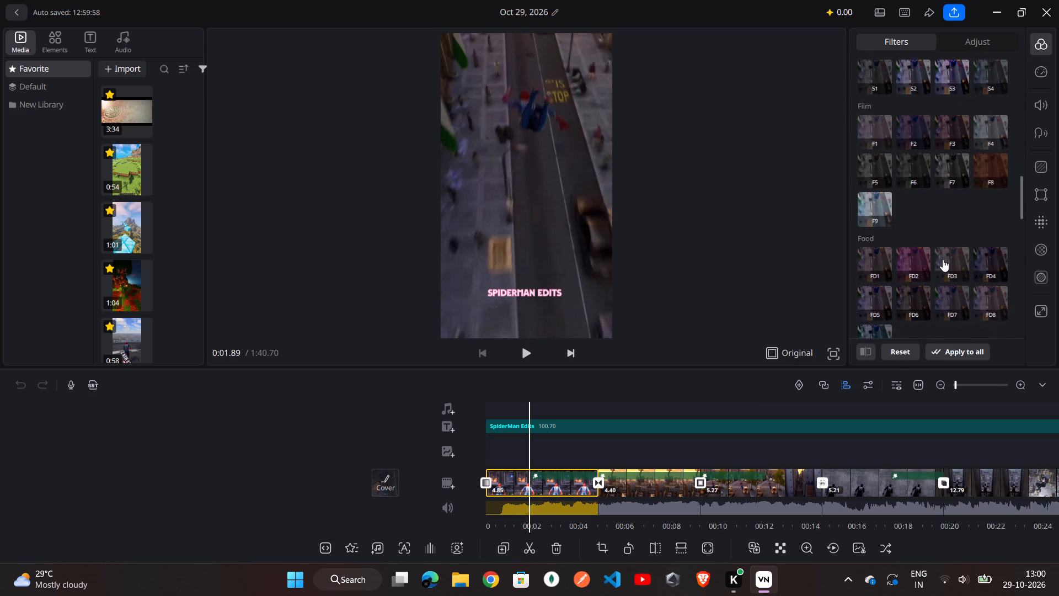
{"action": "scroll", "coordinate": [943, 259], "scroll_direction": "down", "scroll_amount": 1}
{"action": "scroll", "coordinate": [943, 259], "scroll_direction": "up", "scroll_amount": 10}
{"action": "left_click", "coordinate": [943, 259]}
{"action": "scroll", "coordinate": [943, 259], "scroll_direction": "up", "scroll_amount": 4}
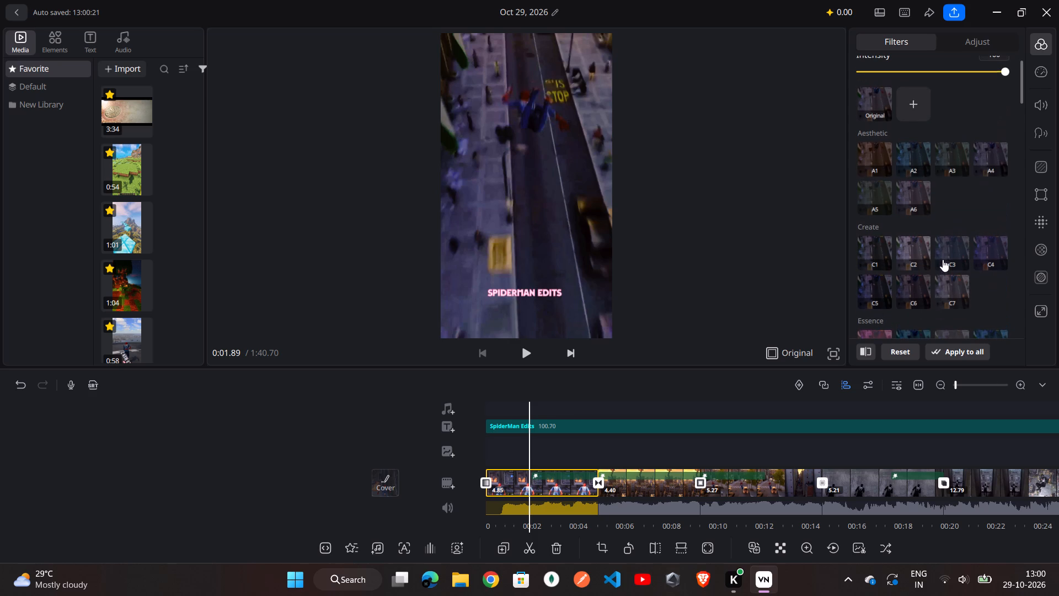
{"action": "left_click", "coordinate": [877, 151]}
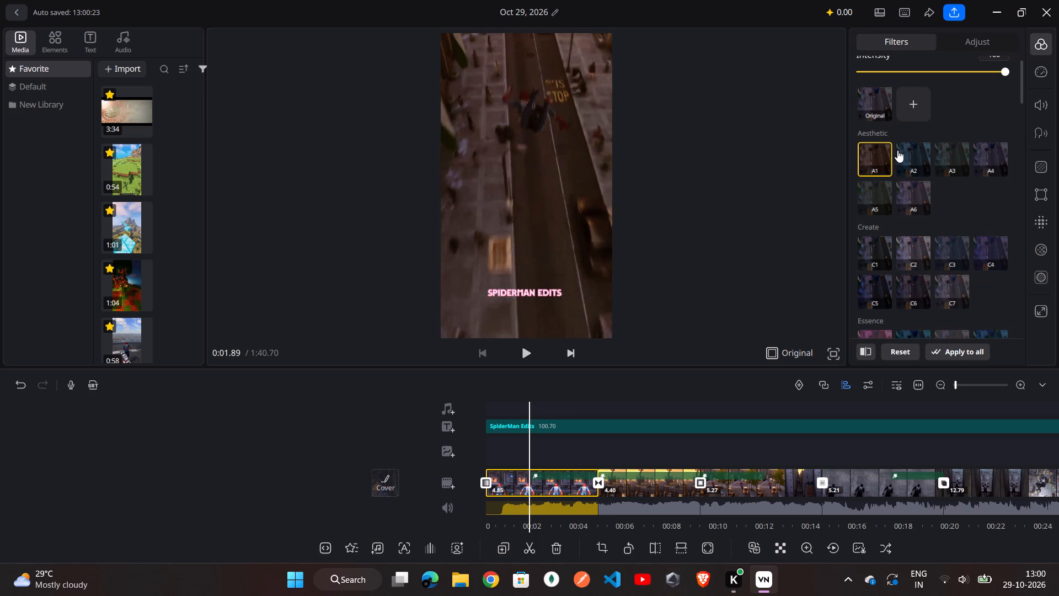
{"action": "left_click", "coordinate": [898, 151]}
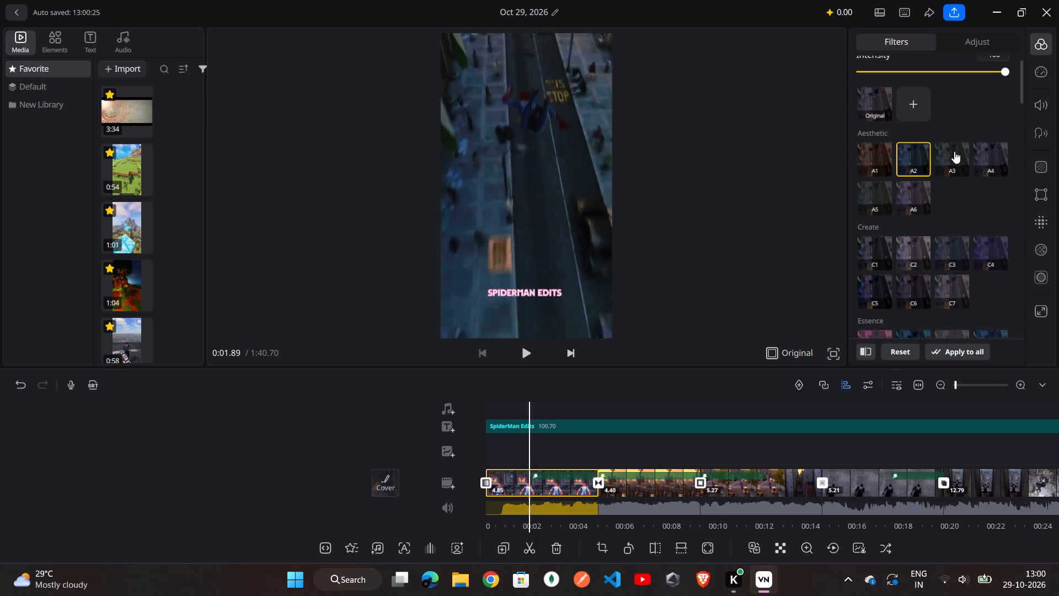
{"action": "left_click", "coordinate": [954, 151]}
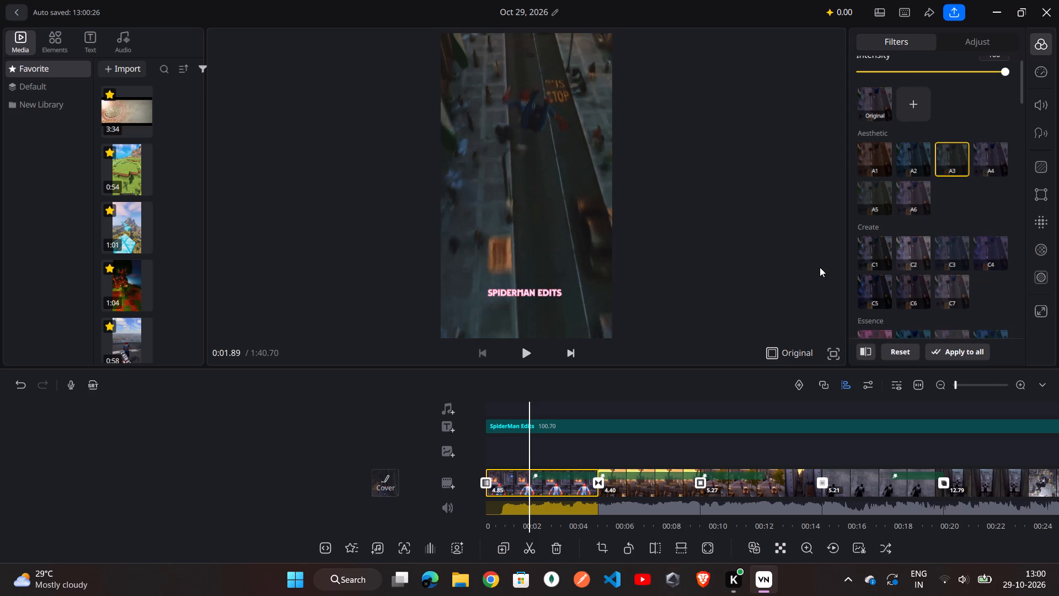
Apply the Jump Cut speed curve to the first clip.
{"action": "left_click", "coordinate": [1040, 72]}
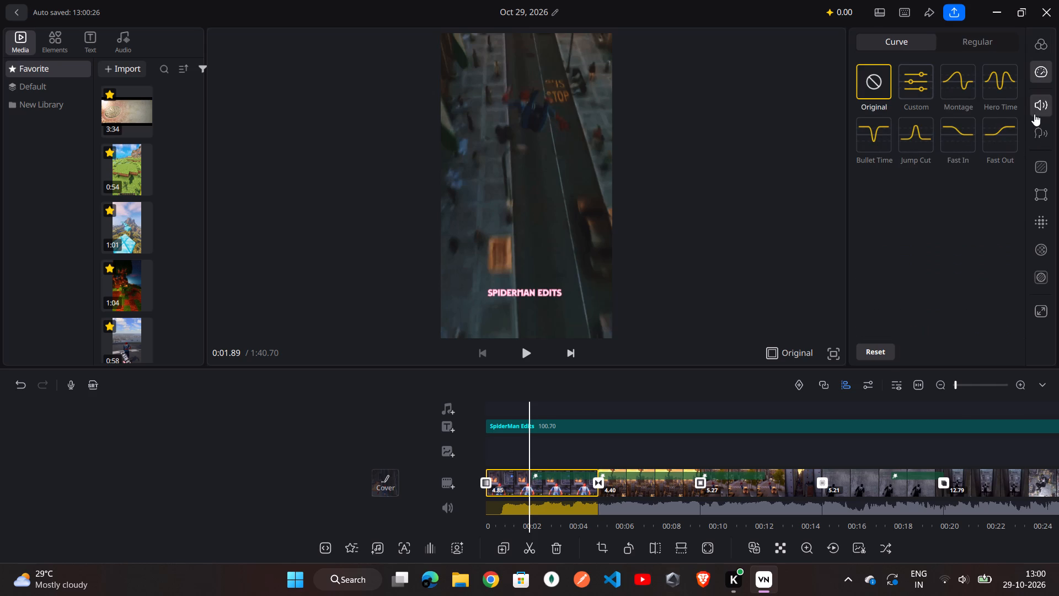
{"action": "left_click", "coordinate": [921, 88]}
{"action": "left_click", "coordinate": [926, 139]}
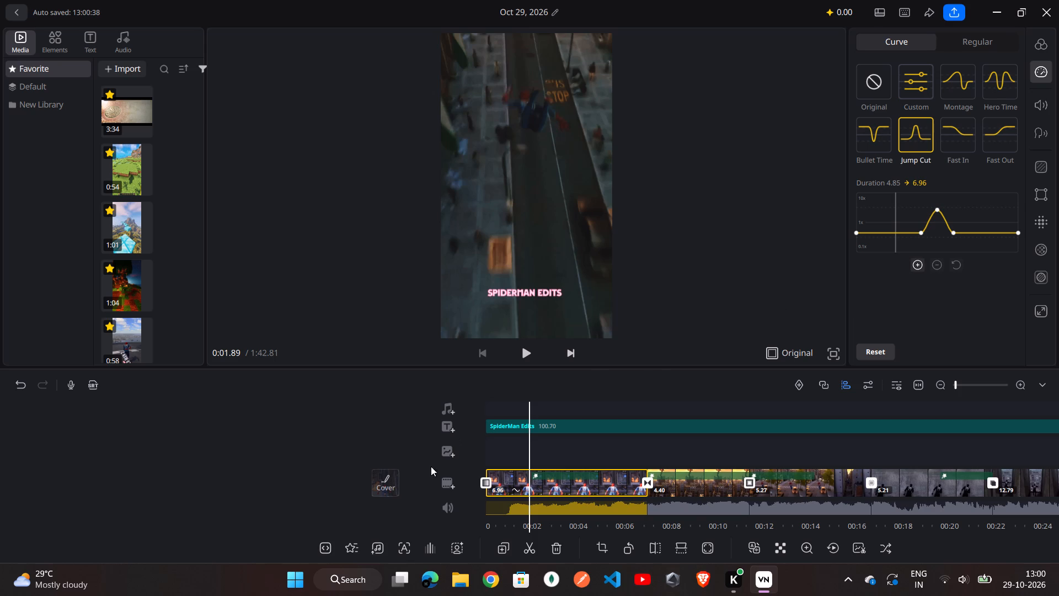
Play the video from near the start to preview the first clip's speed curve, pausing within the second clip.
{"action": "scroll", "coordinate": [485, 382], "scroll_direction": "right", "scroll_amount": 6}
{"action": "left_click", "coordinate": [550, 390]}
{"action": "scroll", "coordinate": [528, 441], "scroll_direction": "right", "scroll_amount": 2}
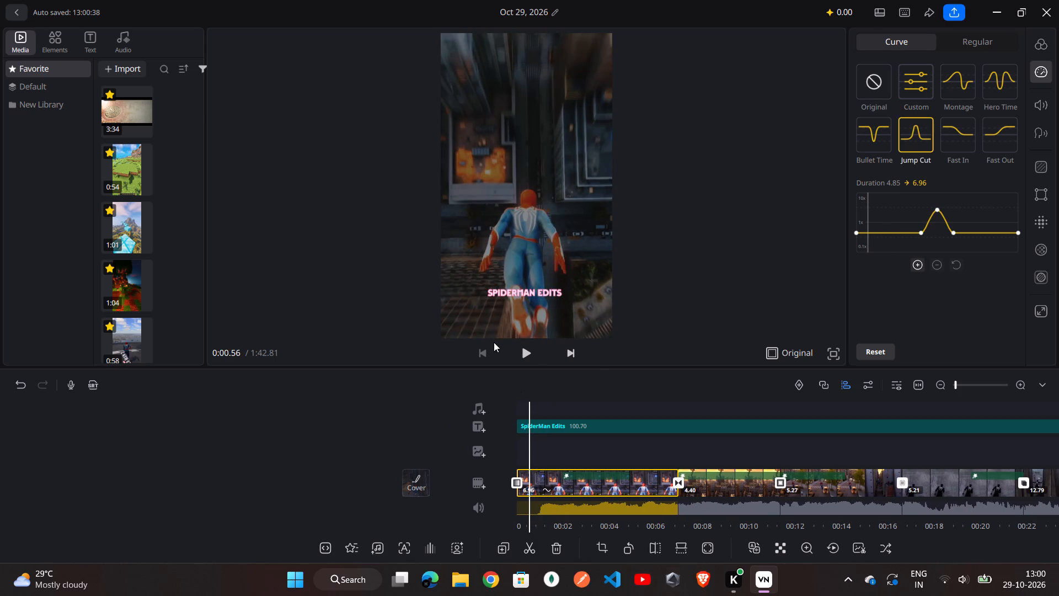
{"action": "left_click", "coordinate": [522, 355]}
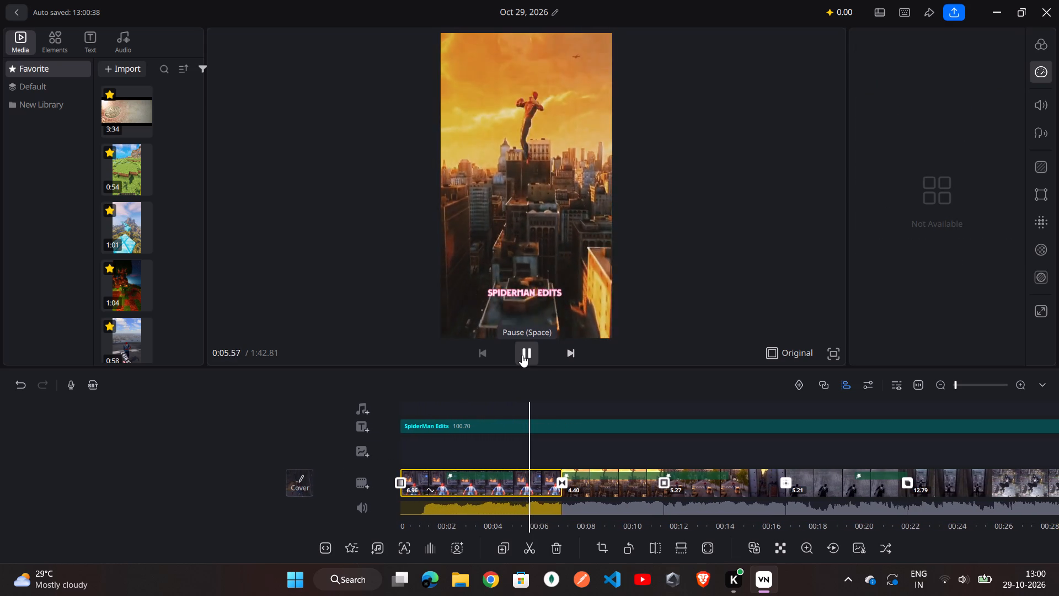
{"action": "left_click", "coordinate": [522, 355]}
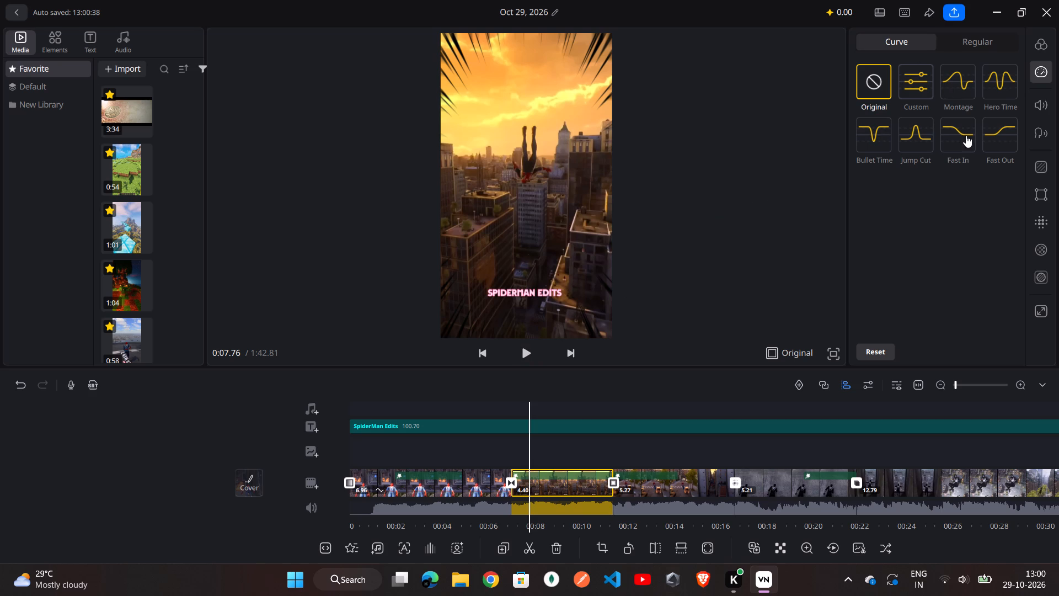
Apply the Fast In speed curve to the second clip.
{"action": "left_click", "coordinate": [955, 140]}
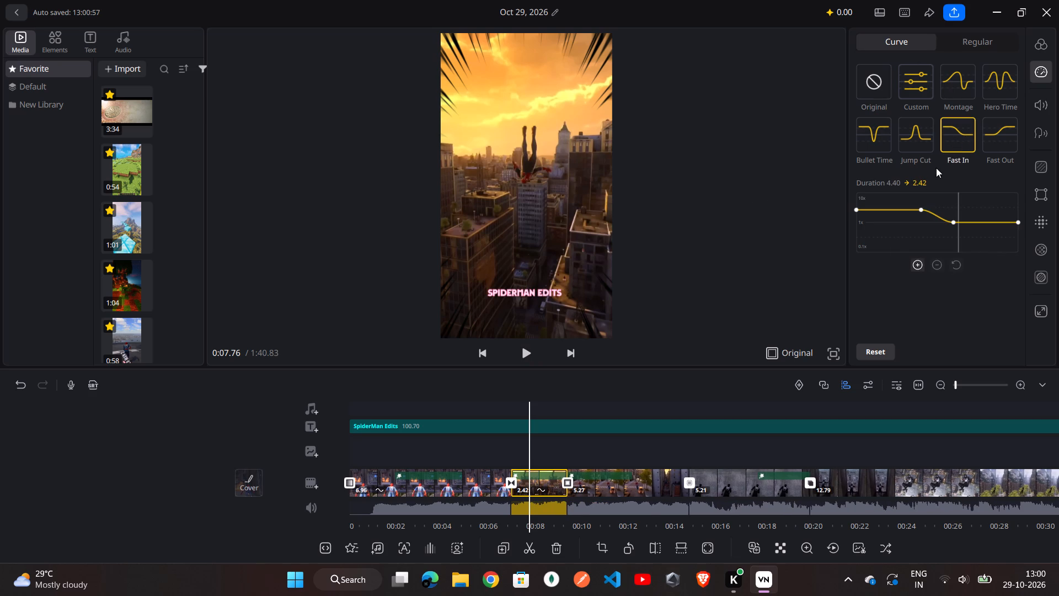
Apply the Bullet Time speed curve to the third clip.
{"action": "left_click", "coordinate": [620, 493]}
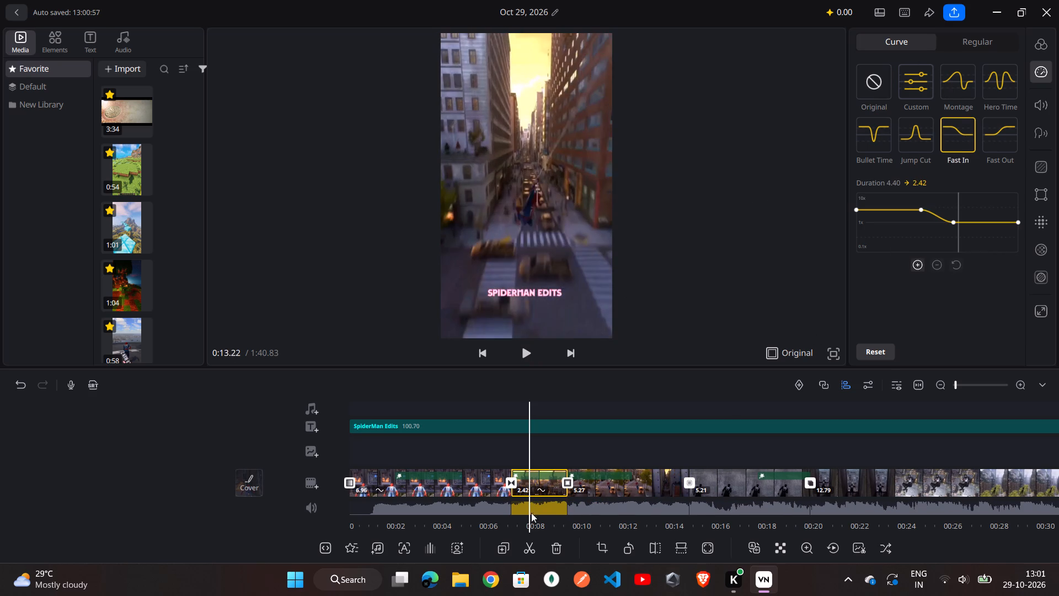
{"action": "left_click", "coordinate": [488, 494]}
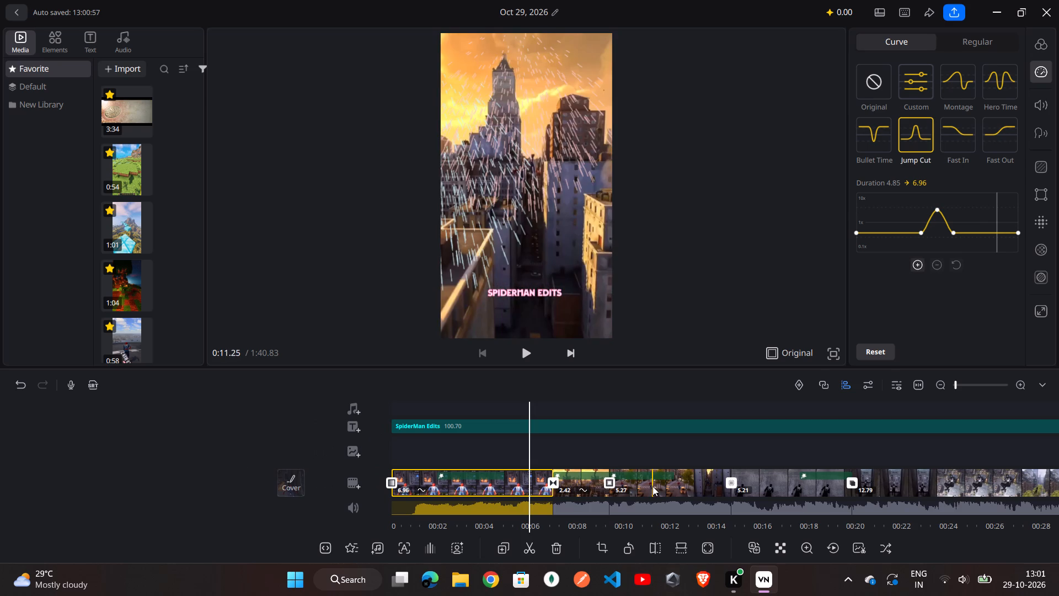
{"action": "left_click", "coordinate": [652, 486]}
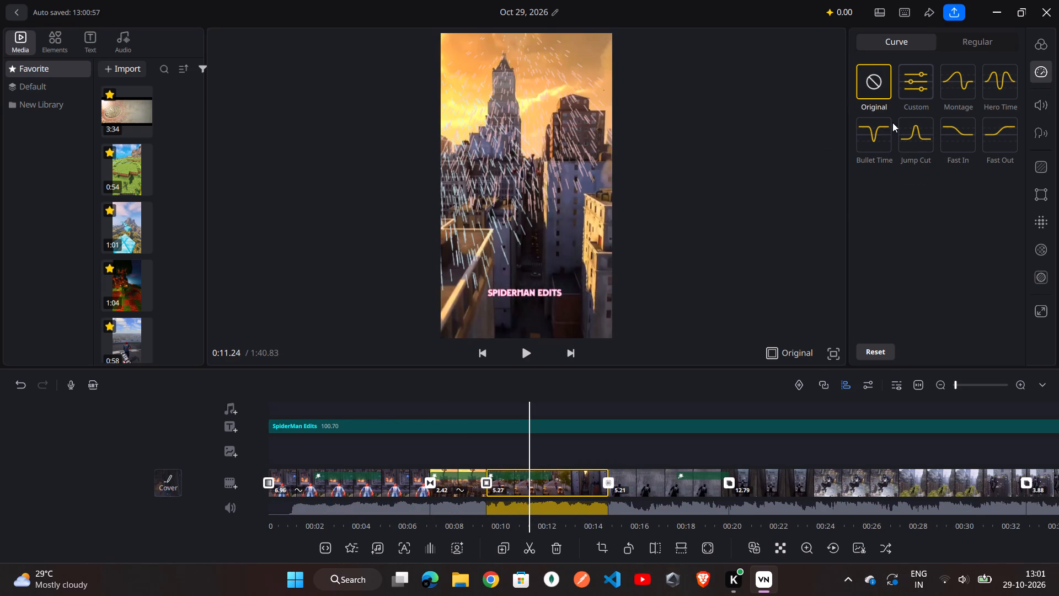
{"action": "left_click", "coordinate": [871, 145]}
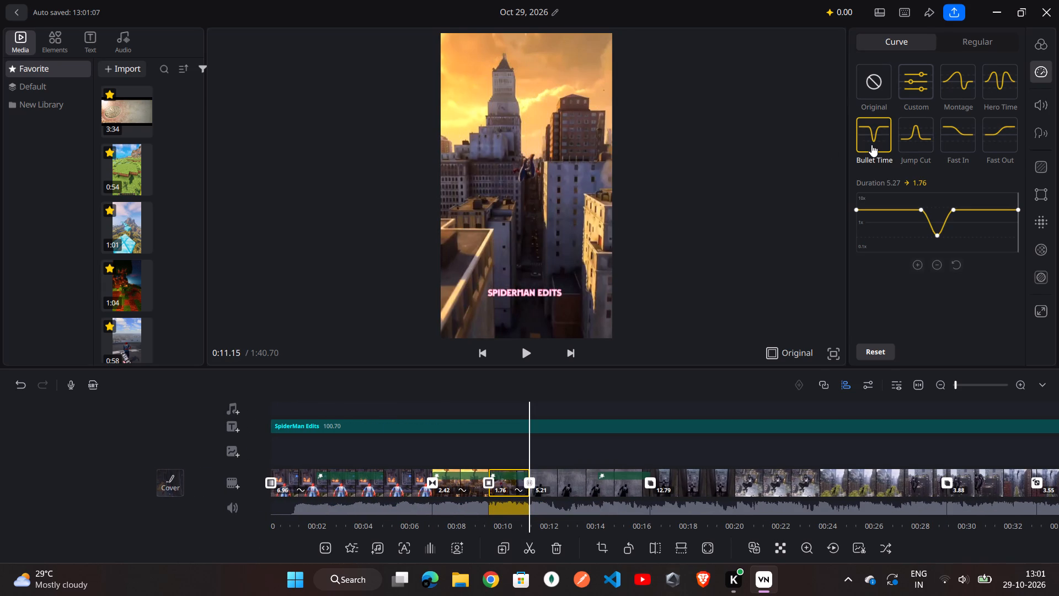
Apply the Hero Time speed curve to the fourth clip.
{"action": "left_click", "coordinate": [555, 488]}
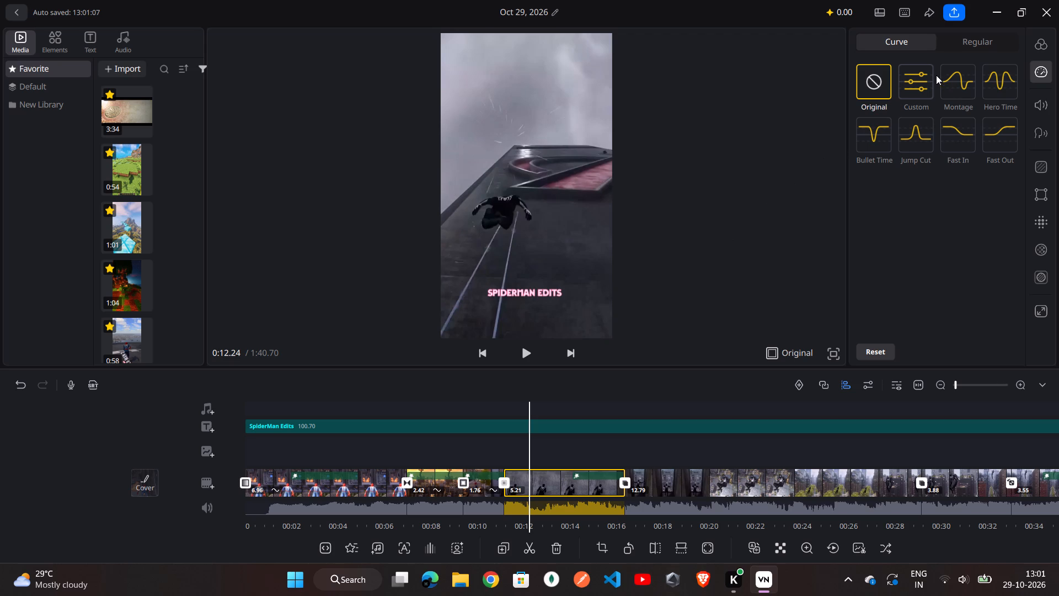
{"action": "left_click", "coordinate": [992, 88]}
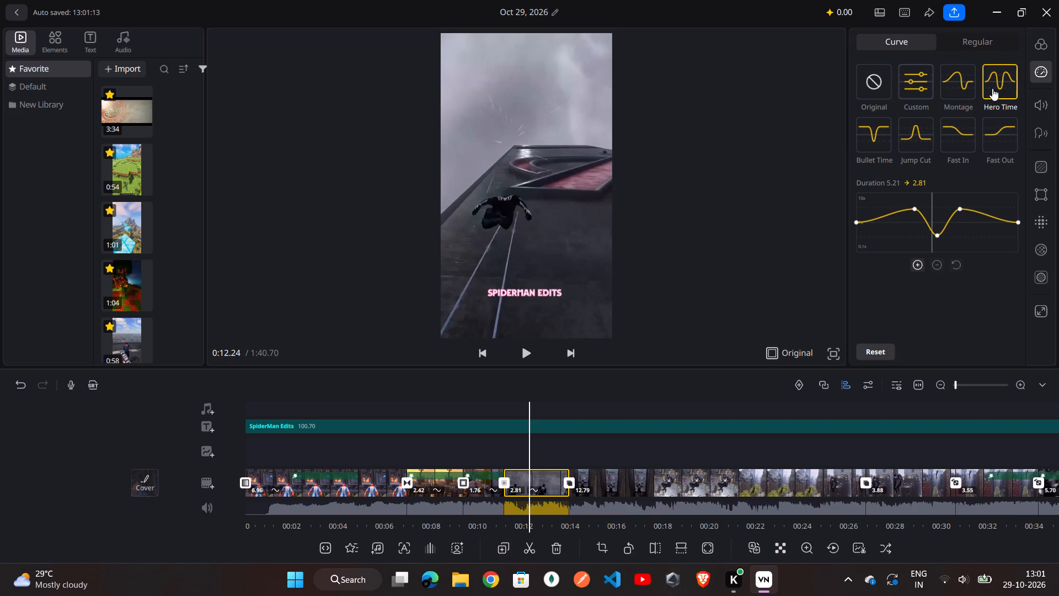
Try the Jump Cut speed curve on the fifth clip and replace it with Fast In.
{"action": "left_click", "coordinate": [630, 486]}
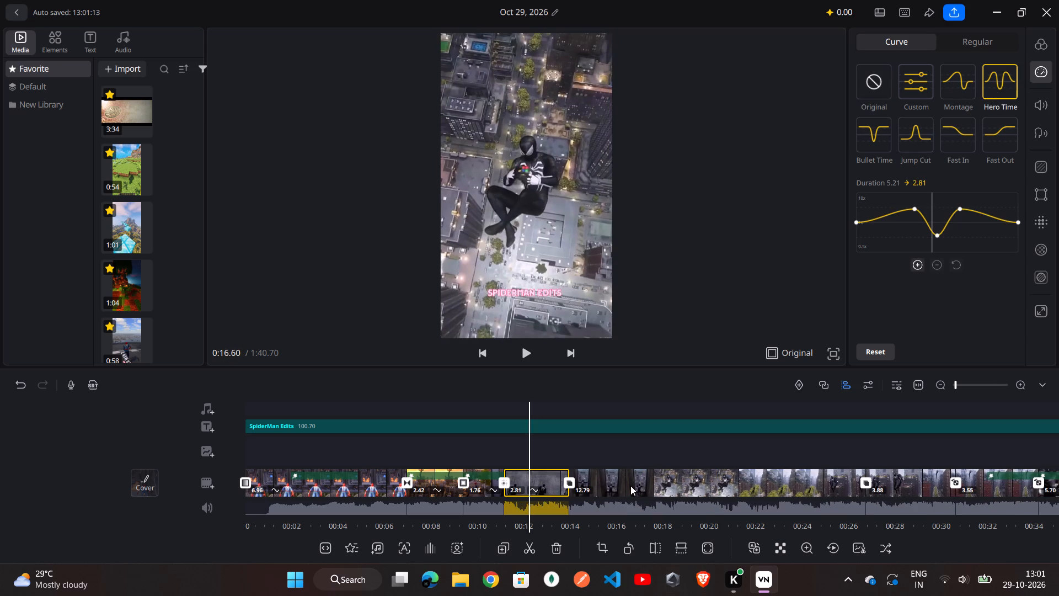
{"action": "left_click", "coordinate": [630, 486]}
{"action": "left_click", "coordinate": [630, 486]}
{"action": "left_click", "coordinate": [916, 131]}
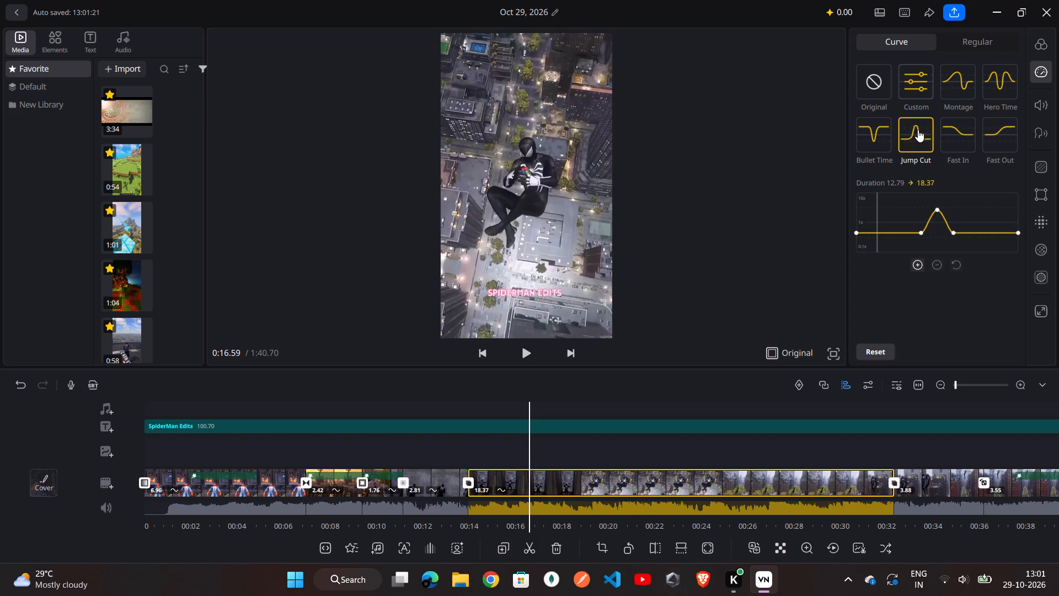
{"action": "left_click", "coordinate": [959, 119]}
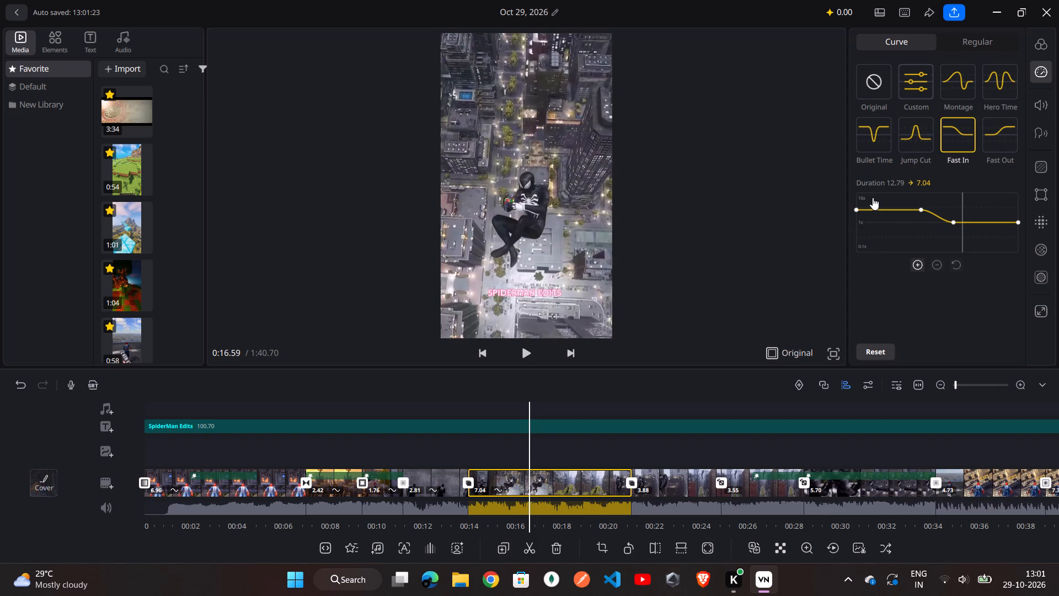
Play back the edit from the third clip to the start of the sixth to review the applied speed curves.
{"action": "scroll", "coordinate": [622, 417], "scroll_direction": "right", "scroll_amount": 2}
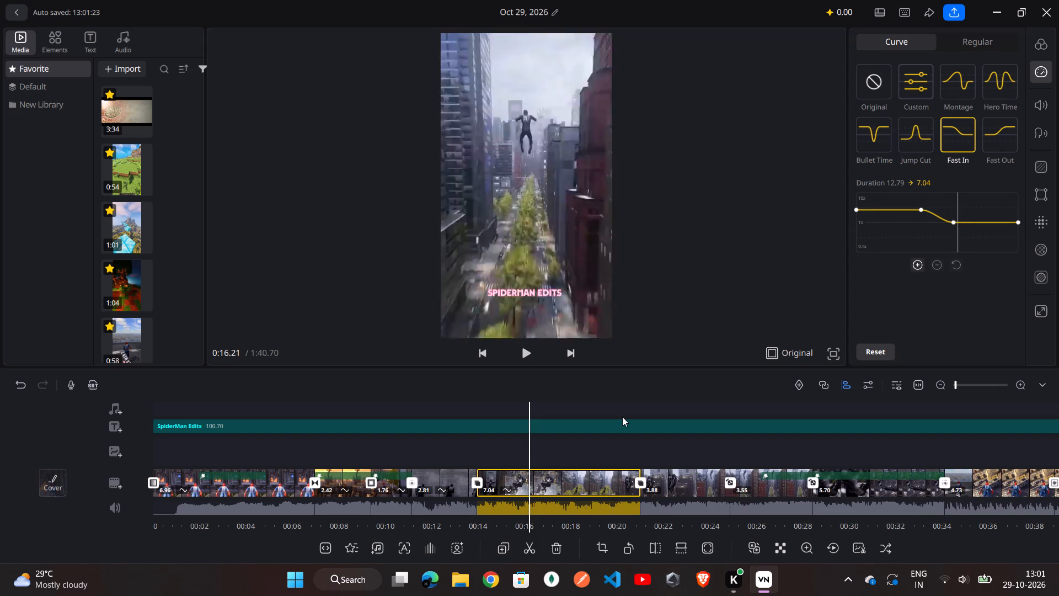
{"action": "scroll", "coordinate": [622, 417], "scroll_direction": "right", "scroll_amount": 7}
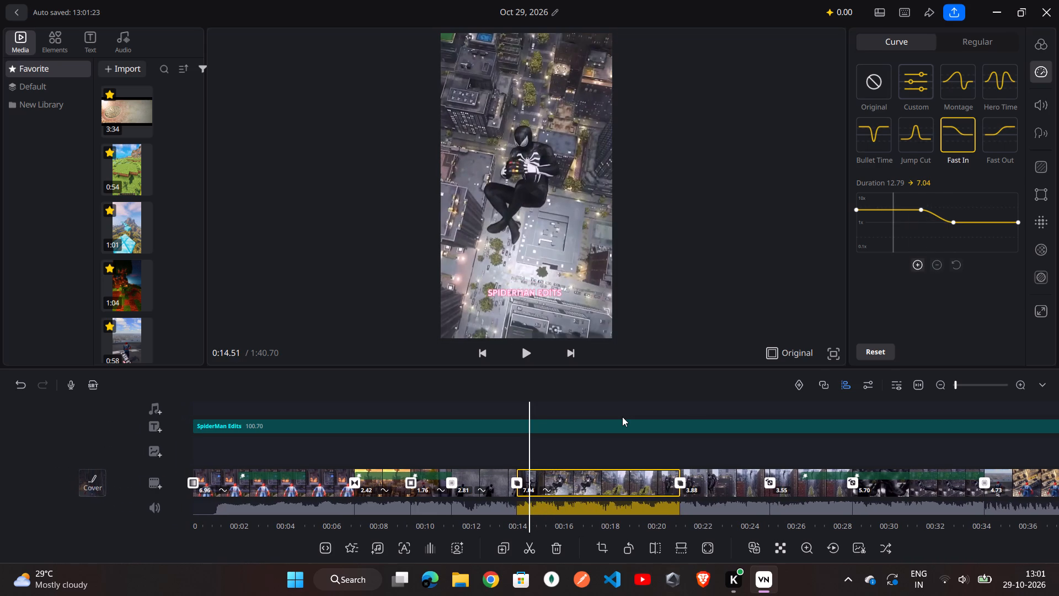
{"action": "scroll", "coordinate": [622, 417], "scroll_direction": "right", "scroll_amount": 5}
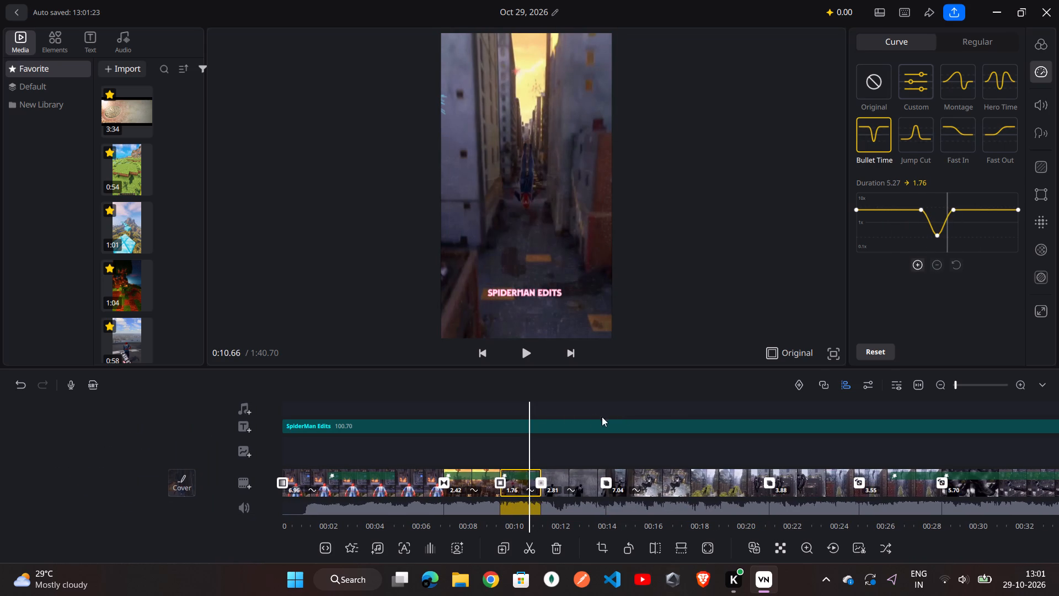
{"action": "left_click", "coordinate": [525, 353]}
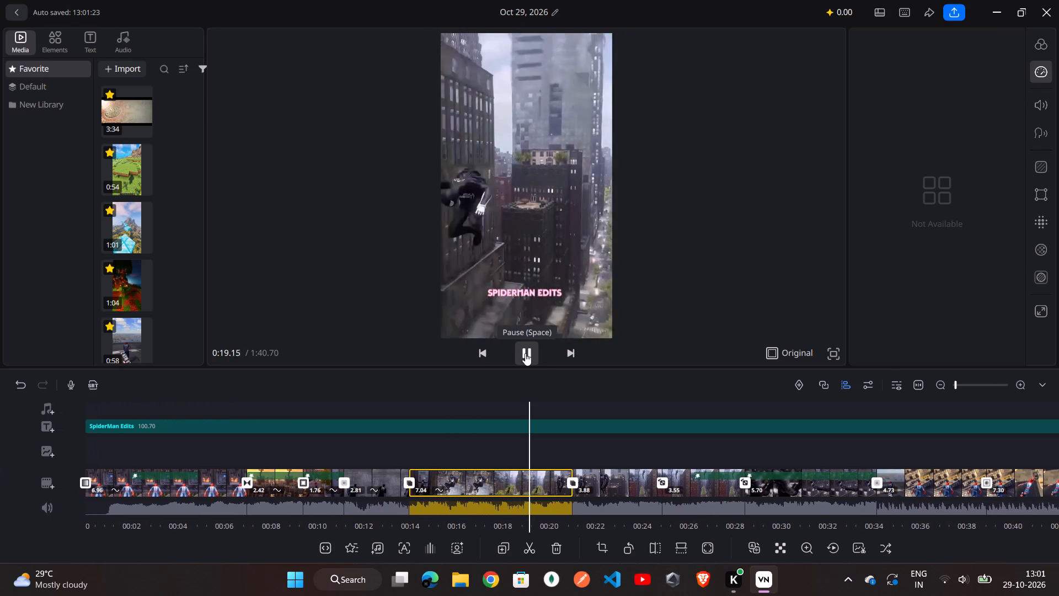
{"action": "left_click", "coordinate": [525, 353]}
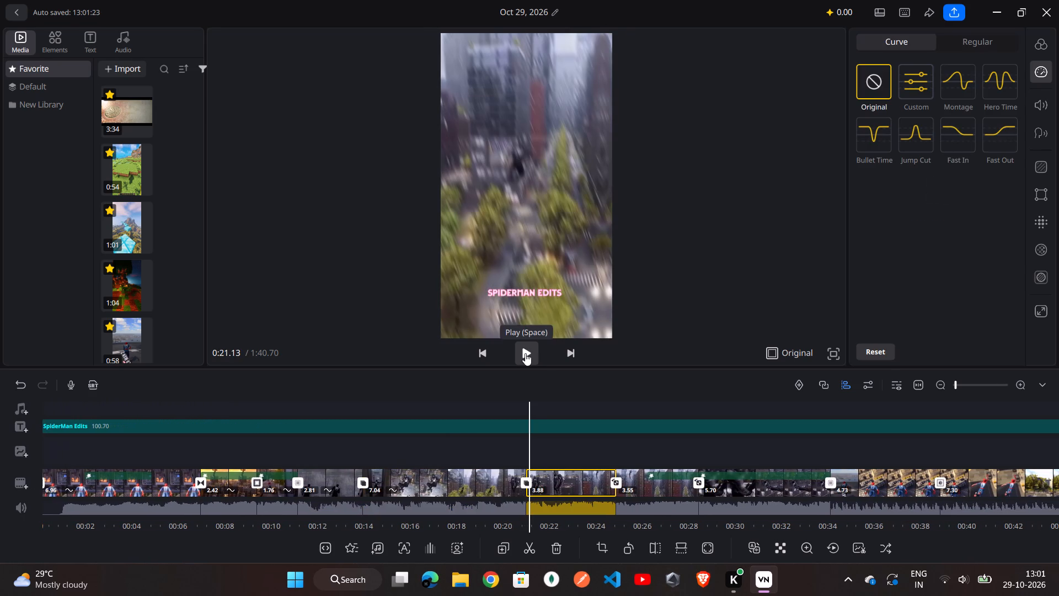
Examine the sixth clip's footage closely on an enlarged timeline.
{"action": "scroll", "coordinate": [610, 442], "scroll_direction": "left", "scroll_amount": 2}
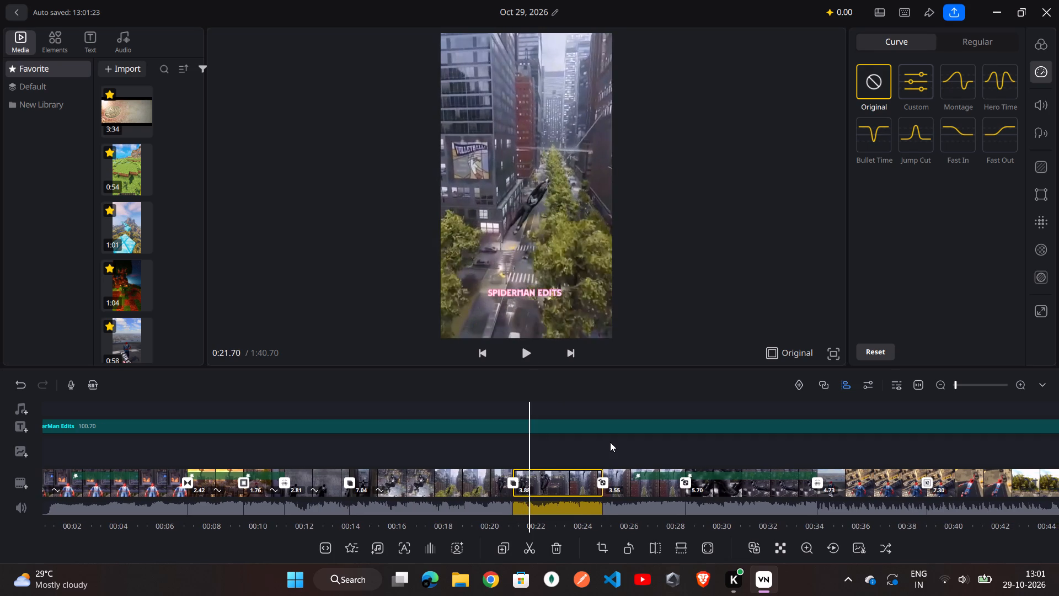
{"action": "scroll", "coordinate": [610, 442], "scroll_direction": "left", "scroll_amount": 1}
{"action": "scroll", "coordinate": [610, 442], "scroll_direction": "up", "scroll_amount": 1}
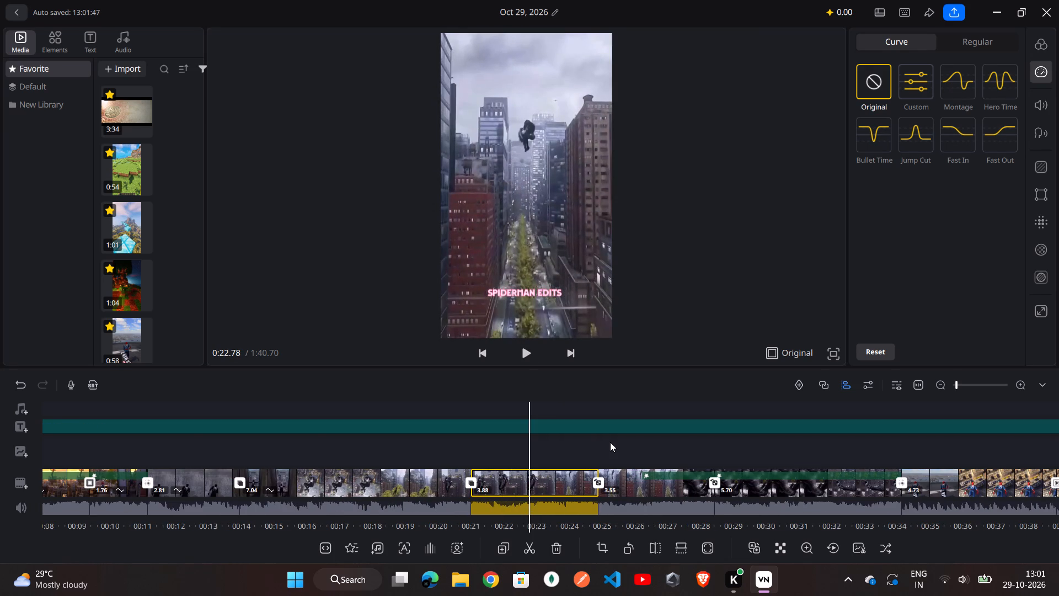
{"action": "scroll", "coordinate": [610, 442], "scroll_direction": "left", "scroll_amount": 3}
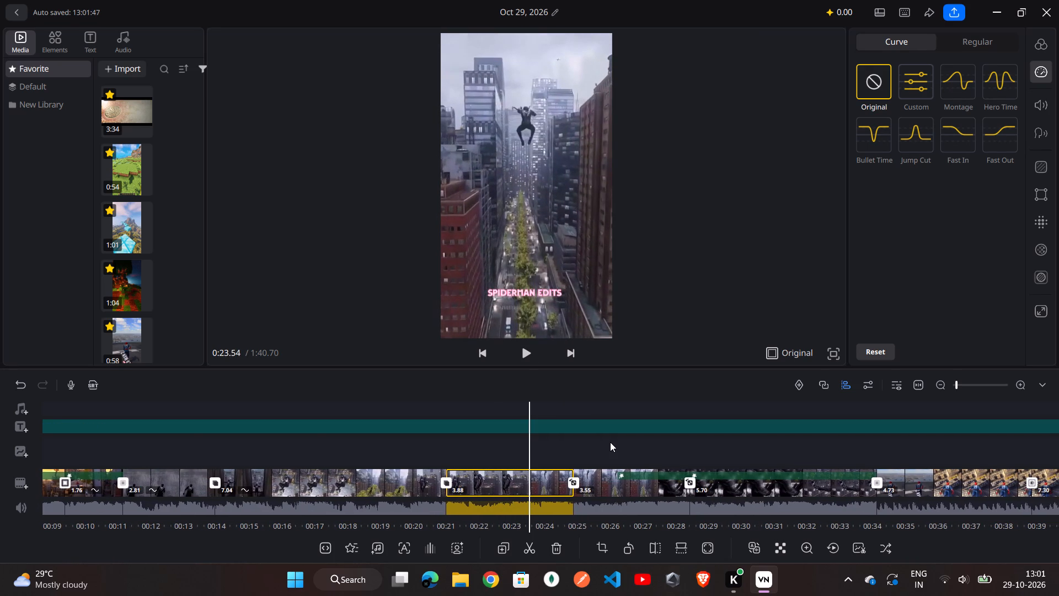
{"action": "scroll", "coordinate": [610, 442], "scroll_direction": "up", "scroll_amount": 2}
{"action": "scroll", "coordinate": [610, 442], "scroll_direction": "left", "scroll_amount": 1}
{"action": "scroll", "coordinate": [610, 442], "scroll_direction": "right", "scroll_amount": 1}
{"action": "scroll", "coordinate": [610, 442], "scroll_direction": "left", "scroll_amount": 1}
{"action": "scroll", "coordinate": [610, 442], "scroll_direction": "right", "scroll_amount": 1}
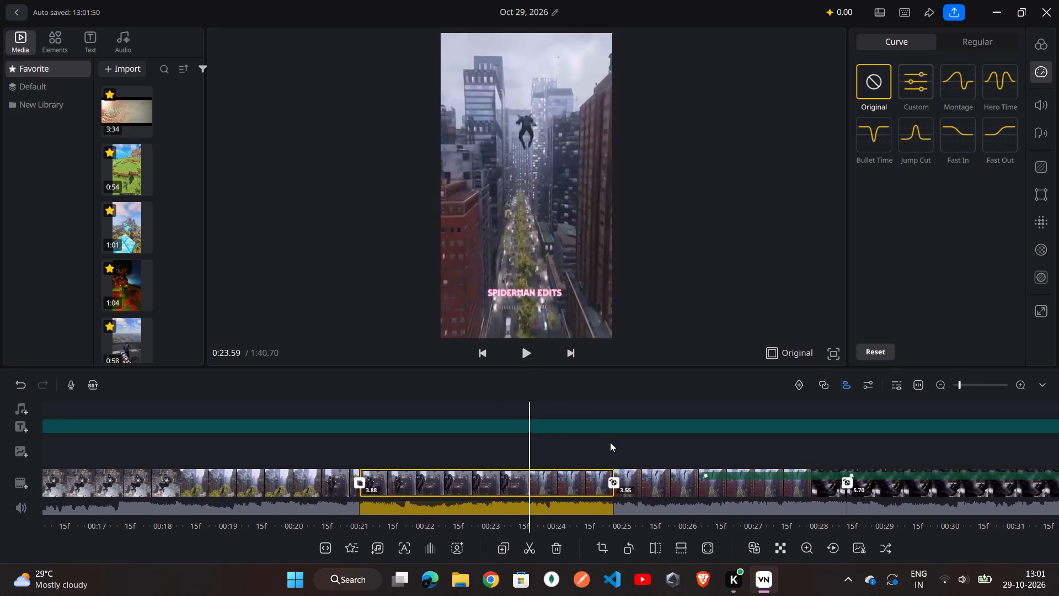
{"action": "scroll", "coordinate": [610, 442], "scroll_direction": "right", "scroll_amount": 2}
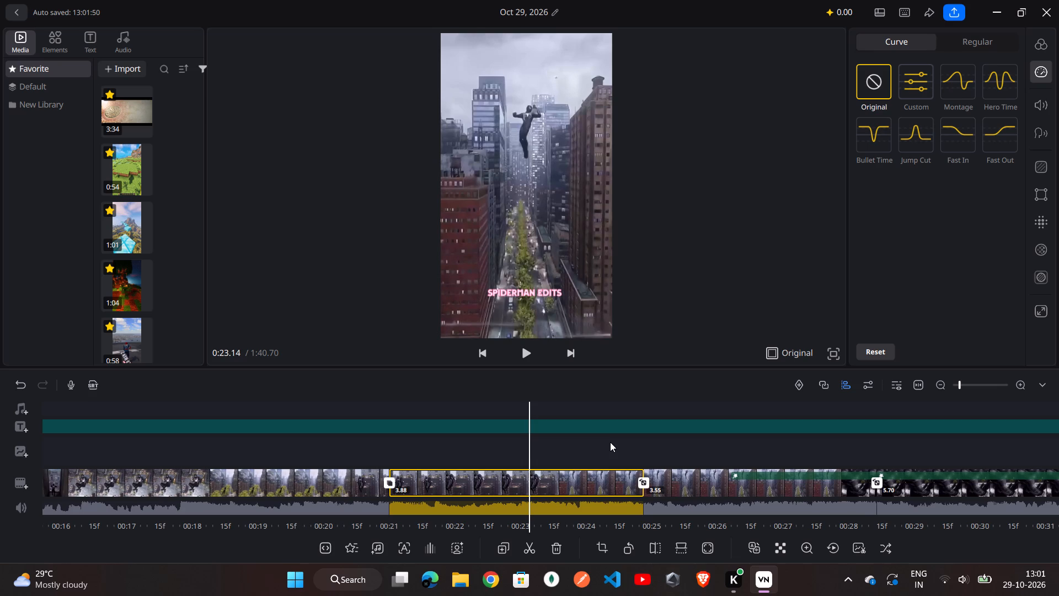
{"action": "scroll", "coordinate": [610, 442], "scroll_direction": "right", "scroll_amount": 1}
{"action": "scroll", "coordinate": [610, 442], "scroll_direction": "left", "scroll_amount": 3}
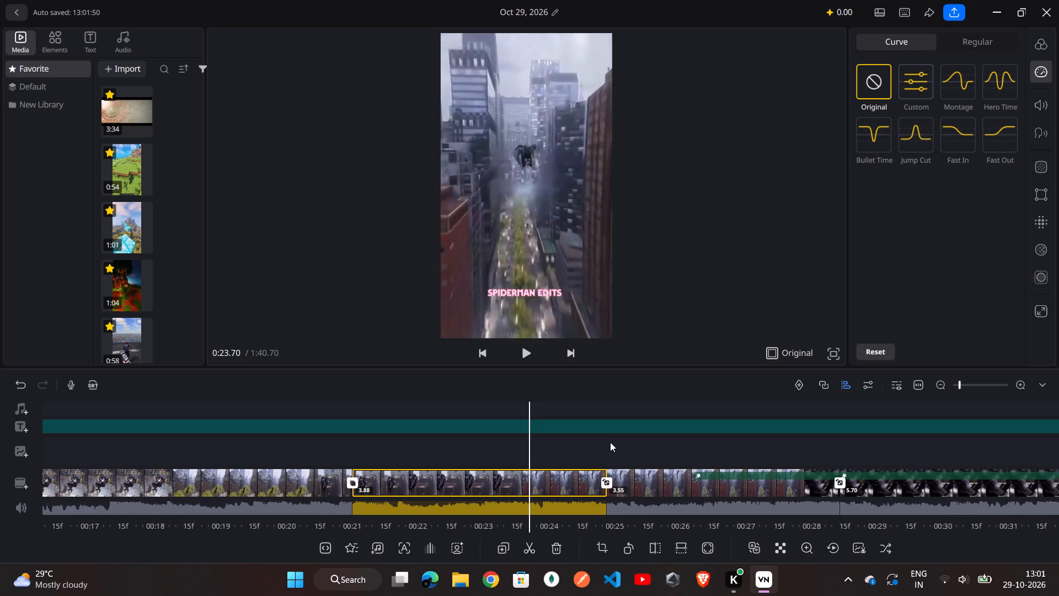
{"action": "scroll", "coordinate": [610, 442], "scroll_direction": "left", "scroll_amount": 1}
Apply the Montage speed curve to the eighth clip, the 5.70 s one starting near 0:28.
{"action": "left_click", "coordinate": [651, 492]}
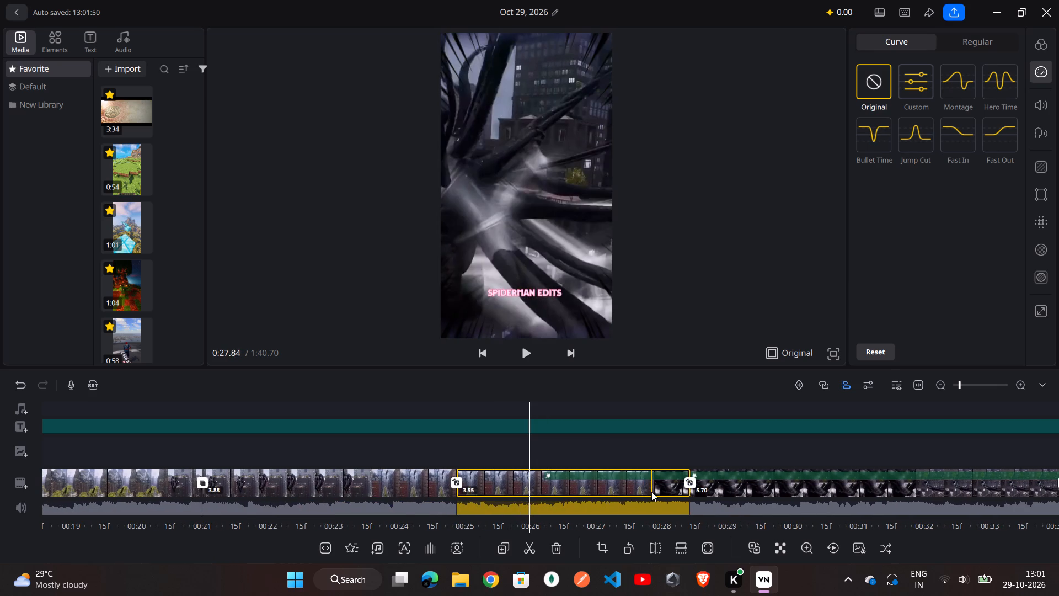
{"action": "left_click", "coordinate": [718, 474]}
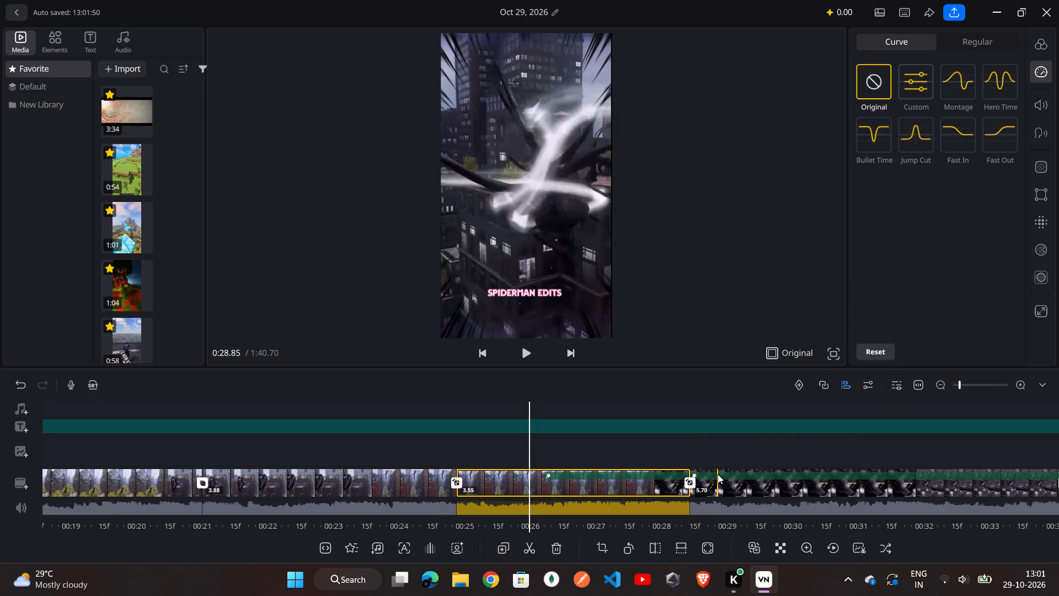
{"action": "left_click", "coordinate": [718, 474]}
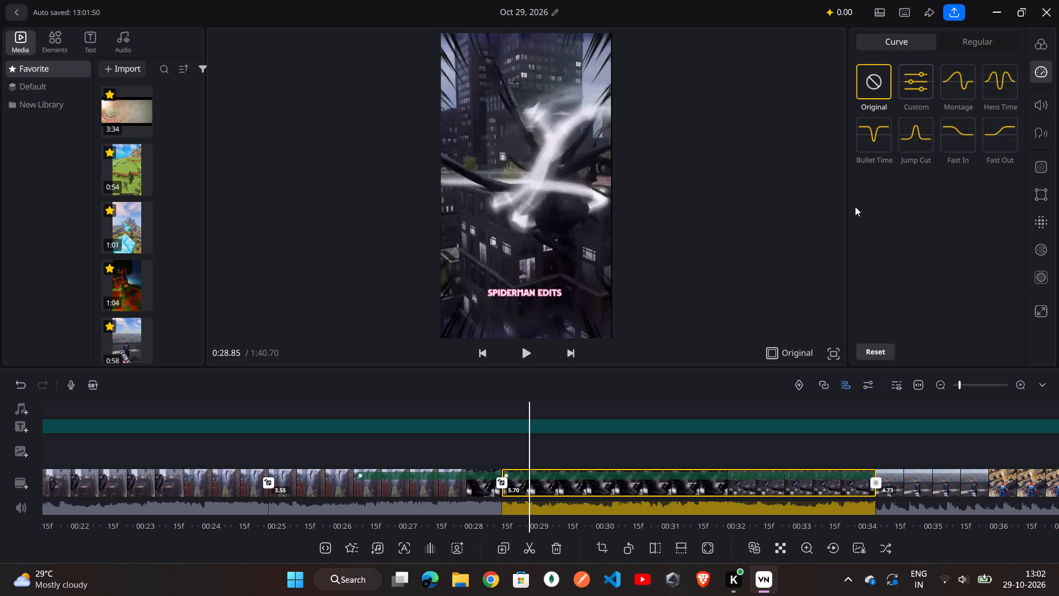
{"action": "left_click", "coordinate": [959, 91]}
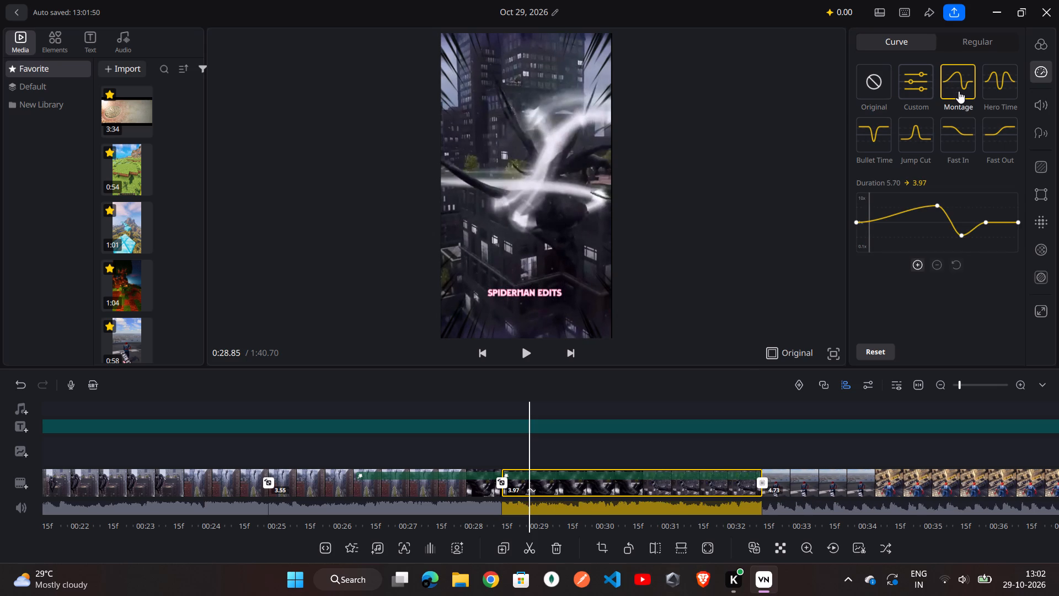
Play back the eighth clip from its start to review its Montage speed curve.
{"action": "scroll", "coordinate": [633, 457], "scroll_direction": "right", "scroll_amount": 1}
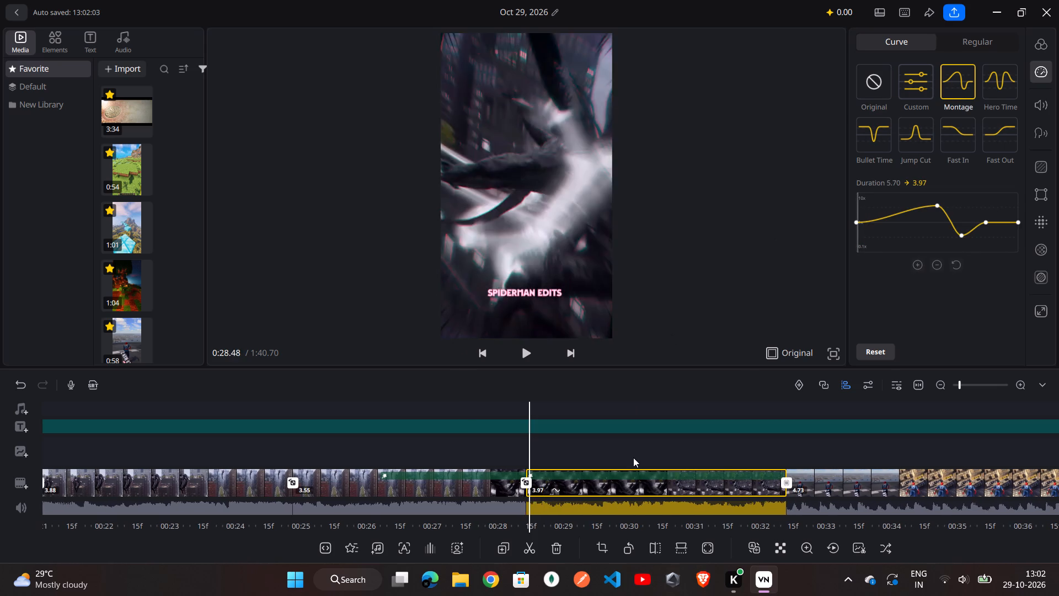
{"action": "scroll", "coordinate": [633, 457], "scroll_direction": "right", "scroll_amount": 1}
{"action": "left_click", "coordinate": [530, 355]}
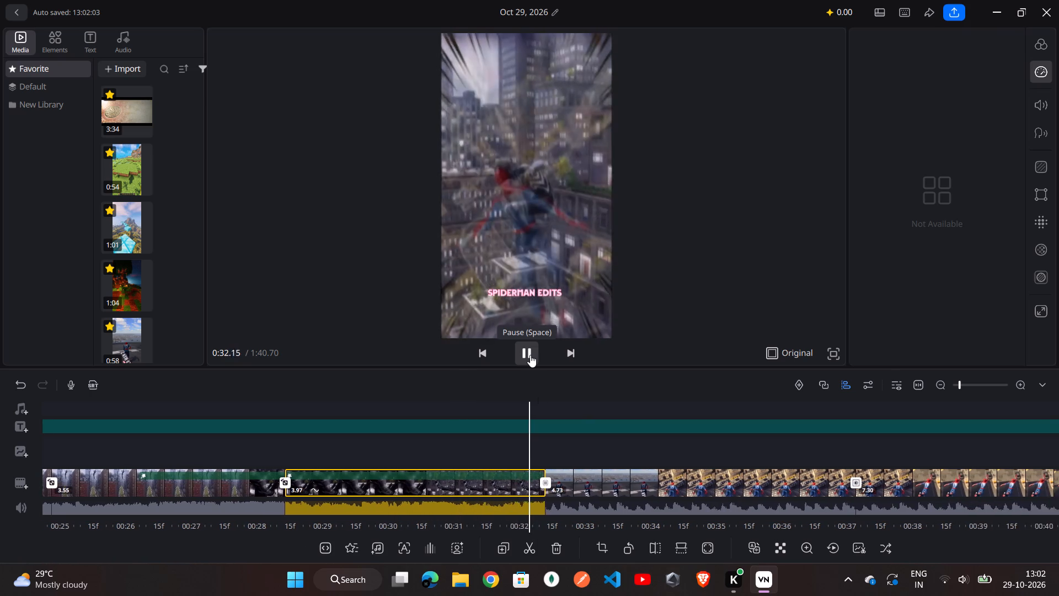
Apply the Fast Out speed curve to the ninth clip.
{"action": "left_click", "coordinate": [559, 493]}
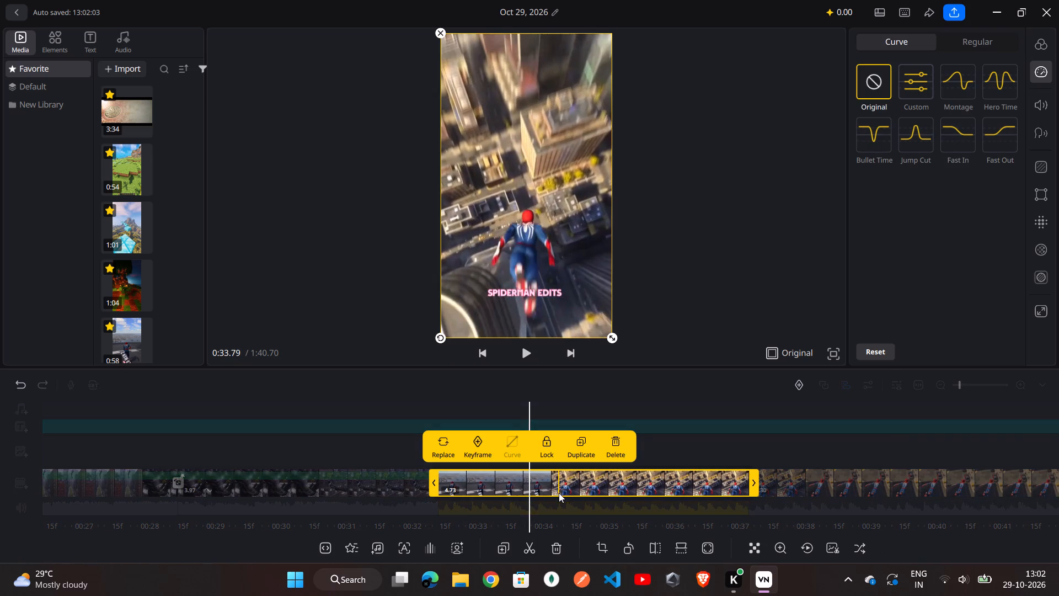
{"action": "left_click", "coordinate": [995, 136]}
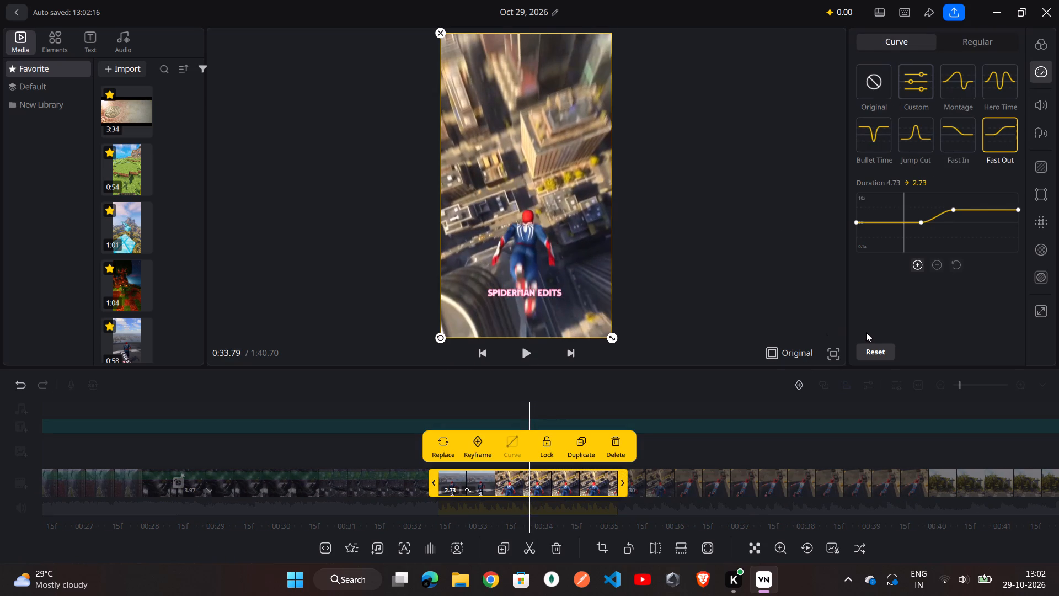
Play back the ninth clip from its start into the tenth to review the Fast Out speed curve.
{"action": "scroll", "coordinate": [802, 440], "scroll_direction": "right", "scroll_amount": 3}
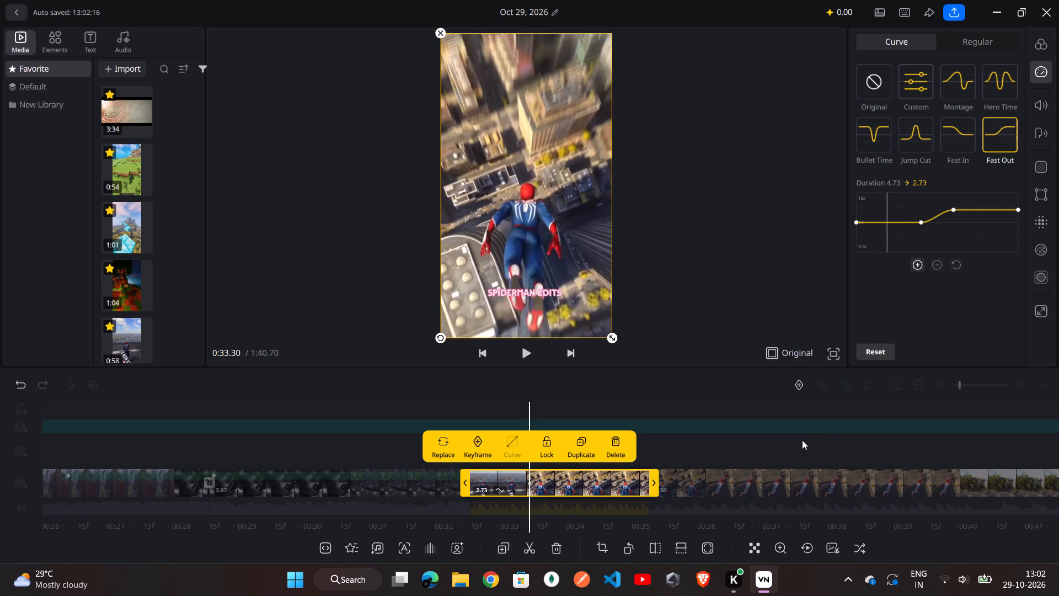
{"action": "scroll", "coordinate": [802, 440], "scroll_direction": "right", "scroll_amount": 4}
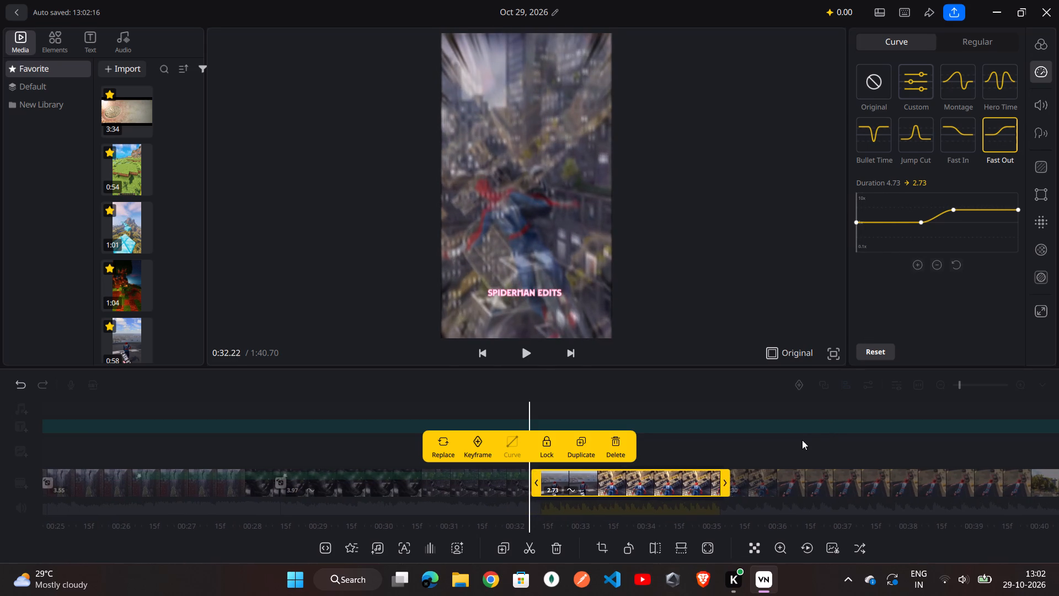
{"action": "left_click", "coordinate": [802, 440]}
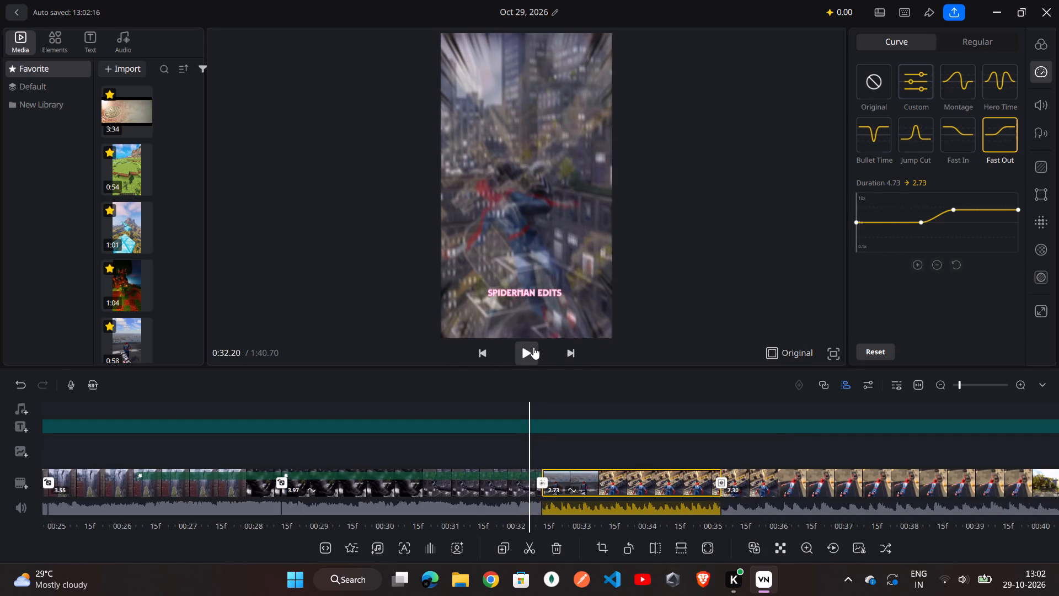
{"action": "left_click", "coordinate": [533, 347]}
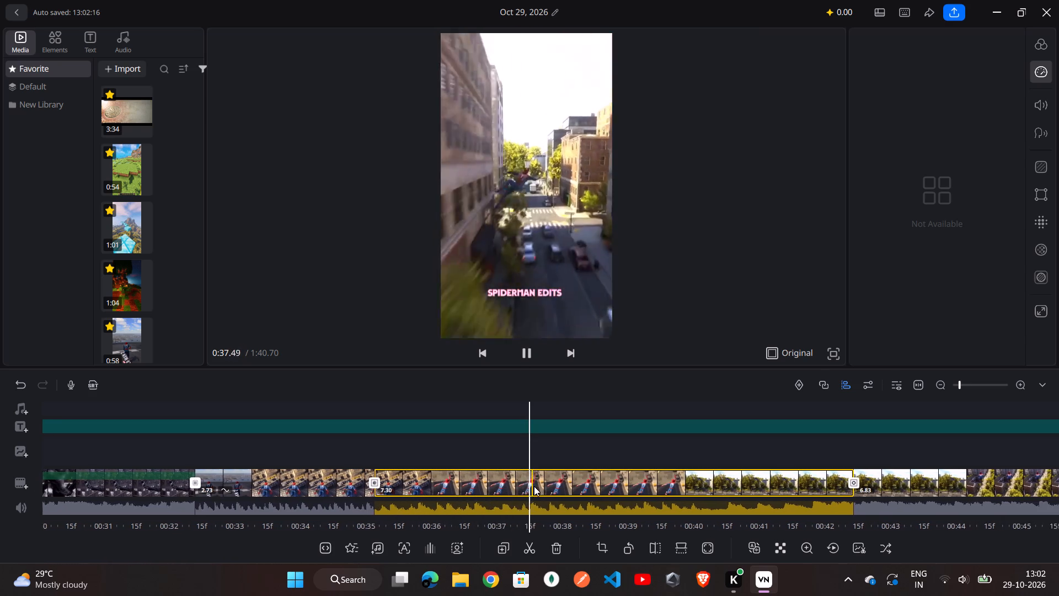
Apply the Fast In speed curve to the tenth clip and deselect it.
{"action": "left_click", "coordinate": [534, 486]}
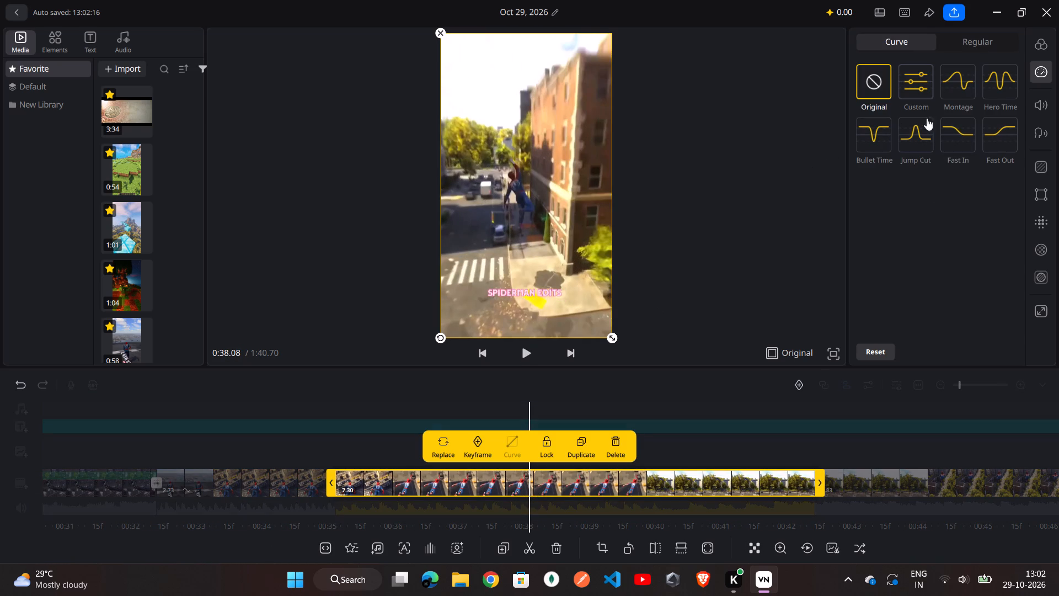
{"action": "left_click", "coordinate": [969, 135]}
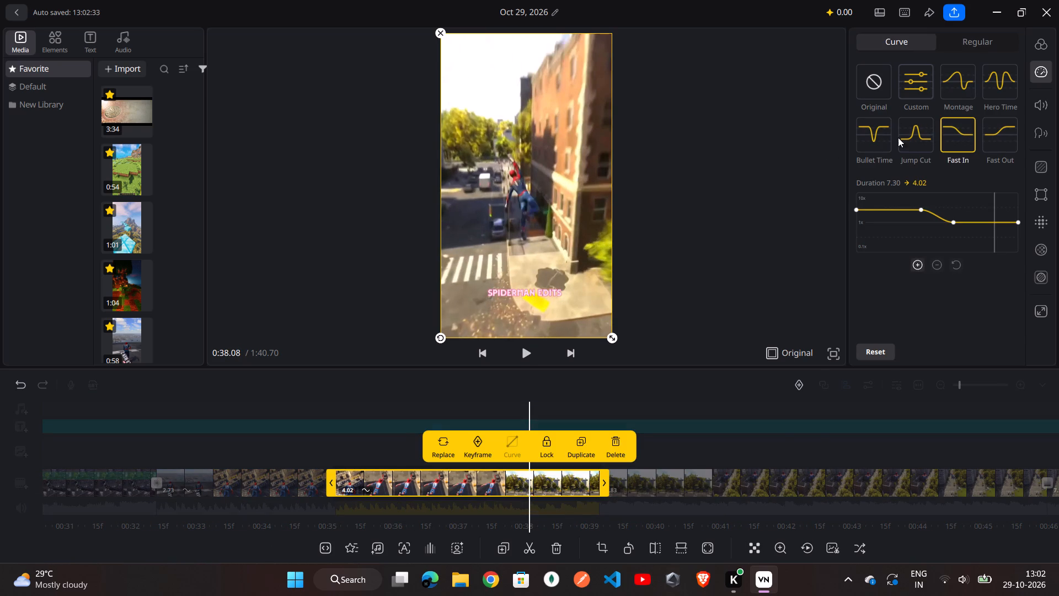
{"action": "left_click", "coordinate": [780, 452]}
Apply the Montage speed curve to the eleventh clip.
{"action": "scroll", "coordinate": [780, 452], "scroll_direction": "left", "scroll_amount": 1}
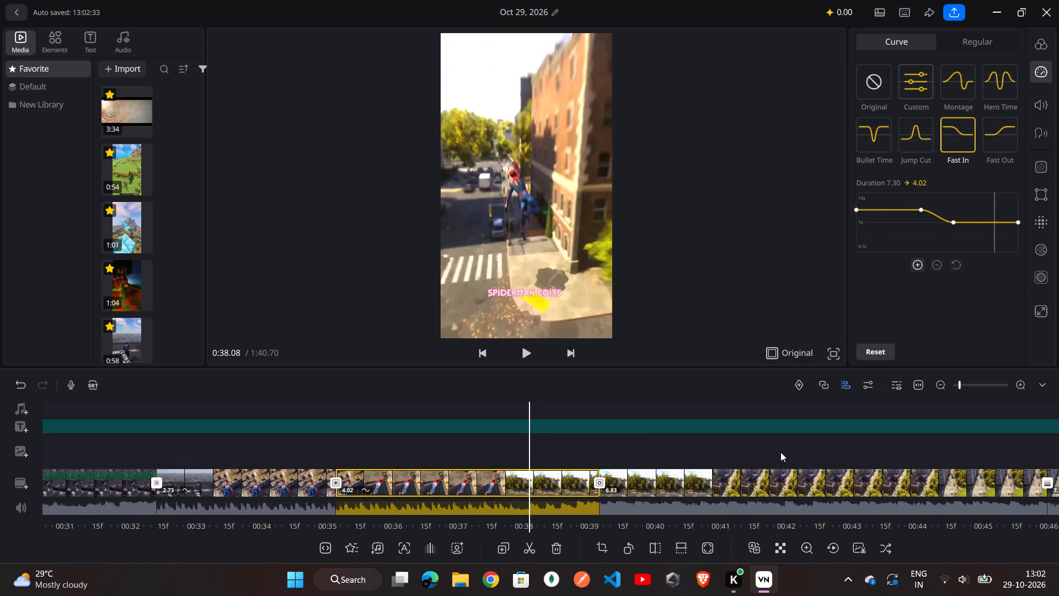
{"action": "scroll", "coordinate": [780, 452], "scroll_direction": "left", "scroll_amount": 1}
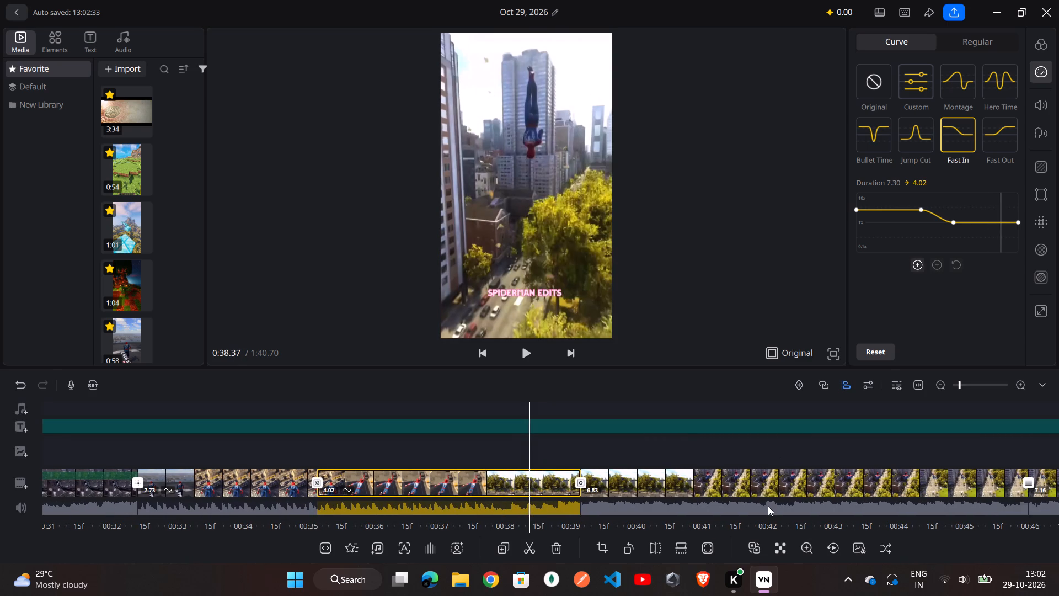
{"action": "left_click", "coordinate": [768, 496]}
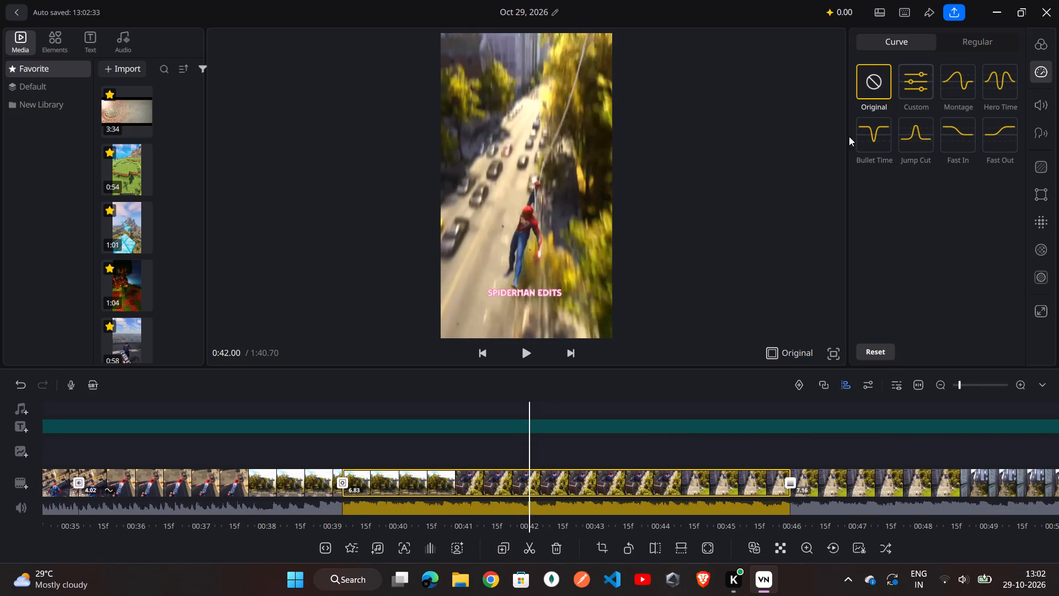
{"action": "left_click", "coordinate": [960, 83]}
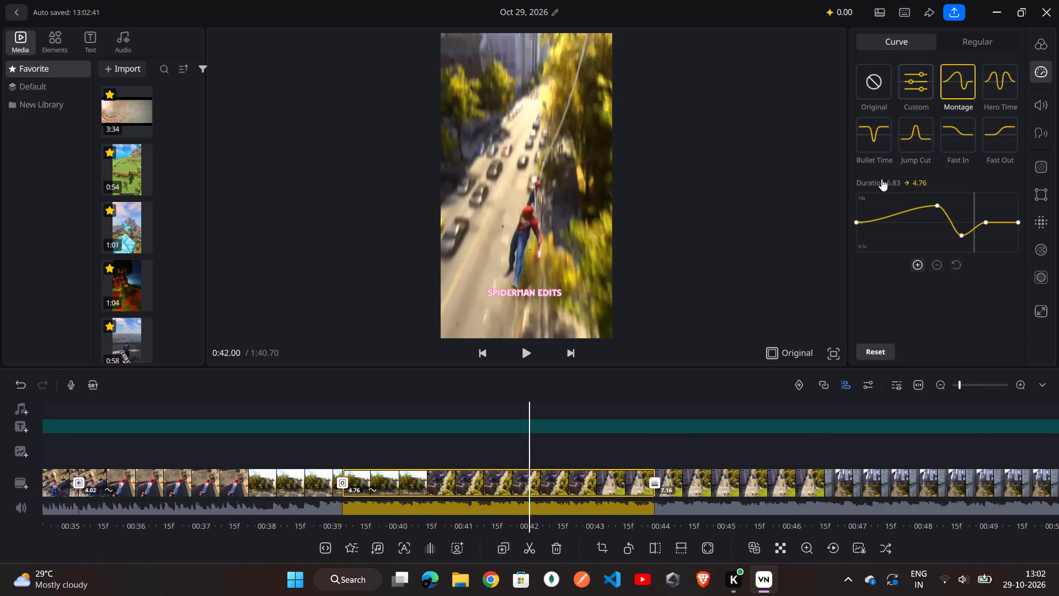
Apply the Montage speed curve to the twelfth clip.
{"action": "left_click", "coordinate": [726, 474]}
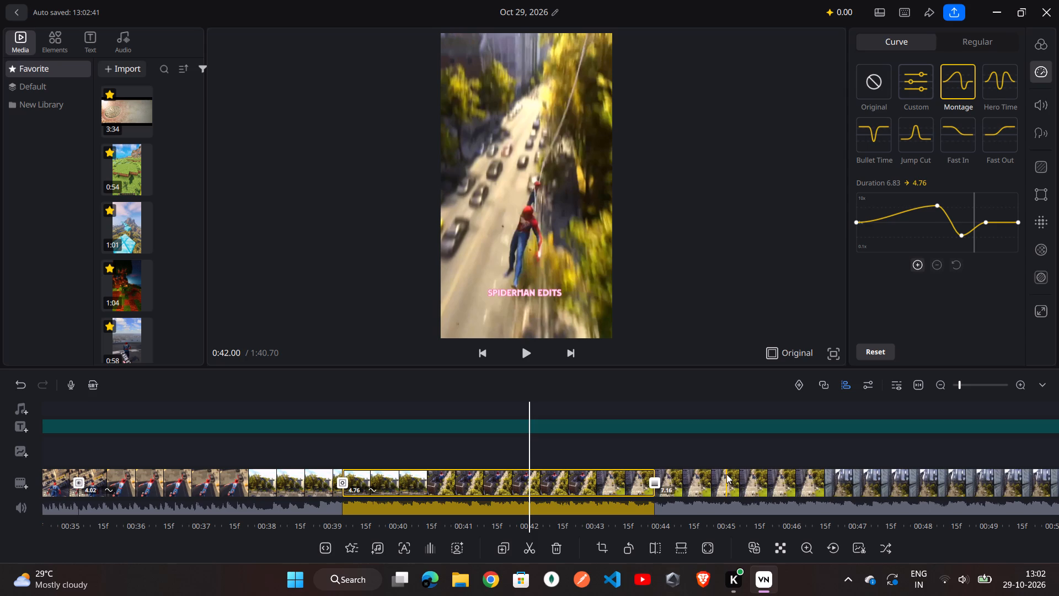
{"action": "left_click", "coordinate": [726, 474]}
{"action": "left_click", "coordinate": [729, 480]}
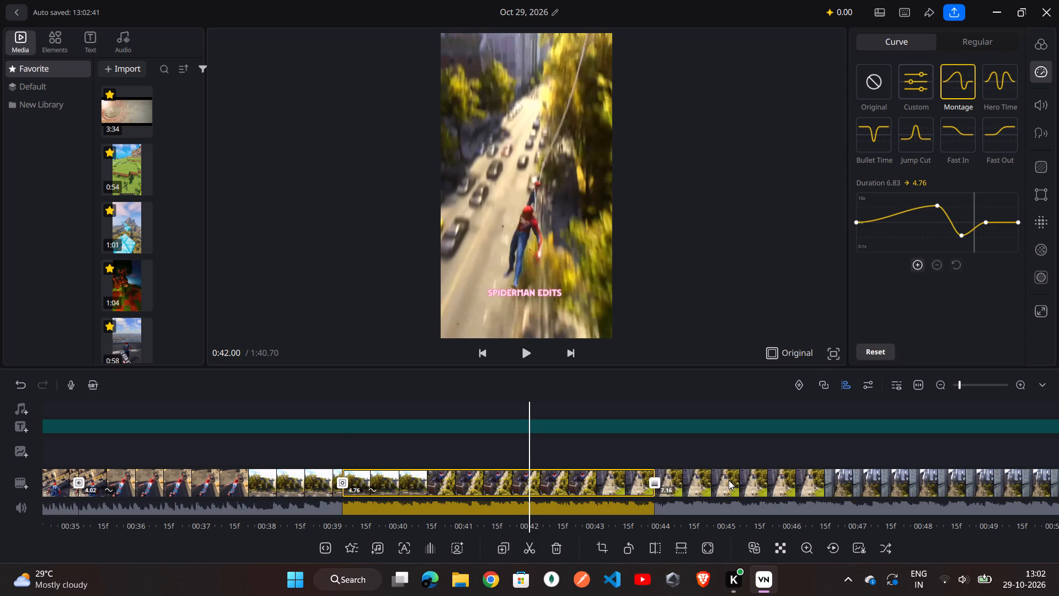
{"action": "left_click", "coordinate": [729, 480]}
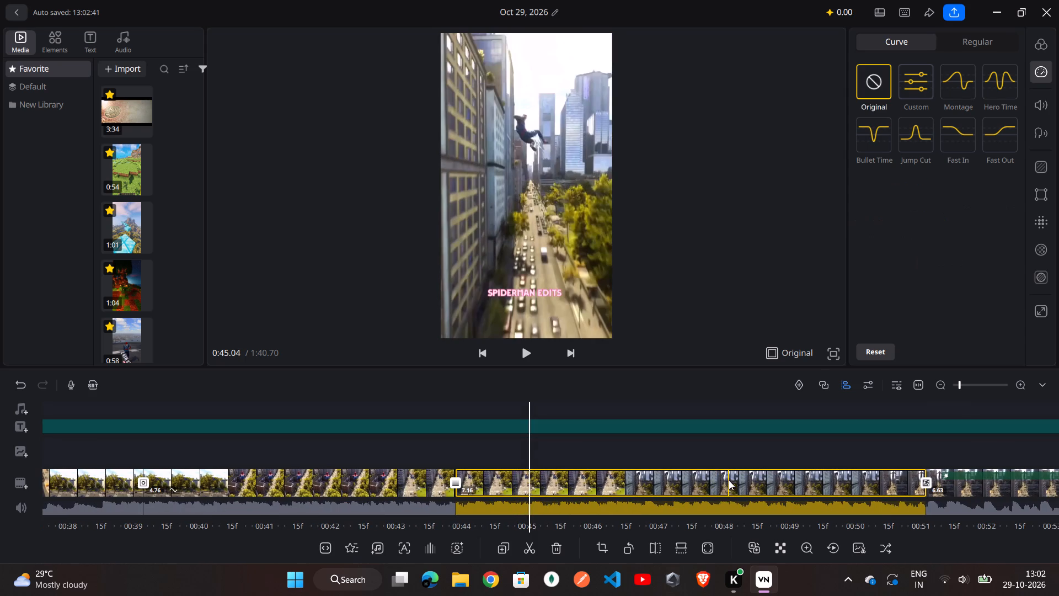
{"action": "left_click", "coordinate": [946, 91]}
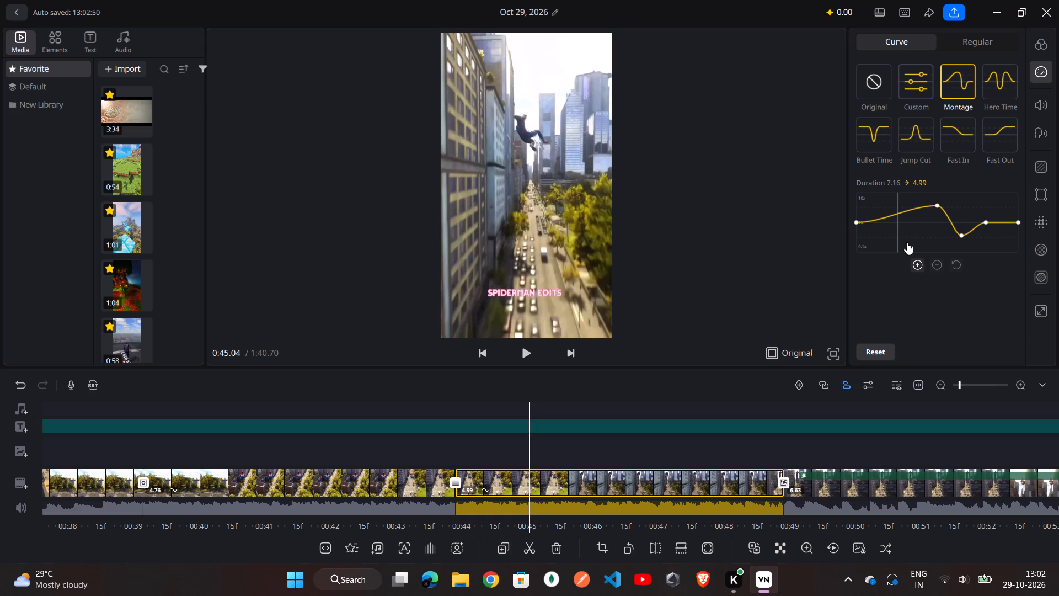
Add a control point to the twelfth clip's speed curve at the playhead, around 0:45.
{"action": "left_click", "coordinate": [922, 265]}
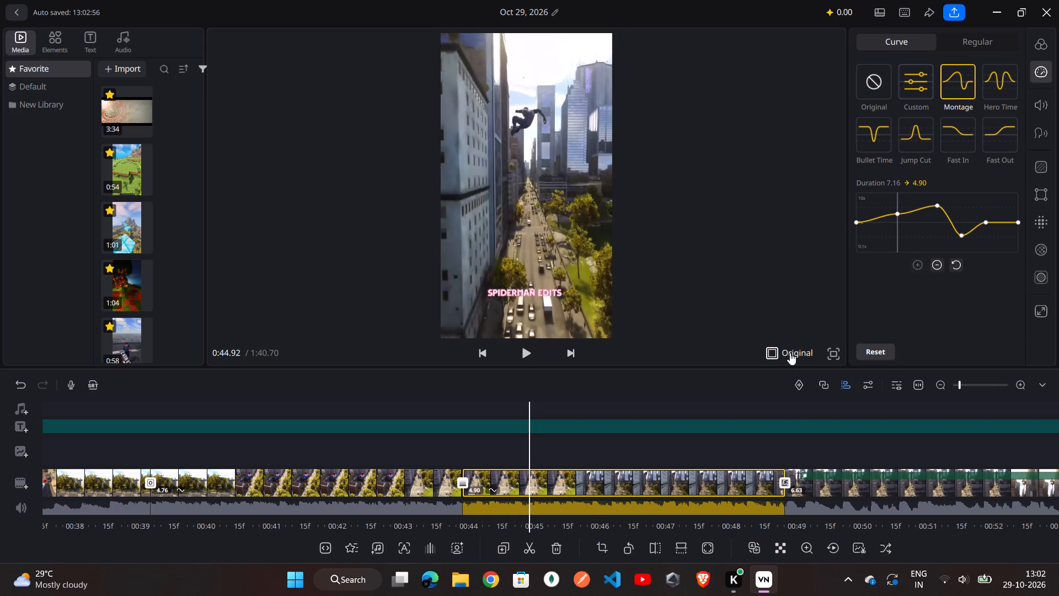
Apply the Montage speed curve to the thirteenth clip and add a control point at the playhead, around 0:49.5.
{"action": "left_click", "coordinate": [831, 481]}
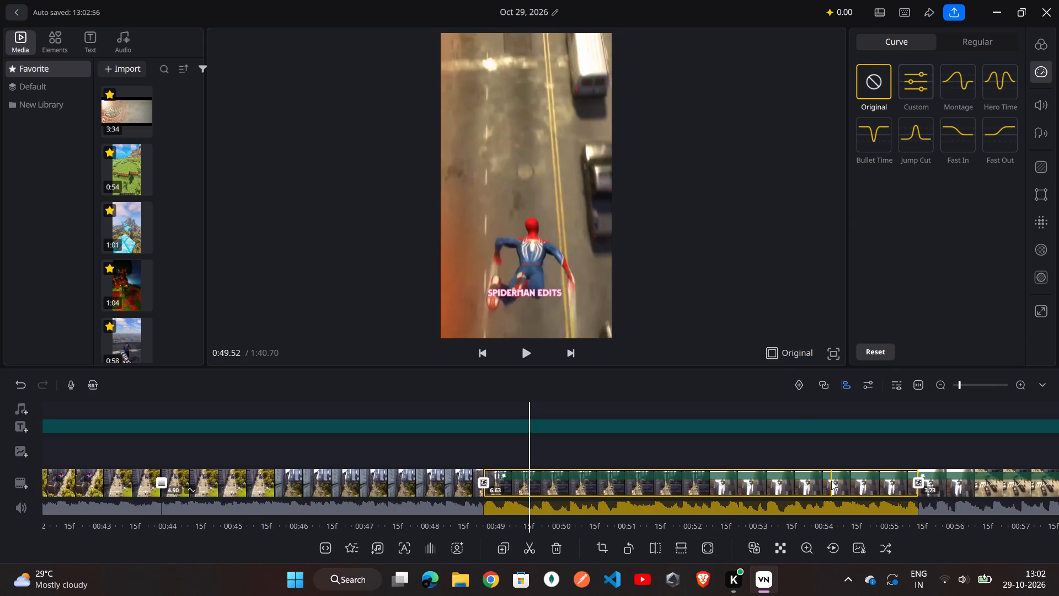
{"action": "left_click", "coordinate": [967, 83]}
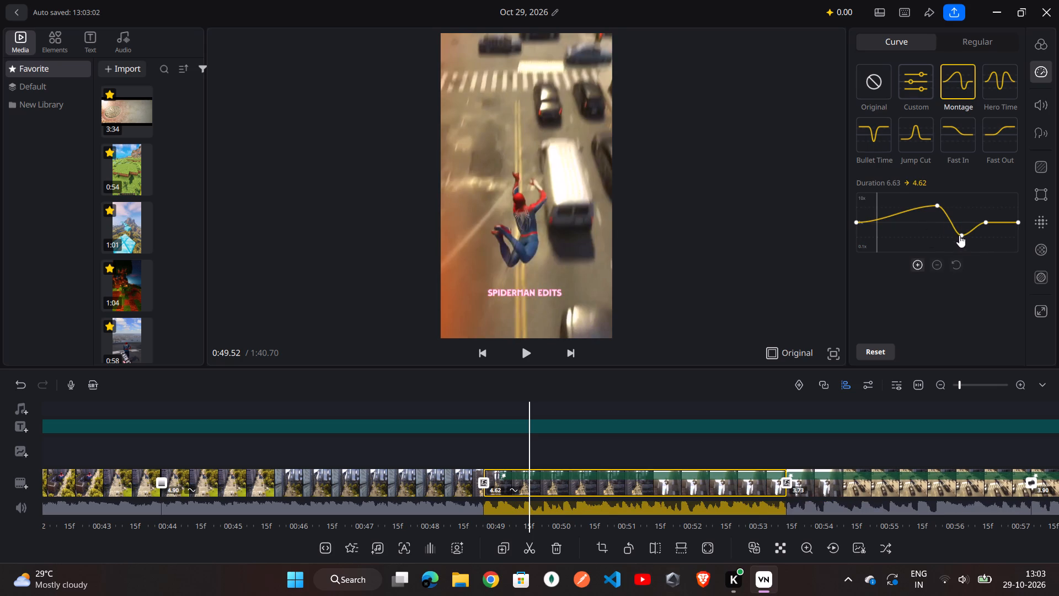
{"action": "left_click", "coordinate": [919, 264]}
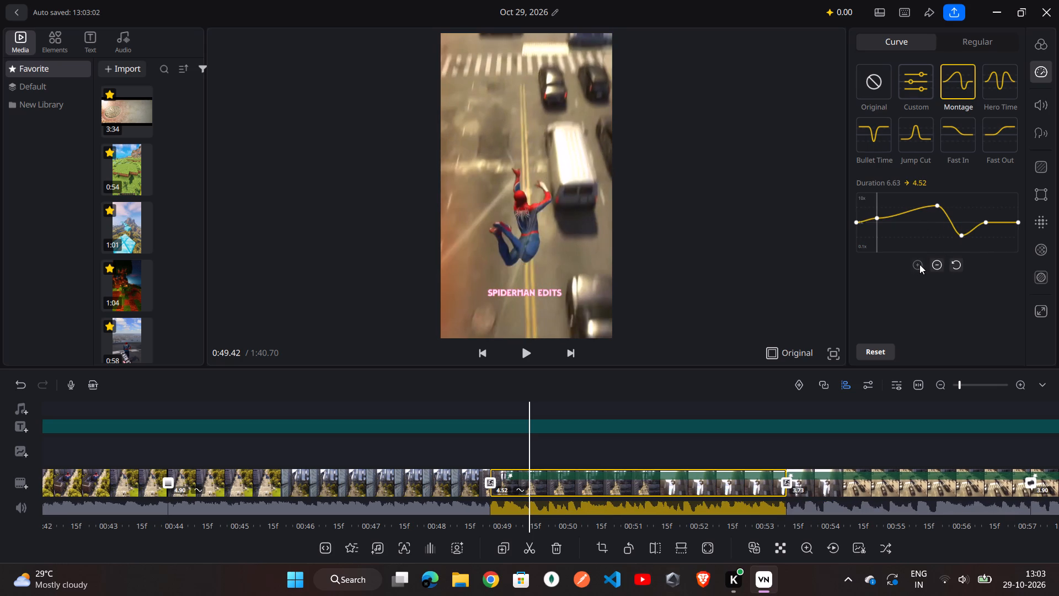
{"action": "left_click", "coordinate": [919, 264]}
{"action": "left_click", "coordinate": [919, 264]}
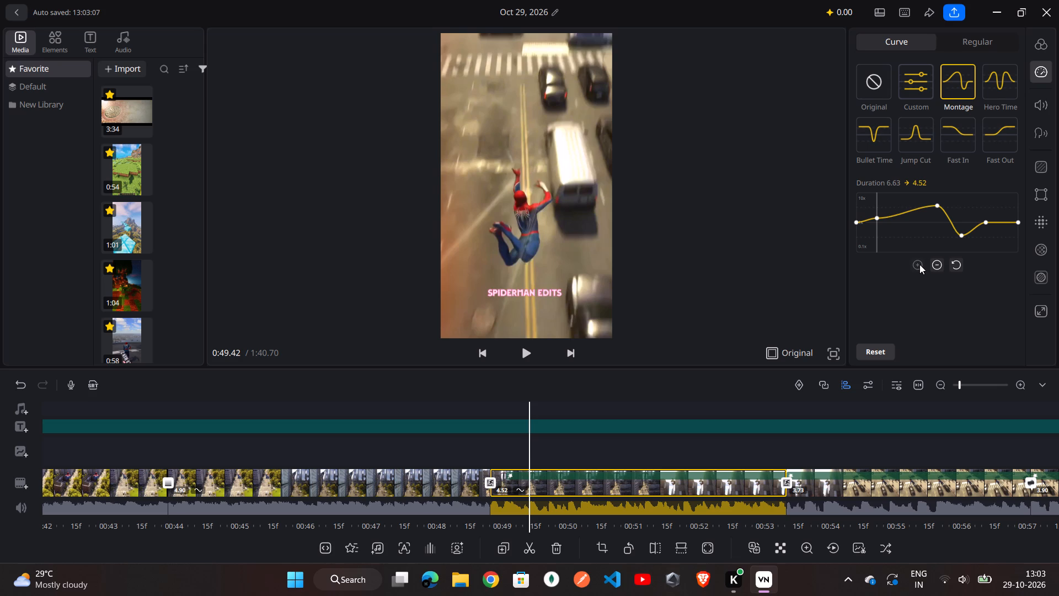
{"action": "left_click", "coordinate": [919, 264]}
Play the timeline from near the end of the twelfth clip to around 0:55 to review the curved clips.
{"action": "scroll", "coordinate": [569, 467], "scroll_direction": "right", "scroll_amount": 1}
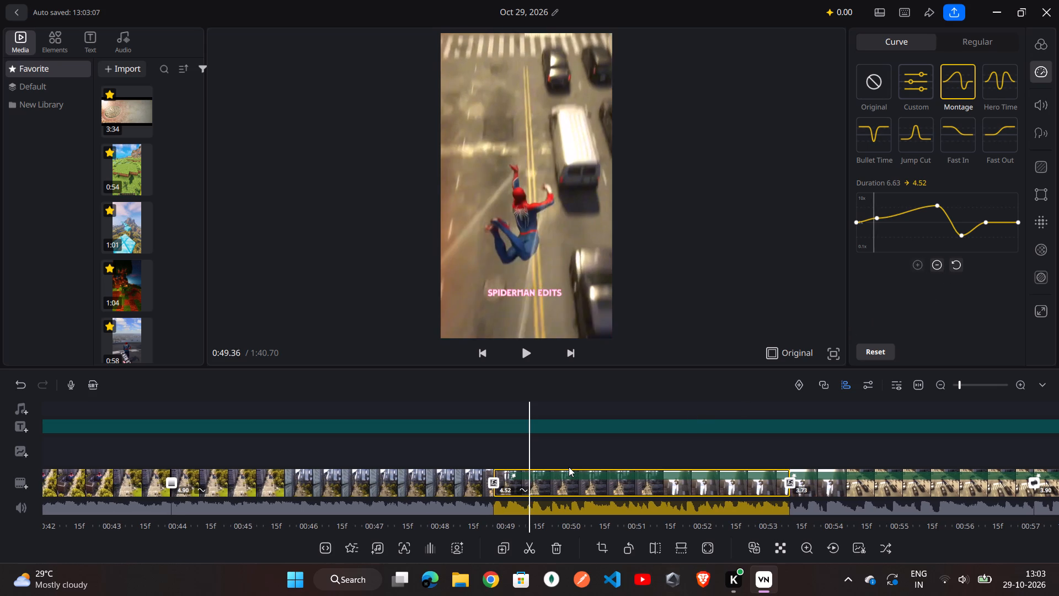
{"action": "scroll", "coordinate": [569, 467], "scroll_direction": "right", "scroll_amount": 4}
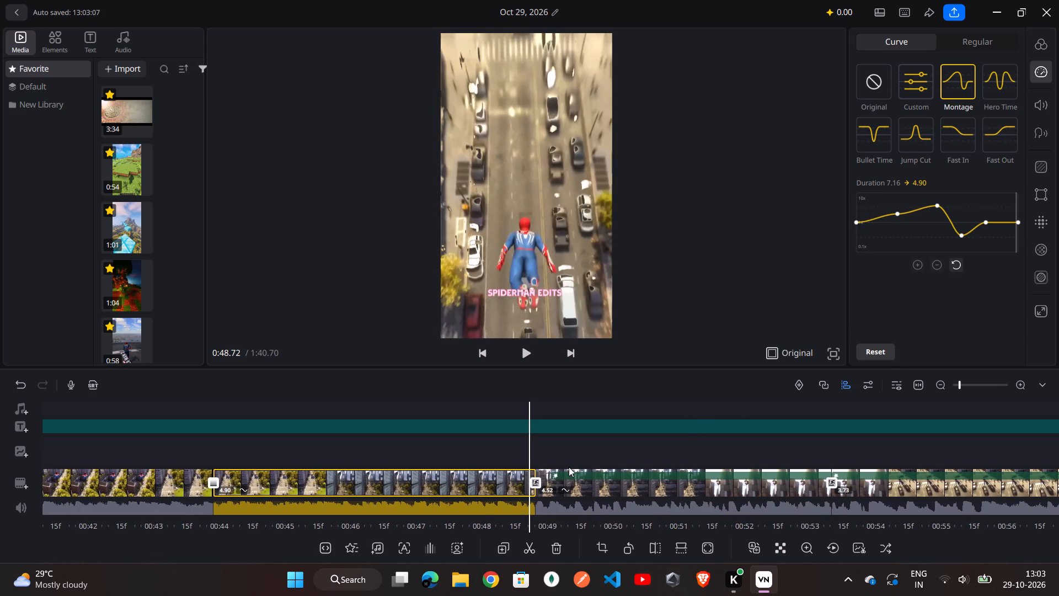
{"action": "scroll", "coordinate": [569, 467], "scroll_direction": "right", "scroll_amount": 1}
{"action": "left_click", "coordinate": [525, 353]}
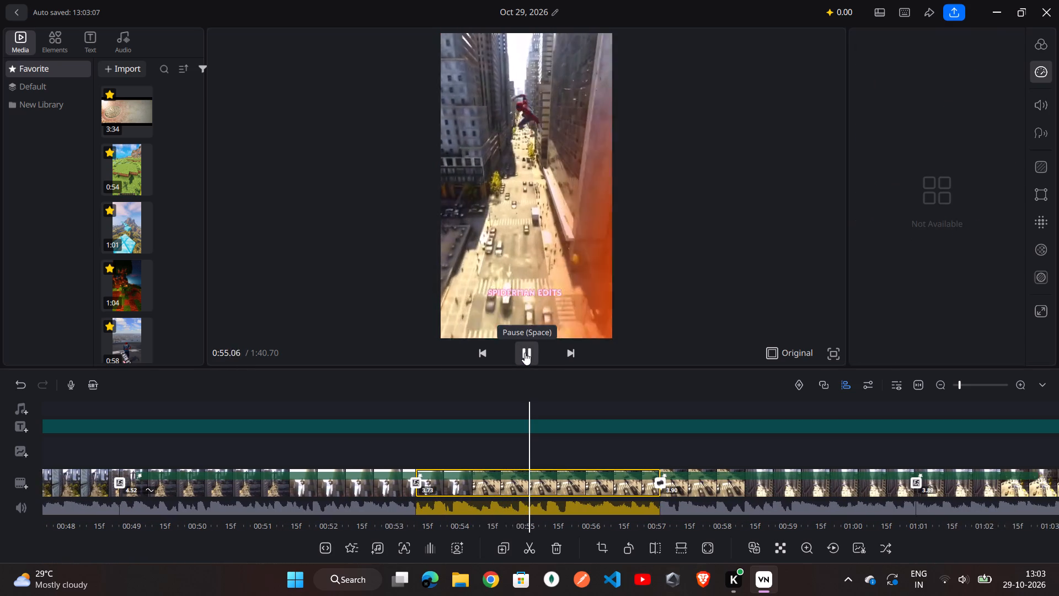
{"action": "left_click", "coordinate": [525, 353]}
Apply the Hero Time speed curve to the sixteenth clip, starting around 1:01, and deselect it.
{"action": "scroll", "coordinate": [539, 478], "scroll_direction": "left", "scroll_amount": 1}
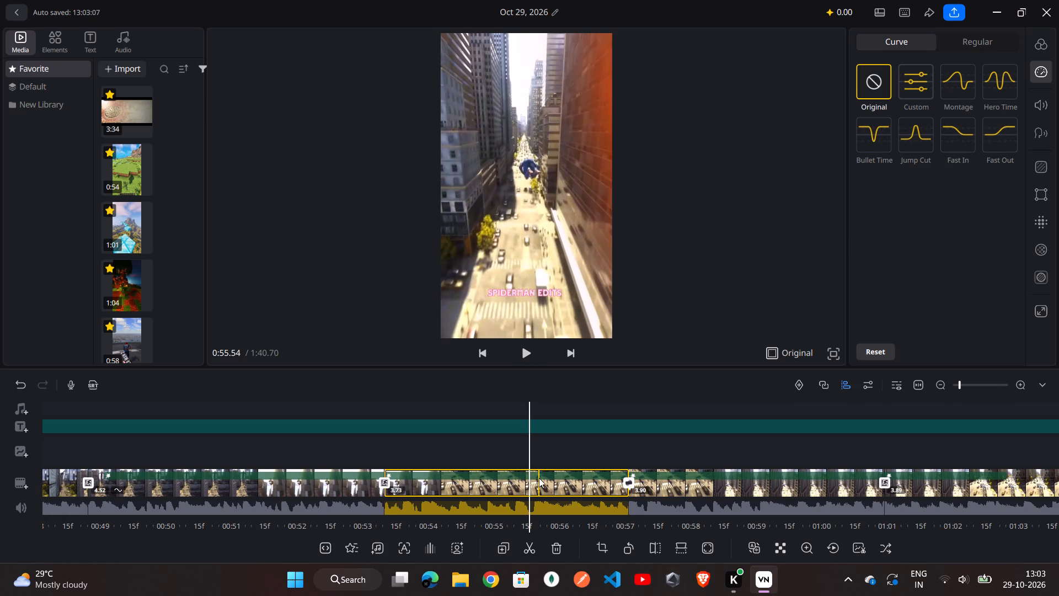
{"action": "scroll", "coordinate": [539, 478], "scroll_direction": "left", "scroll_amount": 3}
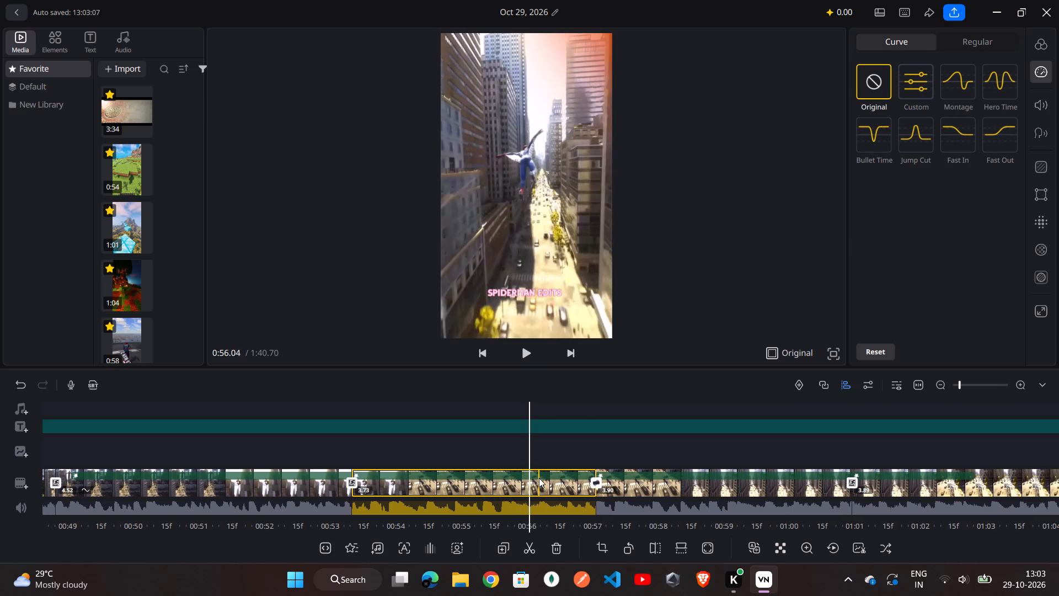
{"action": "scroll", "coordinate": [539, 478], "scroll_direction": "left", "scroll_amount": 5}
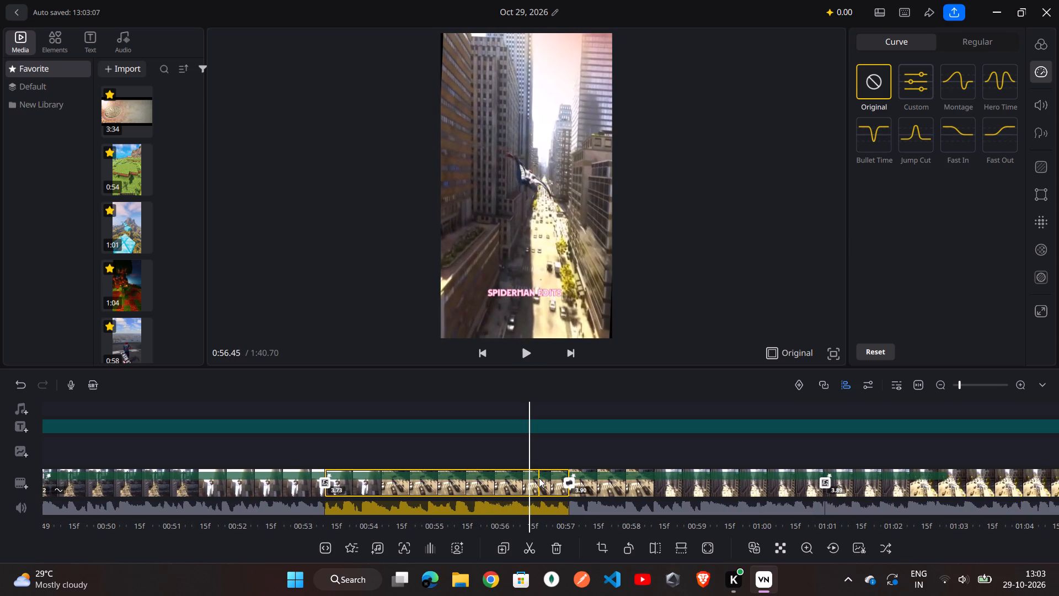
{"action": "scroll", "coordinate": [539, 478], "scroll_direction": "left", "scroll_amount": 6}
{"action": "scroll", "coordinate": [578, 442], "scroll_direction": "left", "scroll_amount": 7}
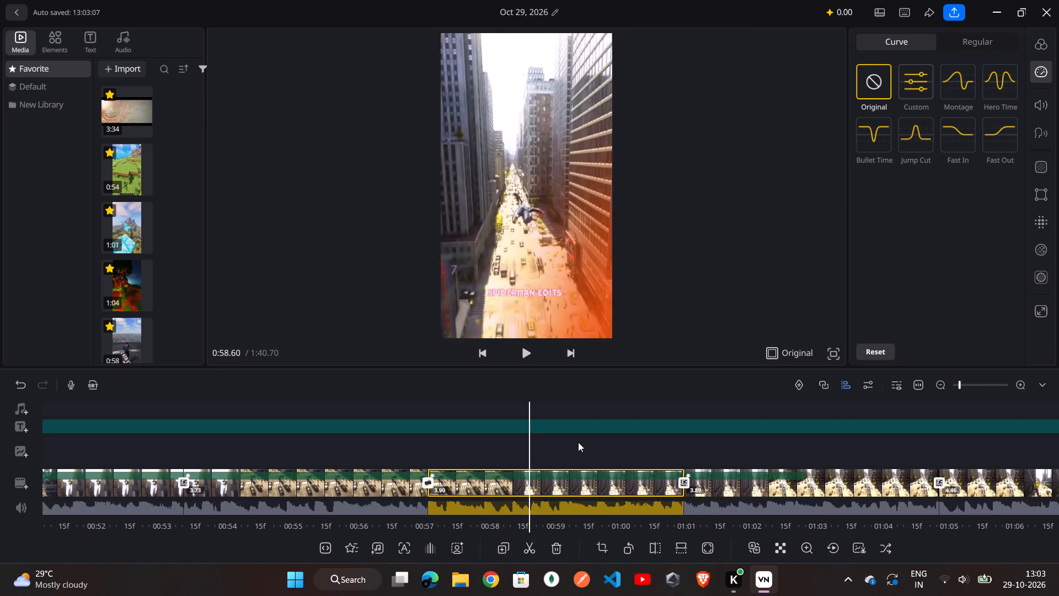
{"action": "scroll", "coordinate": [578, 442], "scroll_direction": "left", "scroll_amount": 7}
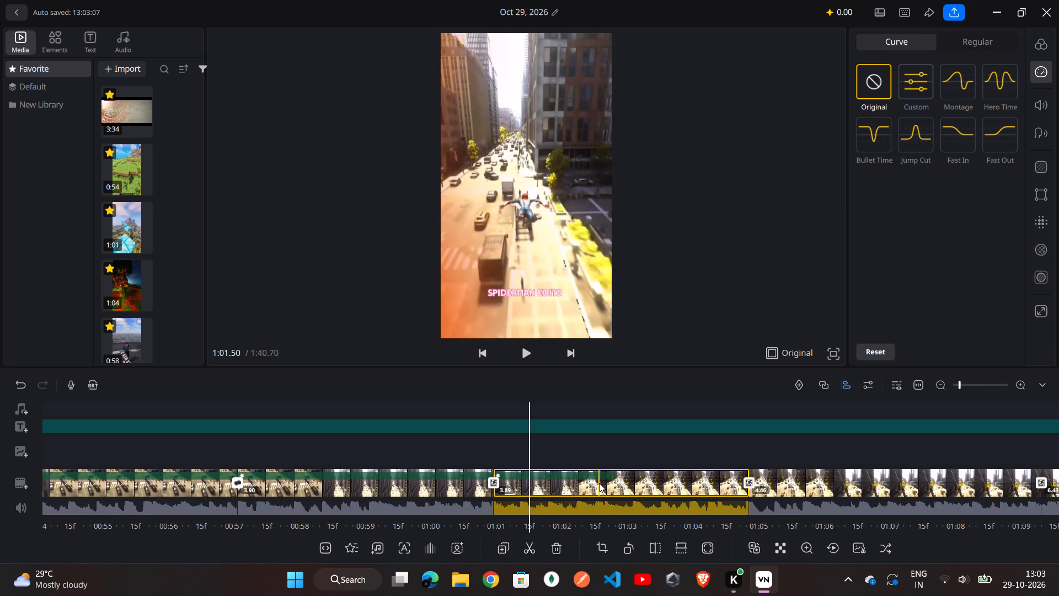
{"action": "left_click", "coordinate": [599, 483]}
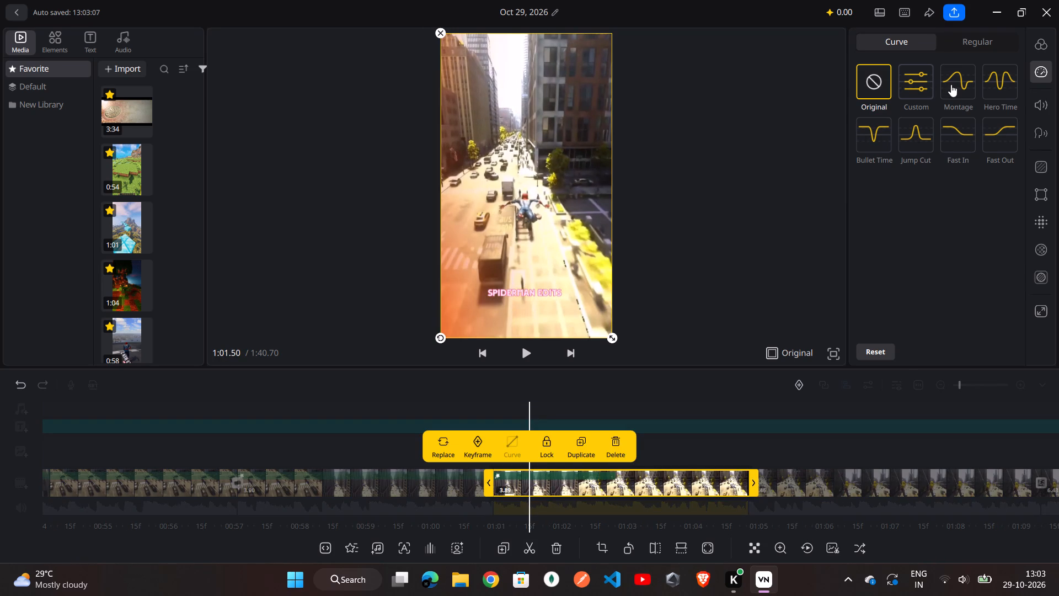
{"action": "left_click", "coordinate": [997, 91]}
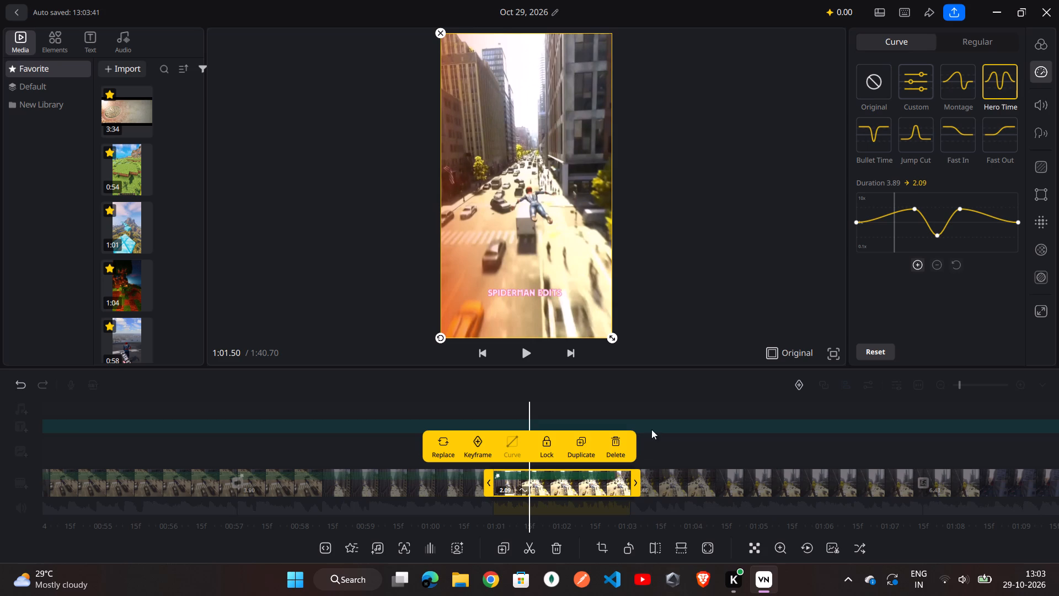
{"action": "left_click", "coordinate": [415, 489]}
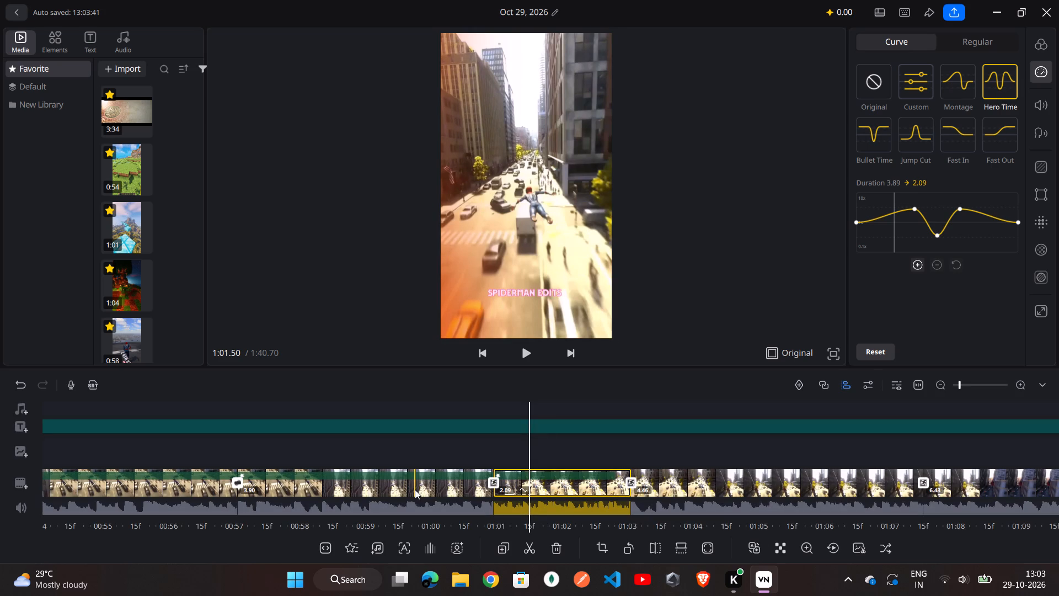
Apply the Hero Time speed curve to the fifteenth clip, starting around 0:57.
{"action": "left_click", "coordinate": [405, 494]}
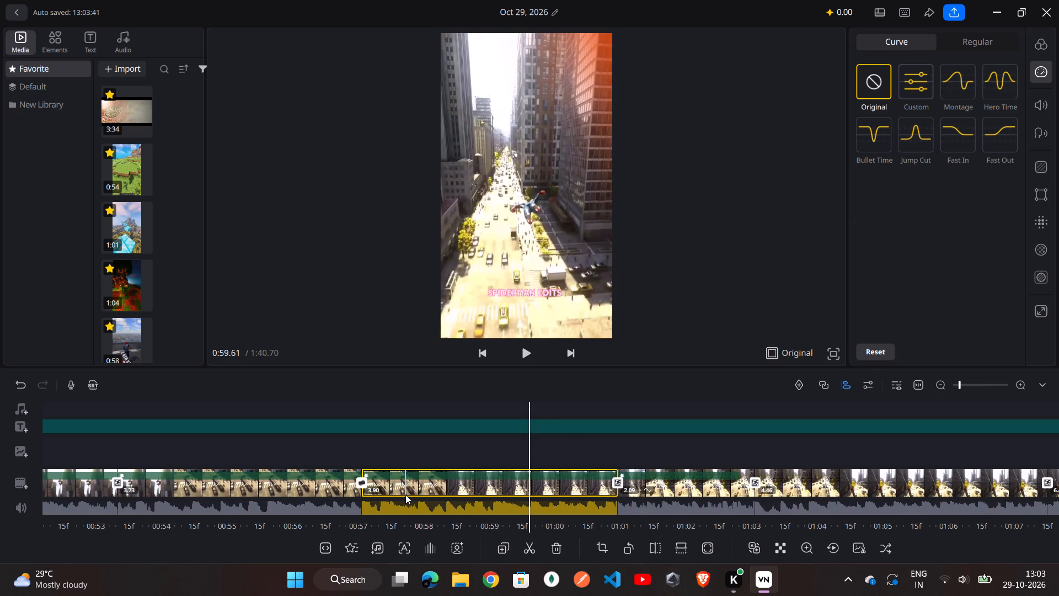
{"action": "left_click", "coordinate": [993, 82]}
Apply the Bullet Time speed curve to the seventeenth clip, the one before the last clip, and deselect it.
{"action": "left_click", "coordinate": [836, 488]}
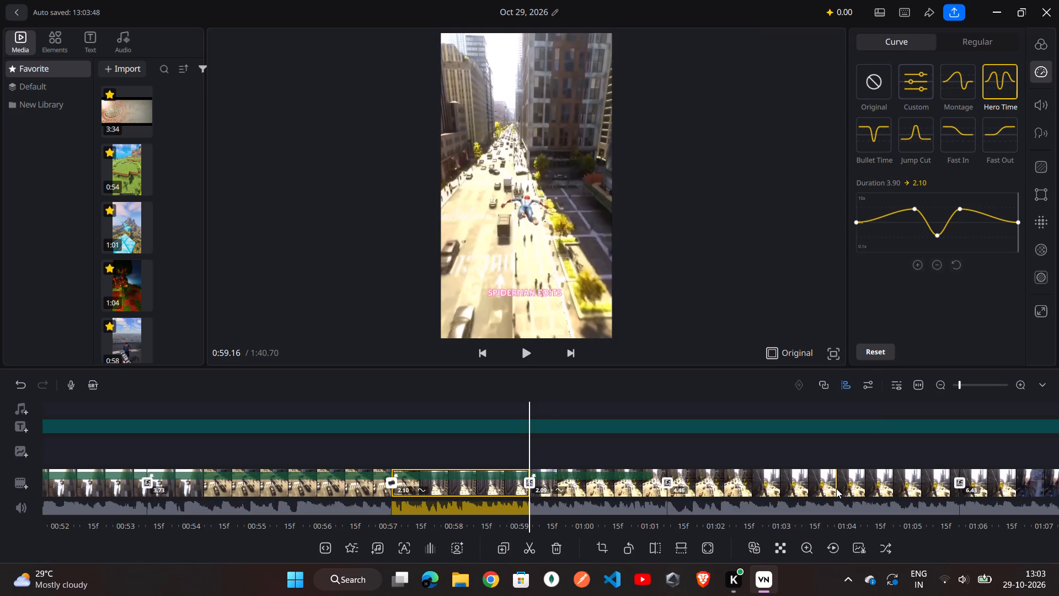
{"action": "left_click", "coordinate": [836, 488]}
{"action": "double_click", "coordinate": [781, 491]}
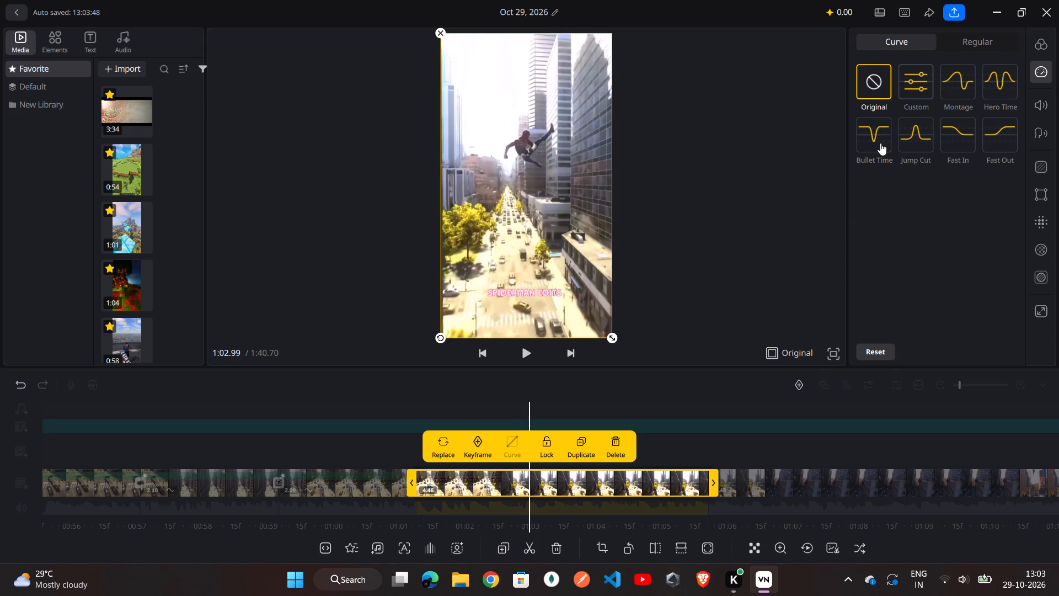
{"action": "left_click", "coordinate": [880, 143]}
{"action": "scroll", "coordinate": [576, 399], "scroll_direction": "right", "scroll_amount": 1}
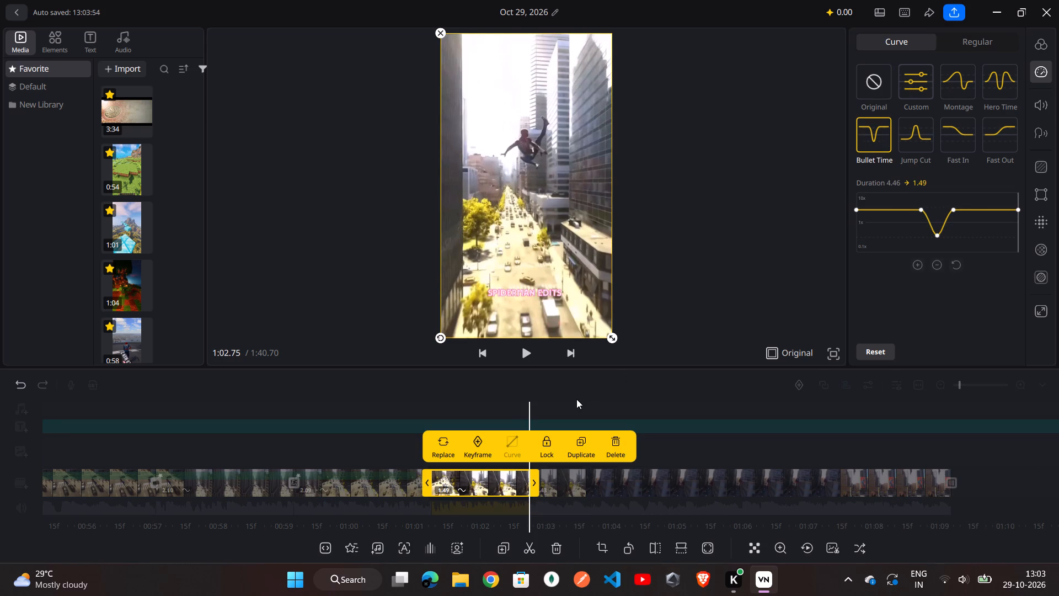
{"action": "scroll", "coordinate": [576, 399], "scroll_direction": "right", "scroll_amount": 3}
{"action": "left_click", "coordinate": [576, 399]}
Play the timeline from around 1:01 into the last clip to review the new speed curves.
{"action": "scroll", "coordinate": [565, 436], "scroll_direction": "right", "scroll_amount": 8}
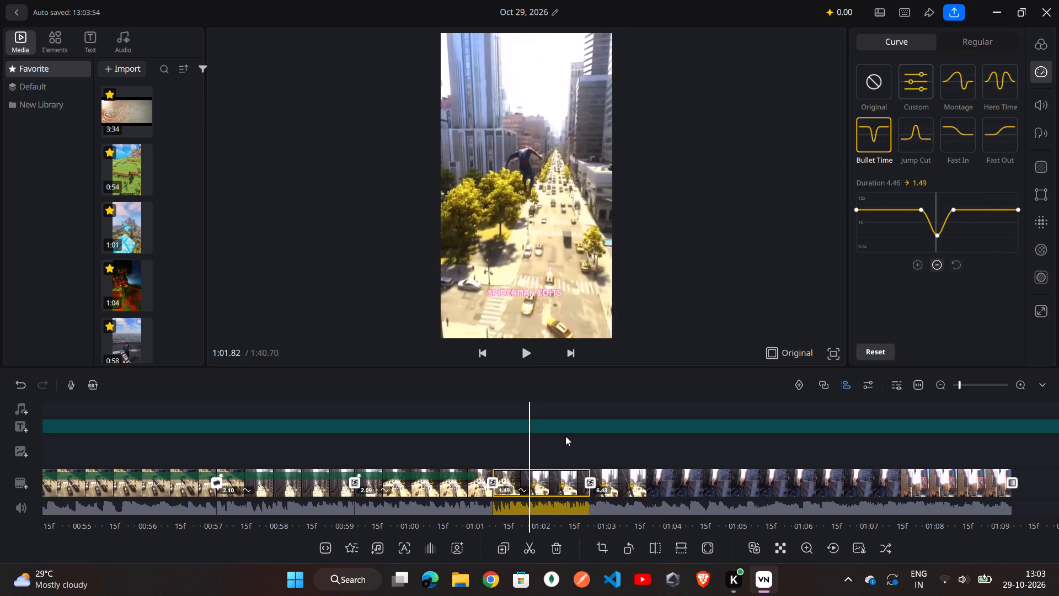
{"action": "scroll", "coordinate": [565, 436], "scroll_direction": "right", "scroll_amount": 3}
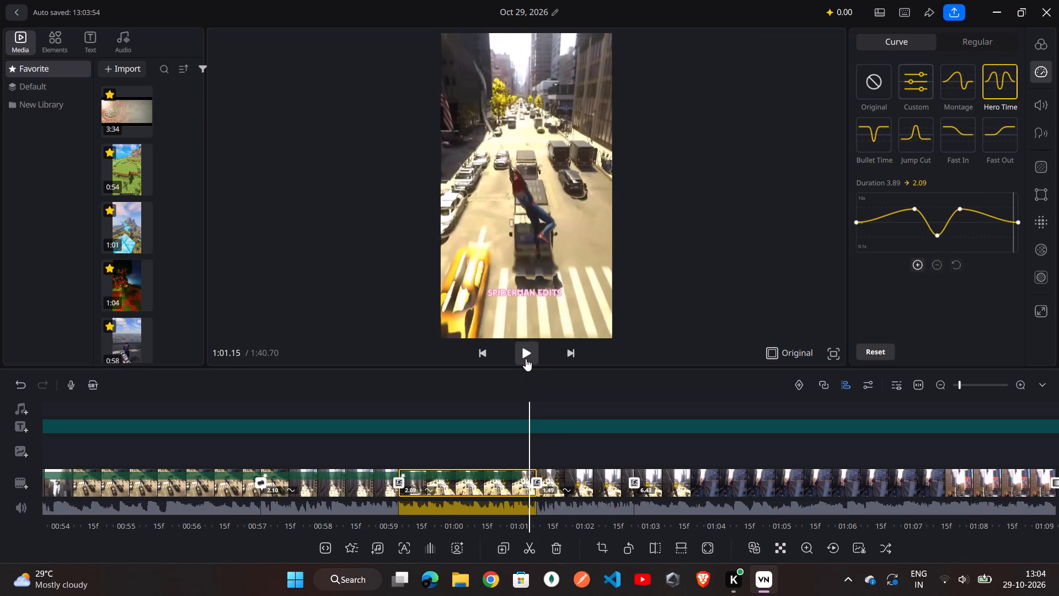
{"action": "left_click", "coordinate": [526, 359]}
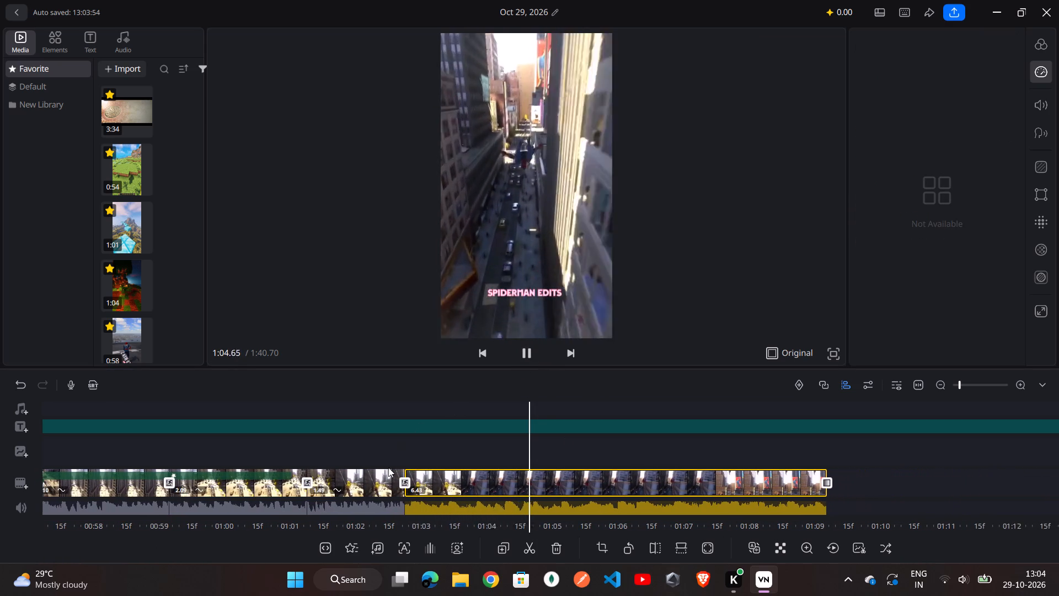
{"action": "left_click", "coordinate": [388, 467]}
Append the 0:51 video from the Favorite media to the end of the main video track and deselect it.
{"action": "scroll", "coordinate": [388, 467], "scroll_direction": "right", "scroll_amount": 3}
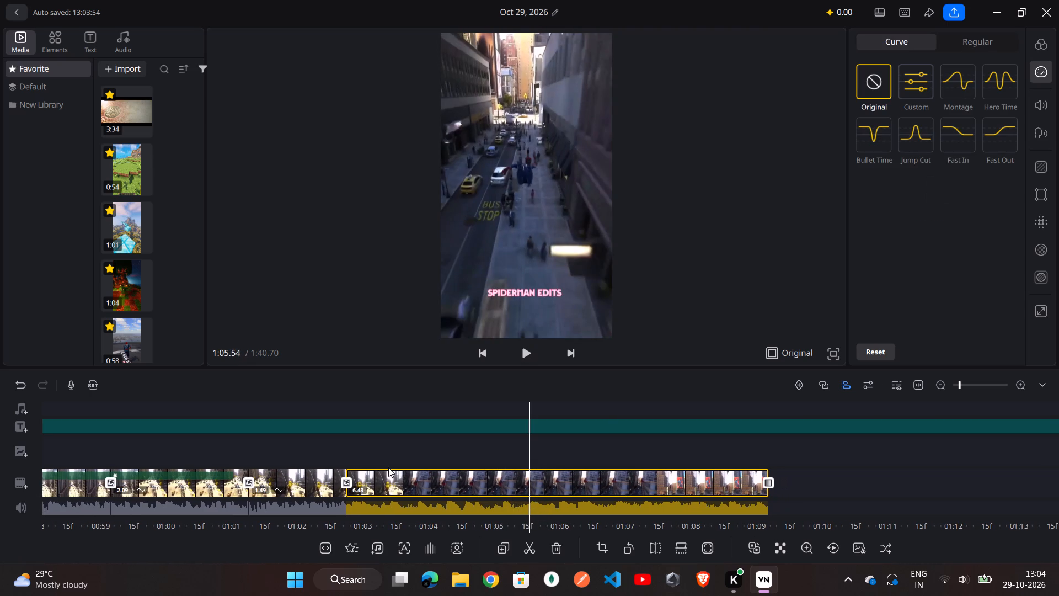
{"action": "scroll", "coordinate": [388, 467], "scroll_direction": "left", "scroll_amount": 10}
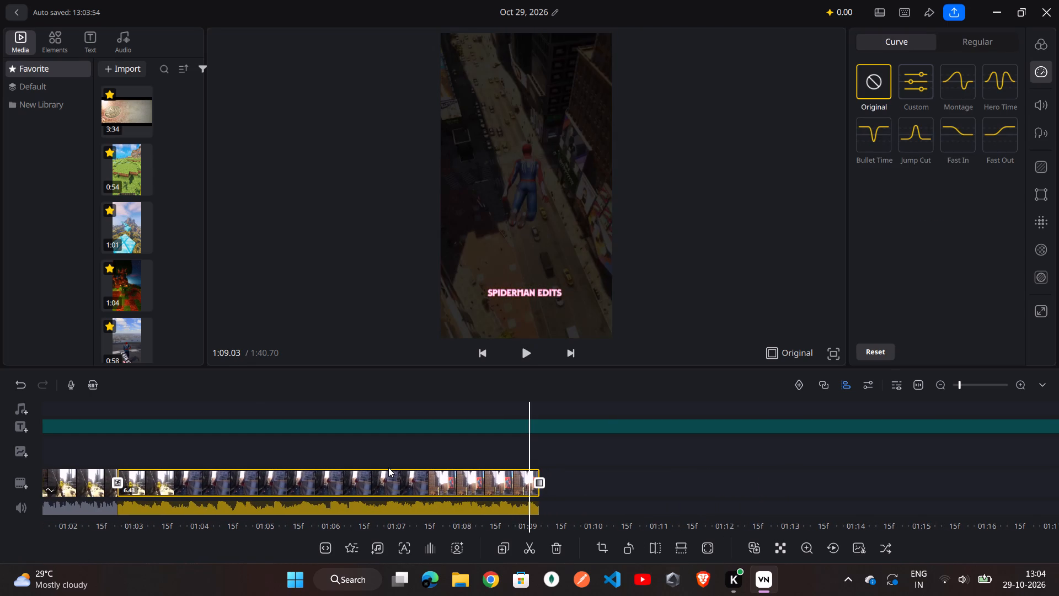
{"action": "scroll", "coordinate": [144, 306], "scroll_direction": "down", "scroll_amount": 4}
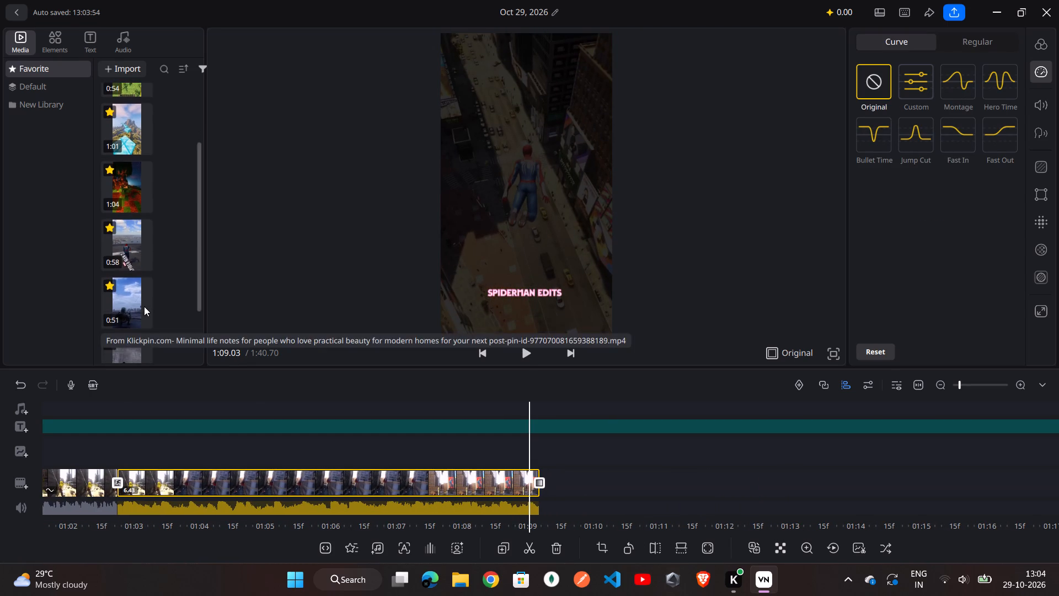
{"action": "scroll", "coordinate": [144, 306], "scroll_direction": "down", "scroll_amount": 1}
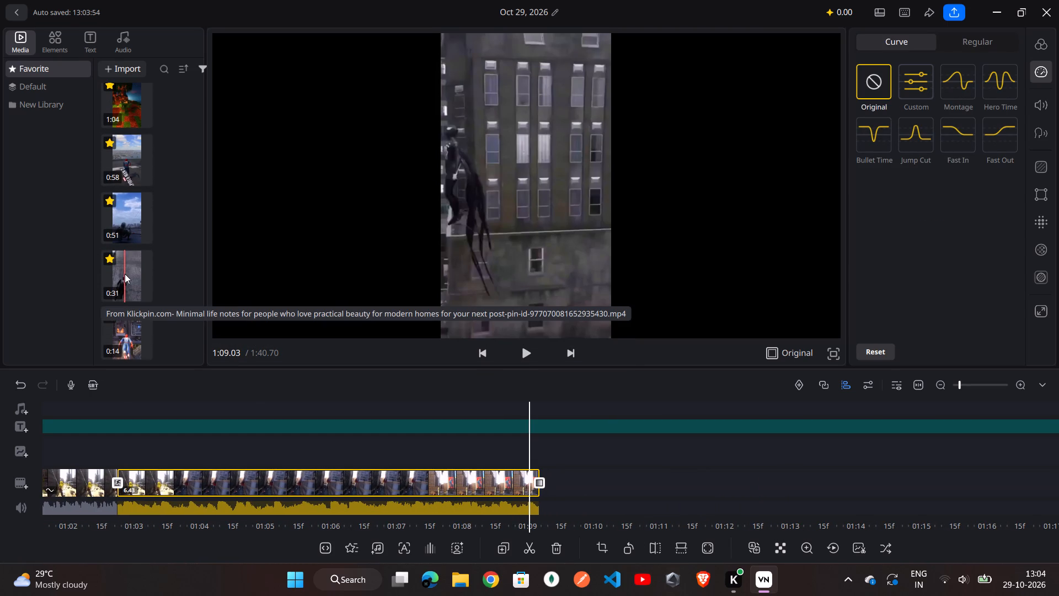
{"action": "left_click_drag", "start_coordinate": [127, 211], "coordinate": [193, 240]}
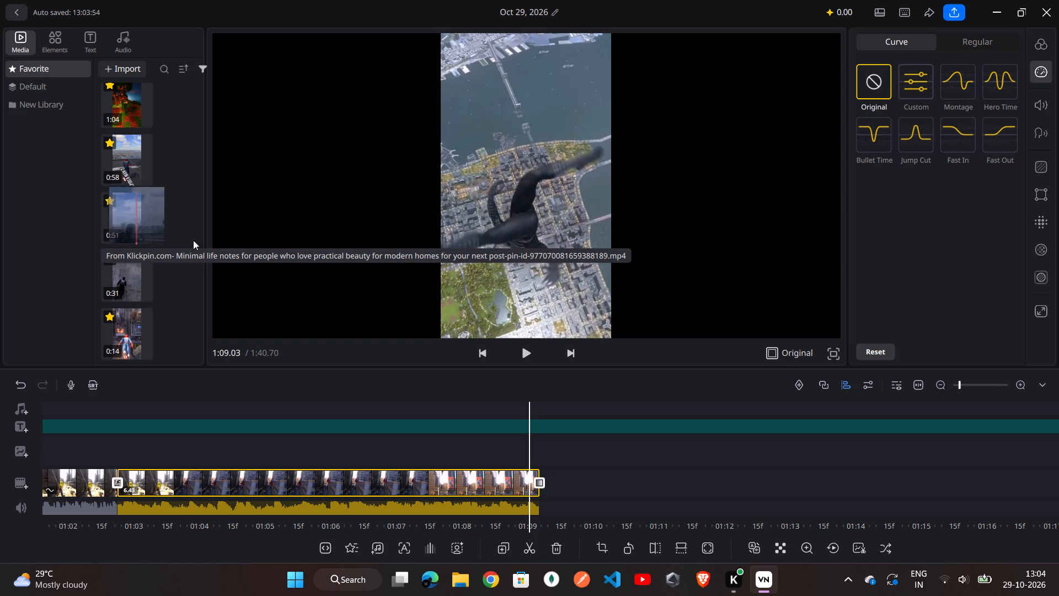
{"action": "left_click_drag", "start_coordinate": [193, 240], "coordinate": [594, 481]}
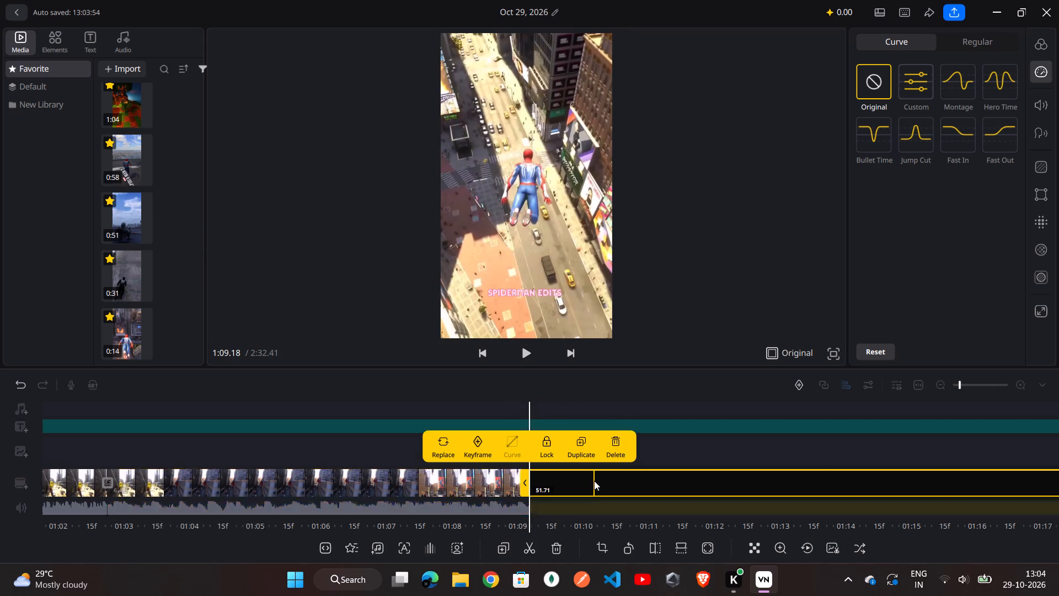
{"action": "left_click", "coordinate": [699, 443]}
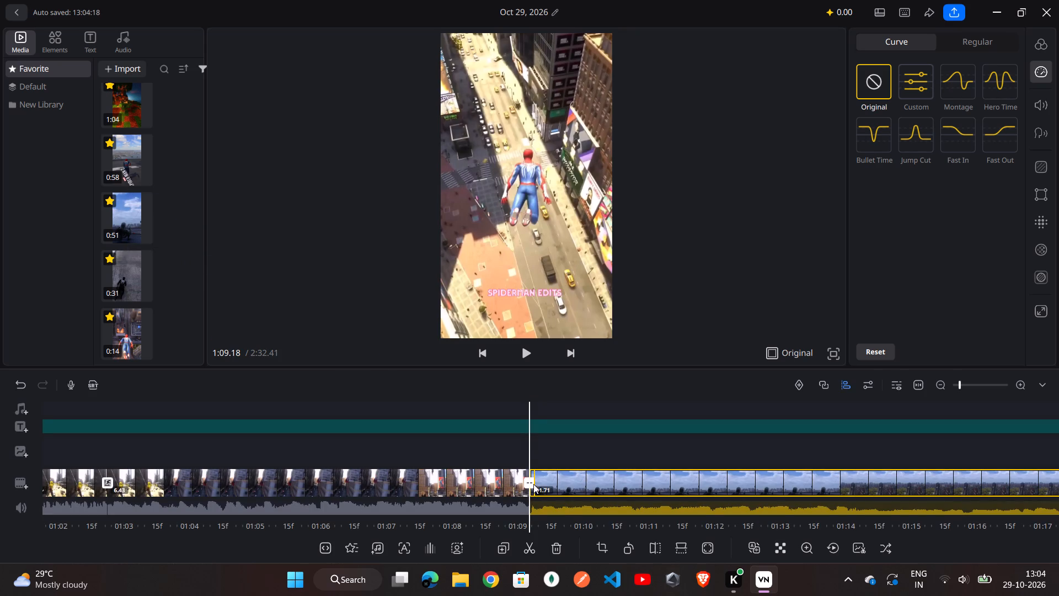
Add a Dissolve 2 transition with duration 1.6 between the eighteenth clip and the newly appended clip.
{"action": "left_click", "coordinate": [530, 483]}
{"action": "double_click", "coordinate": [530, 483]}
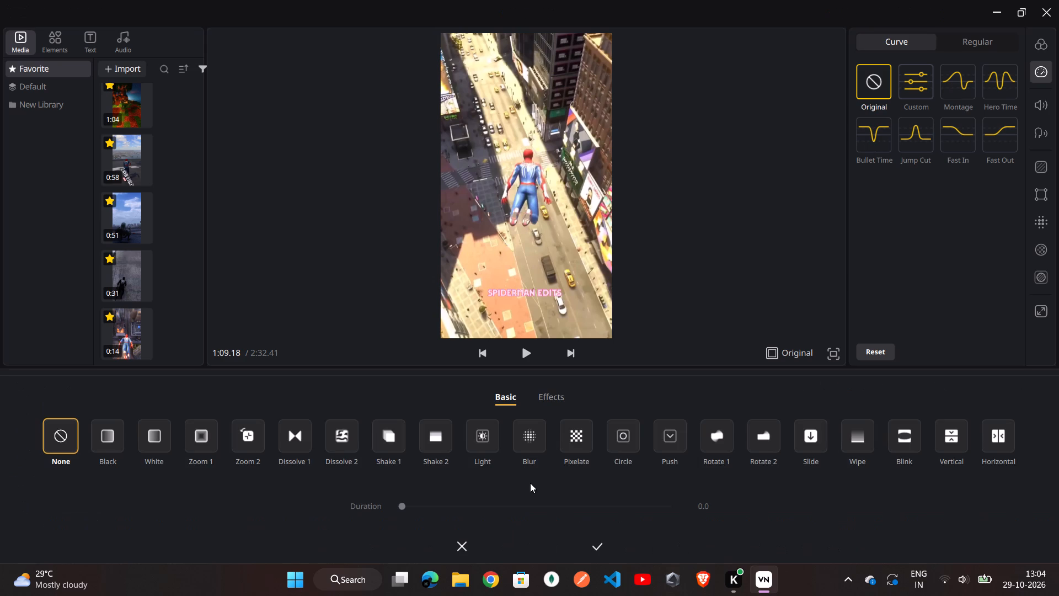
{"action": "left_click", "coordinate": [349, 437]}
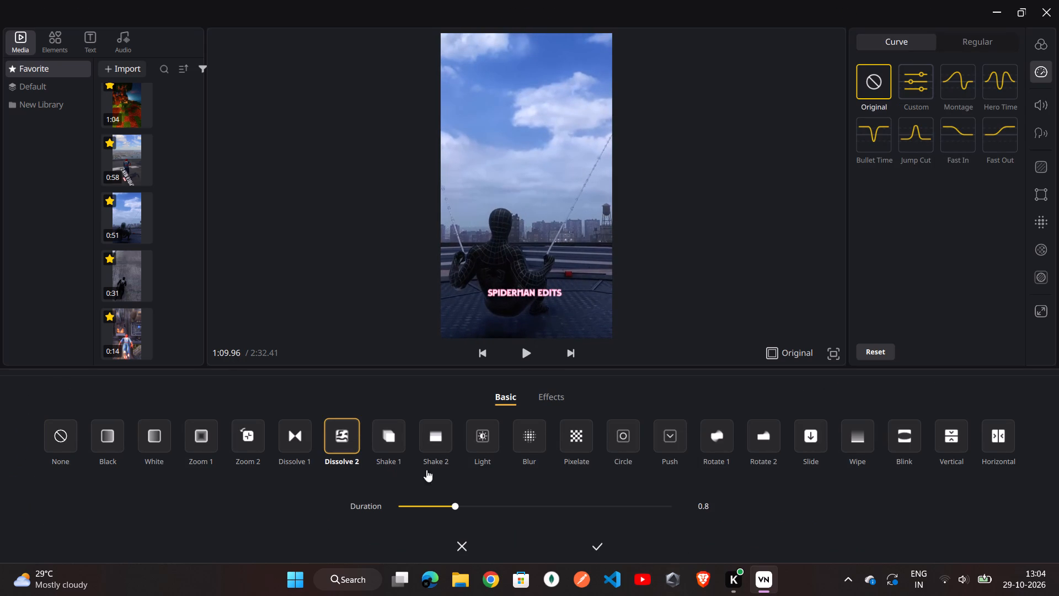
{"action": "left_click", "coordinate": [523, 503]}
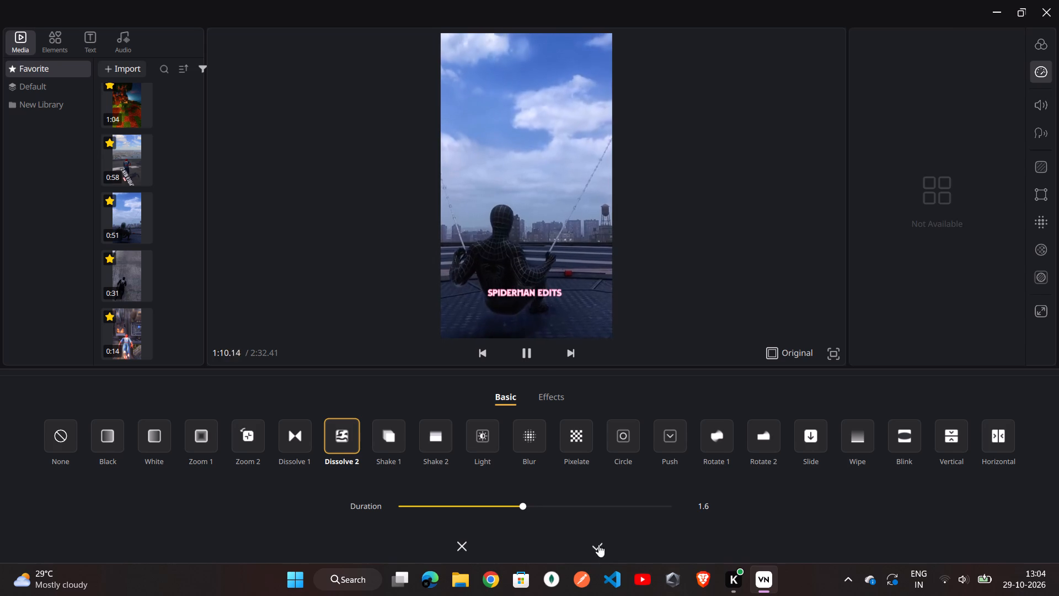
Change the transition between the eighteenth clip and the appended clip to Zoom 1 with a duration of 2.0.
{"action": "left_click", "coordinate": [211, 438]}
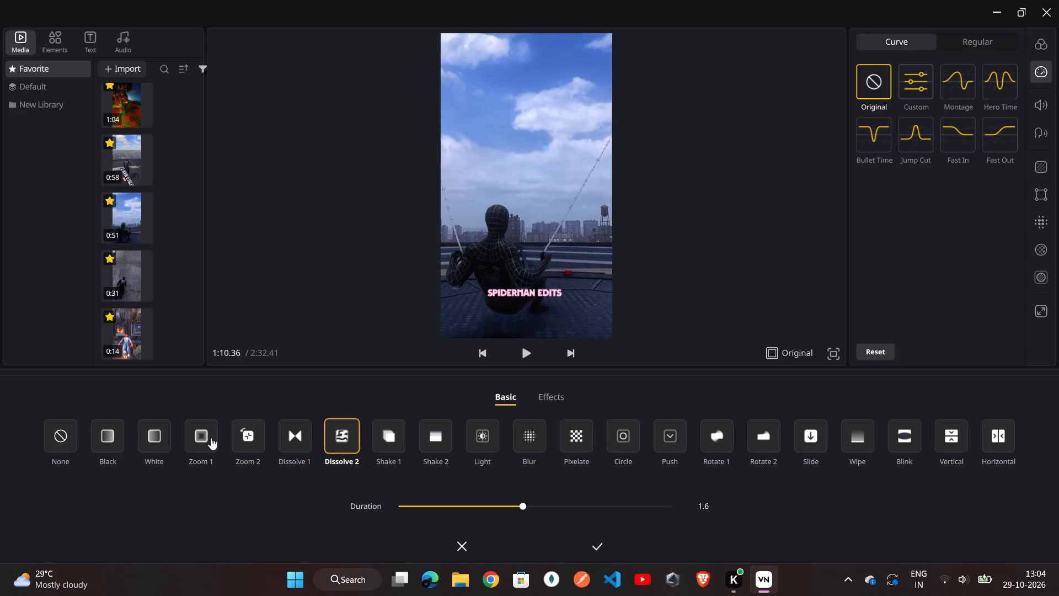
{"action": "left_click", "coordinate": [503, 499]}
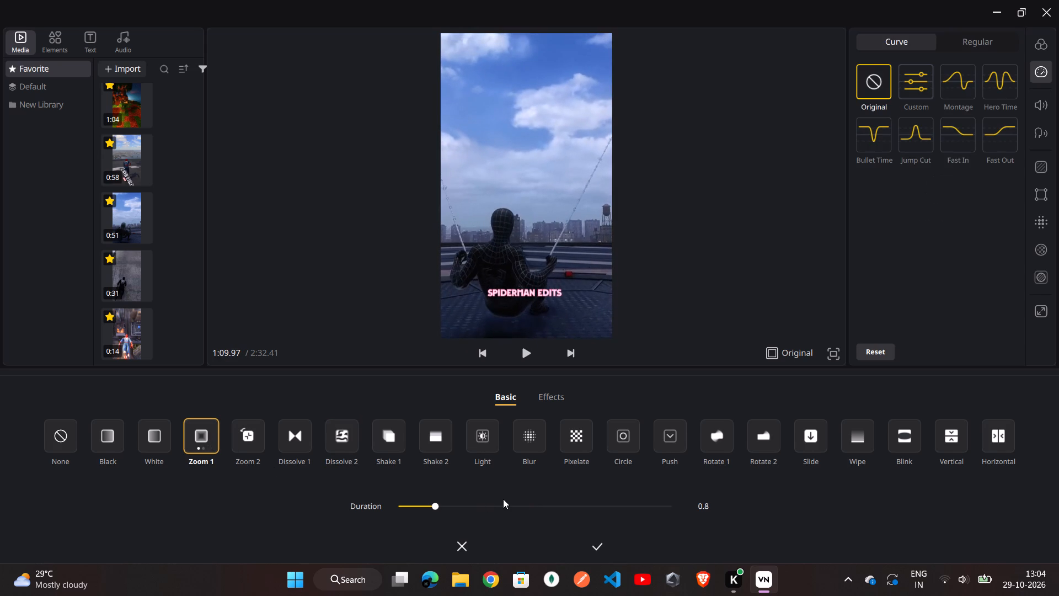
{"action": "left_click", "coordinate": [504, 504]}
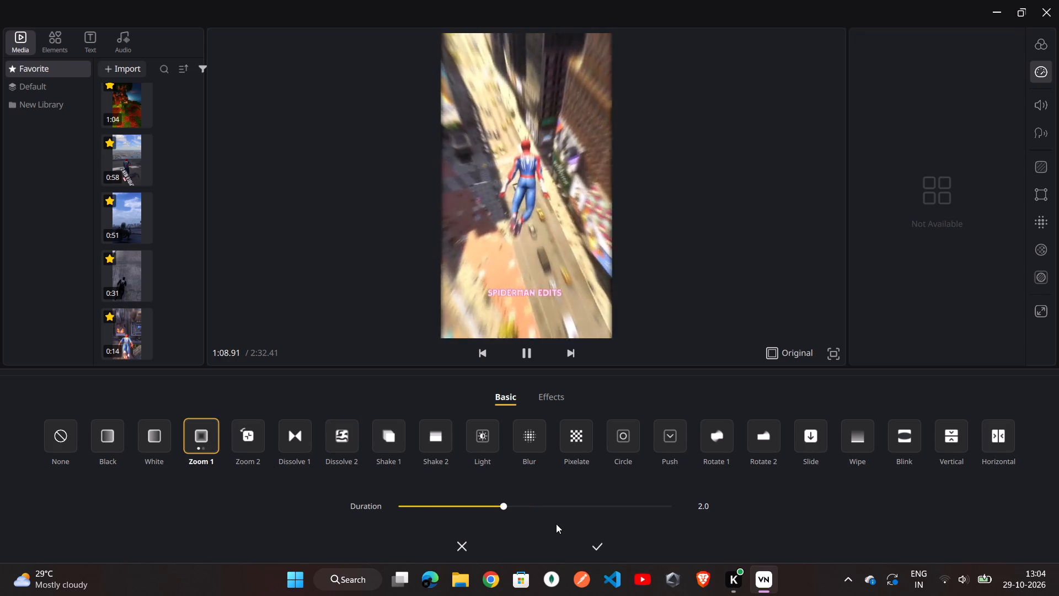
{"action": "left_click", "coordinate": [593, 546]}
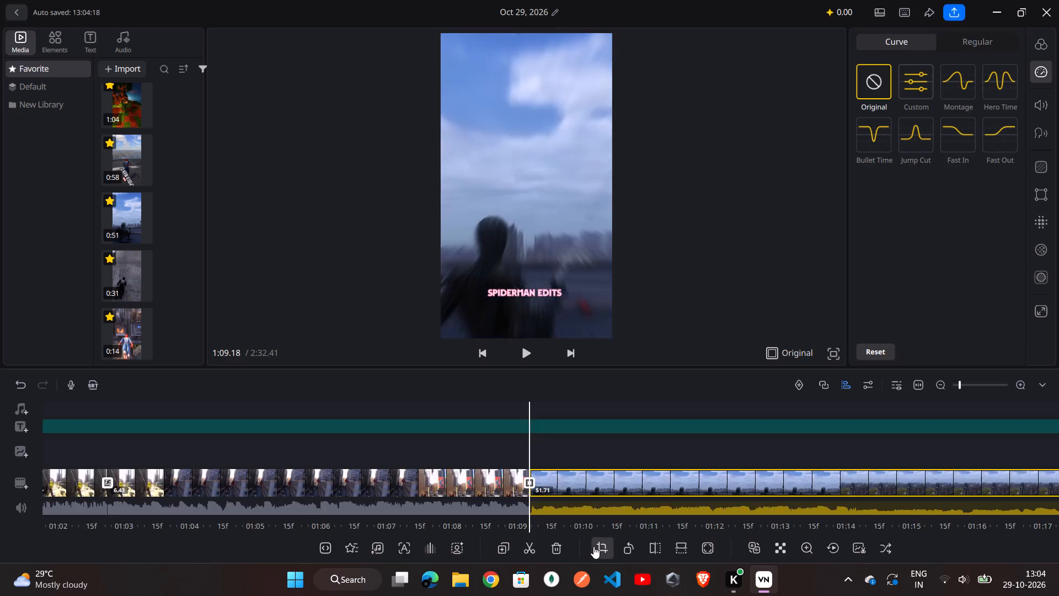
Split the appended clip on the main video track at 1:16.80.
{"action": "scroll", "coordinate": [584, 469], "scroll_direction": "left", "scroll_amount": 2}
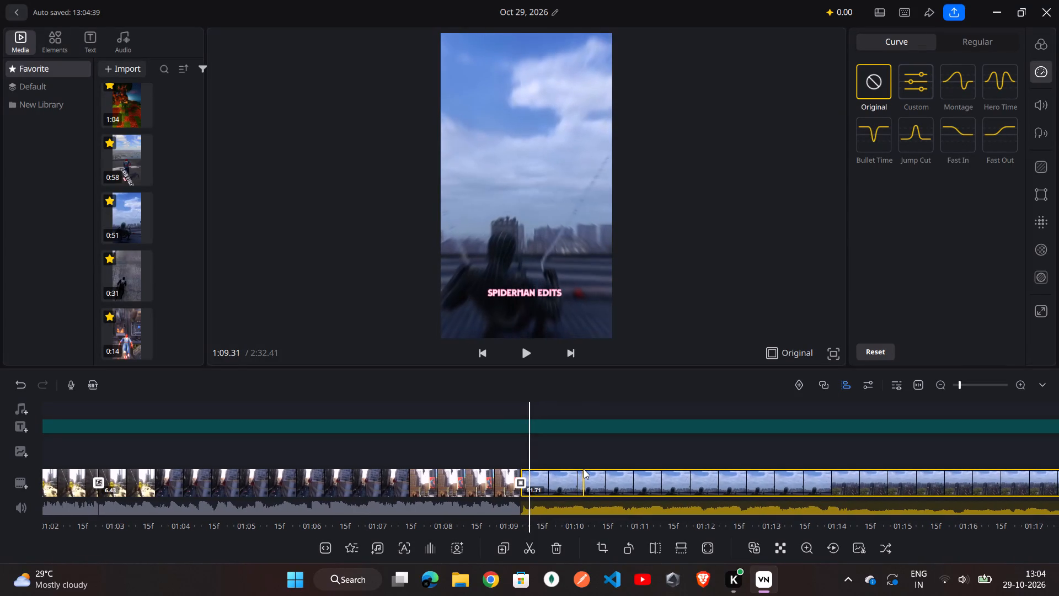
{"action": "scroll", "coordinate": [584, 469], "scroll_direction": "left", "scroll_amount": 3}
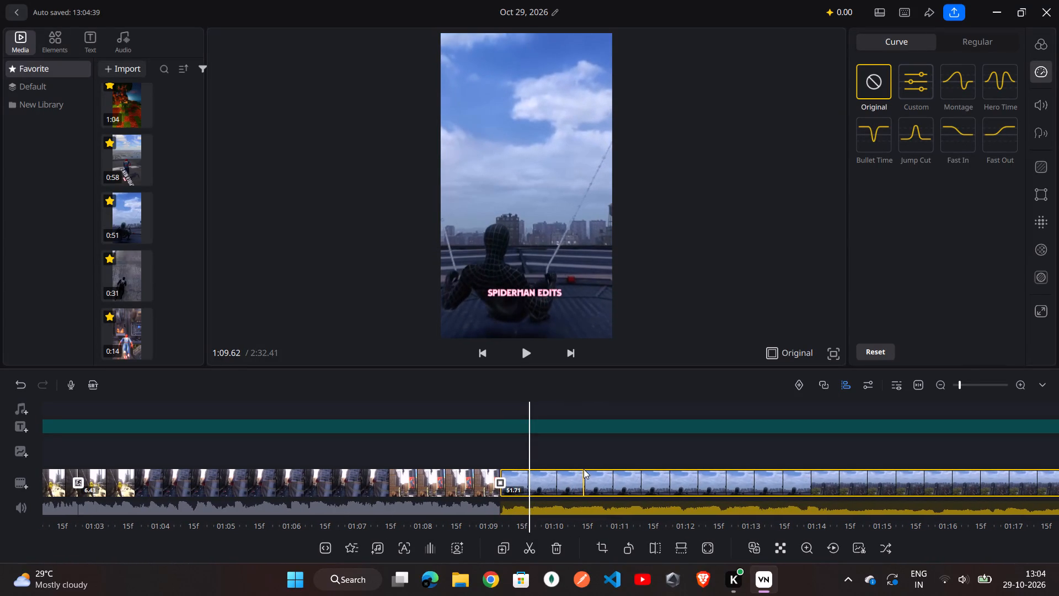
{"action": "scroll", "coordinate": [584, 469], "scroll_direction": "left", "scroll_amount": 5}
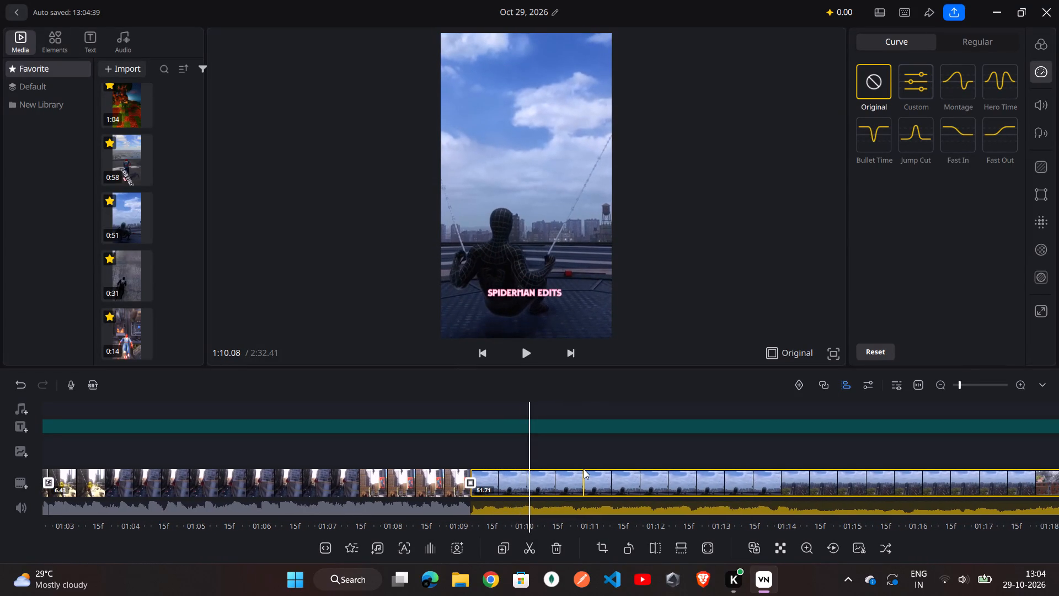
{"action": "scroll", "coordinate": [584, 469], "scroll_direction": "left", "scroll_amount": 6}
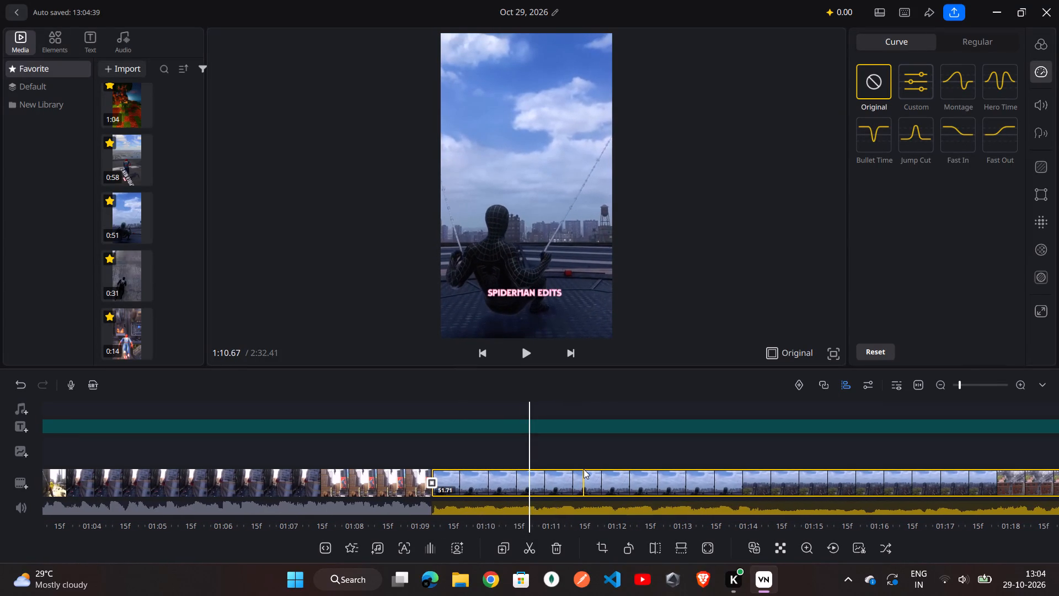
{"action": "scroll", "coordinate": [584, 469], "scroll_direction": "left", "scroll_amount": 9}
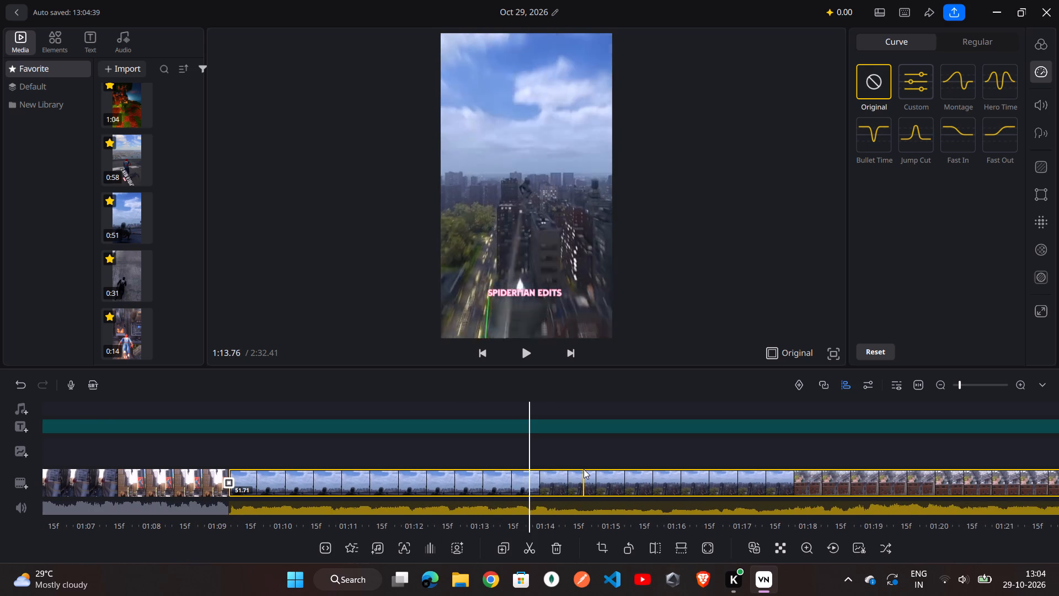
{"action": "scroll", "coordinate": [584, 469], "scroll_direction": "left", "scroll_amount": 5}
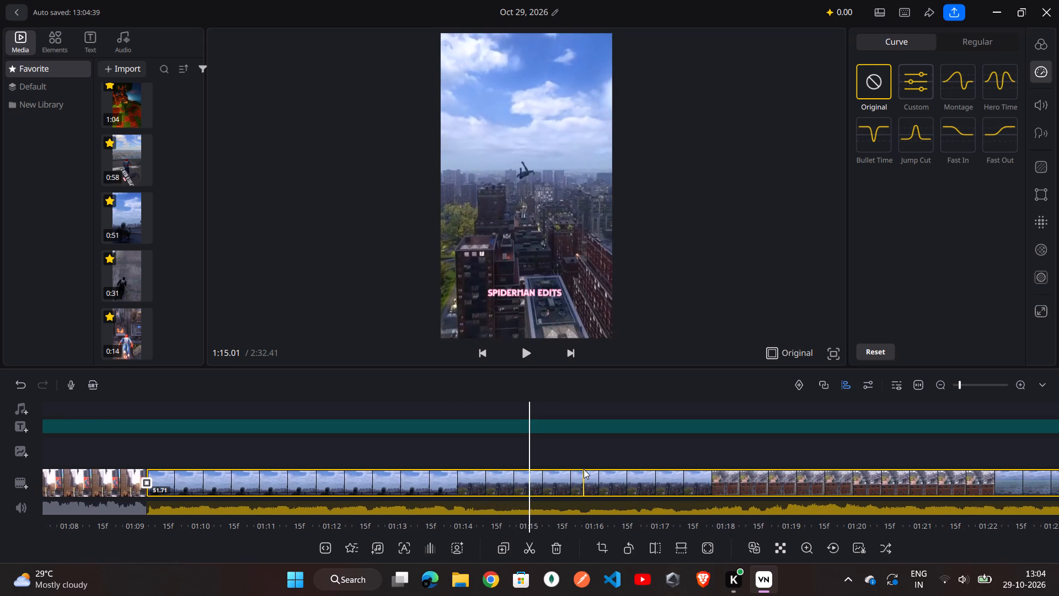
{"action": "scroll", "coordinate": [584, 469], "scroll_direction": "left", "scroll_amount": 9}
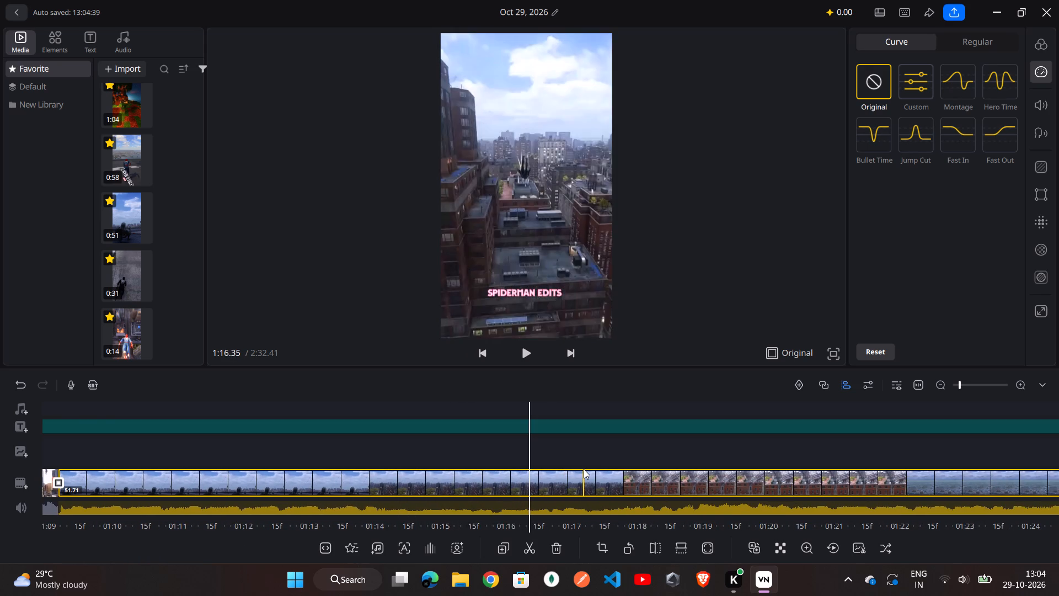
{"action": "scroll", "coordinate": [584, 469], "scroll_direction": "left", "scroll_amount": 6}
{"action": "scroll", "coordinate": [584, 469], "scroll_direction": "right", "scroll_amount": 1}
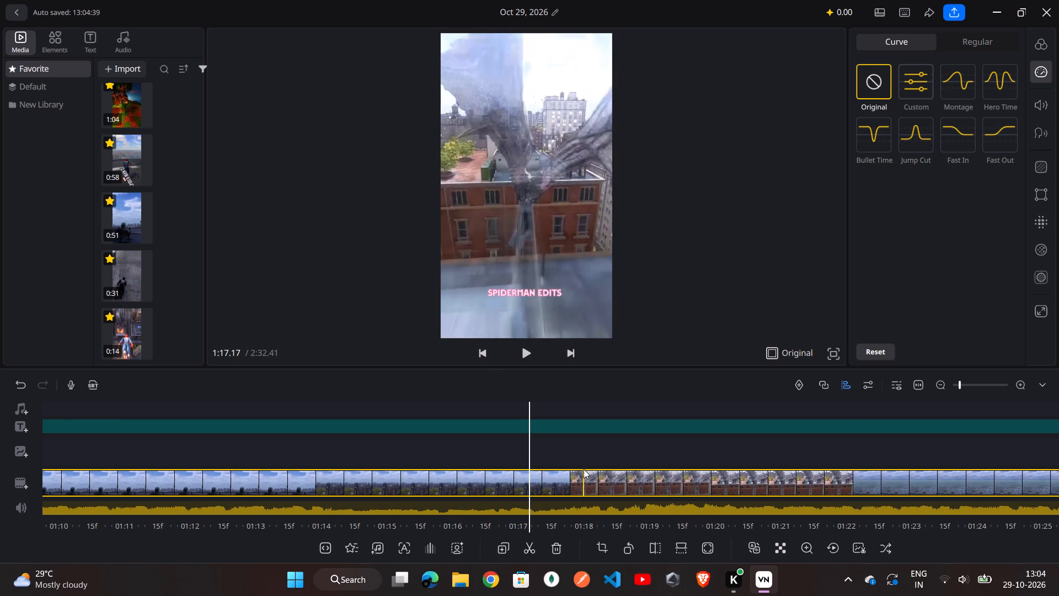
{"action": "scroll", "coordinate": [584, 469], "scroll_direction": "right", "scroll_amount": 1}
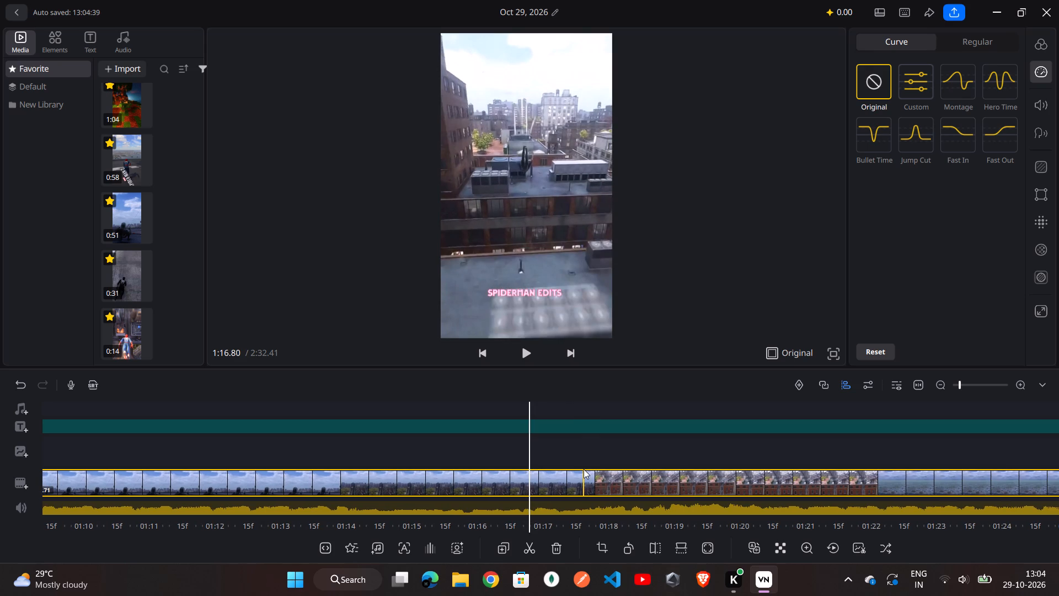
{"action": "left_click", "coordinate": [529, 552]}
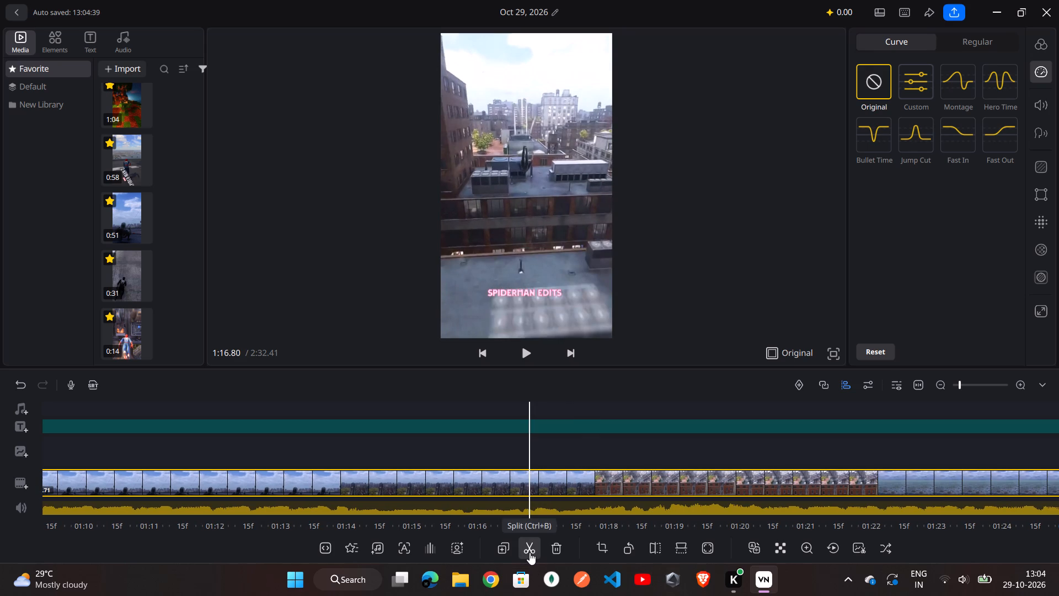
Try the Jump Cut speed curve on the first part of the split clip, settling on Fast In.
{"action": "left_click", "coordinate": [482, 480]}
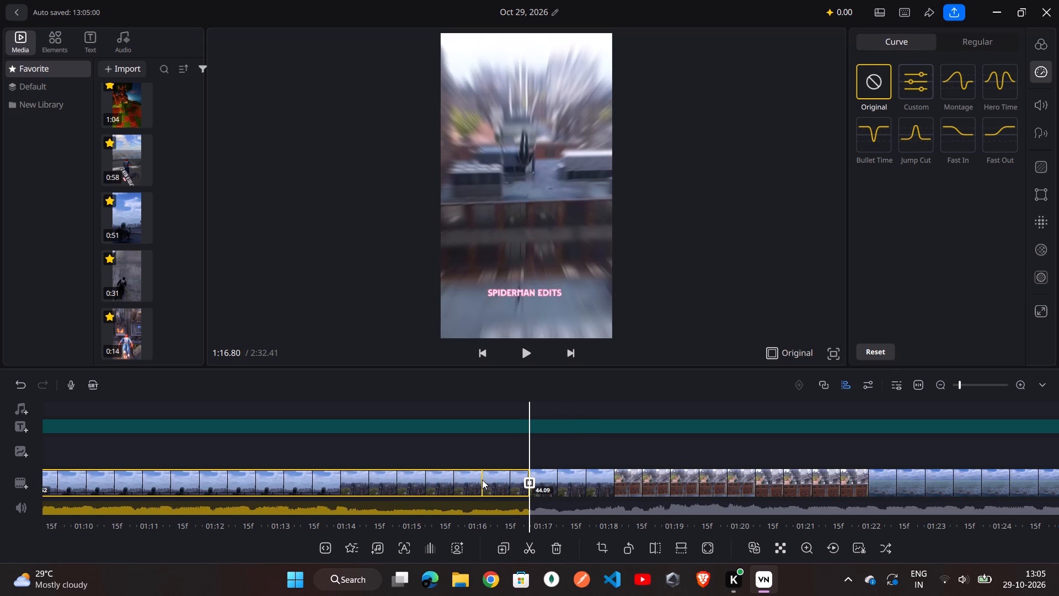
{"action": "left_click", "coordinate": [915, 137]}
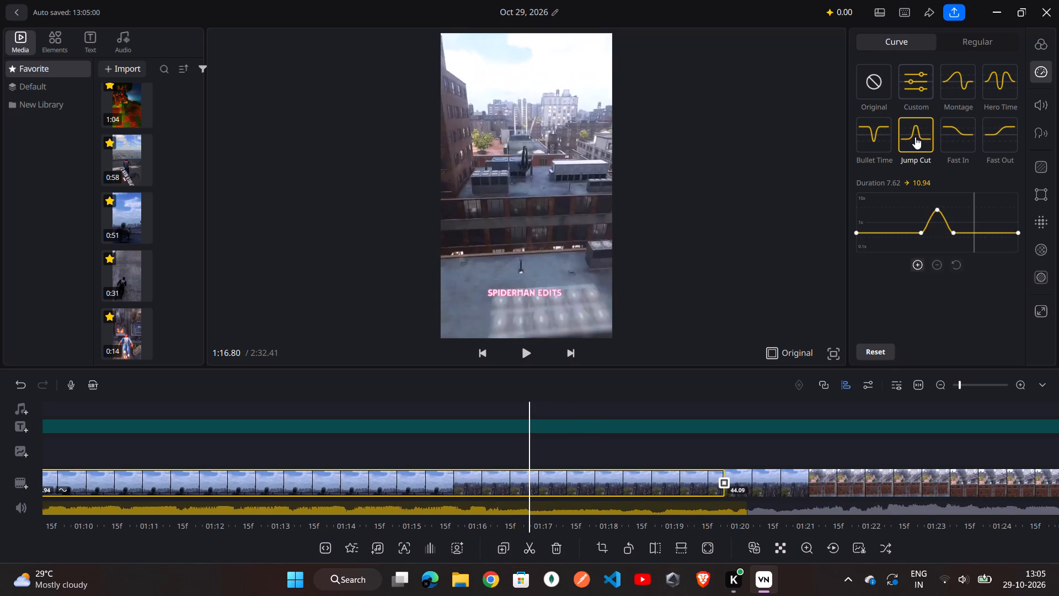
{"action": "left_click", "coordinate": [955, 120]}
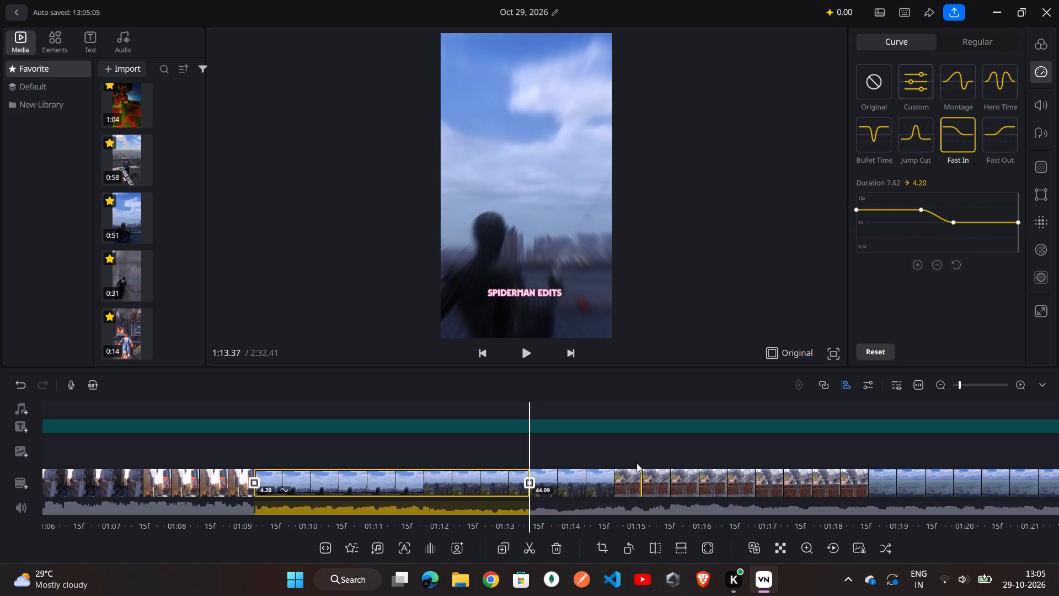
Play the timeline from around 1:08.63 through the nineteenth clip to review the Zoom 1 transition and Fast In speed curve.
{"action": "scroll", "coordinate": [635, 460], "scroll_direction": "right", "scroll_amount": 18}
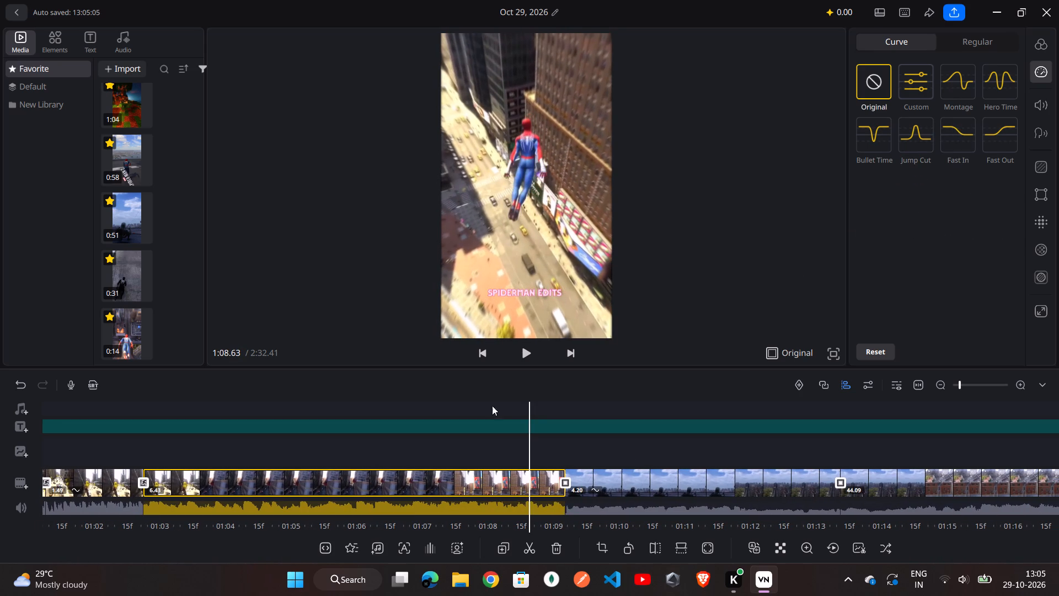
{"action": "left_click", "coordinate": [529, 347]}
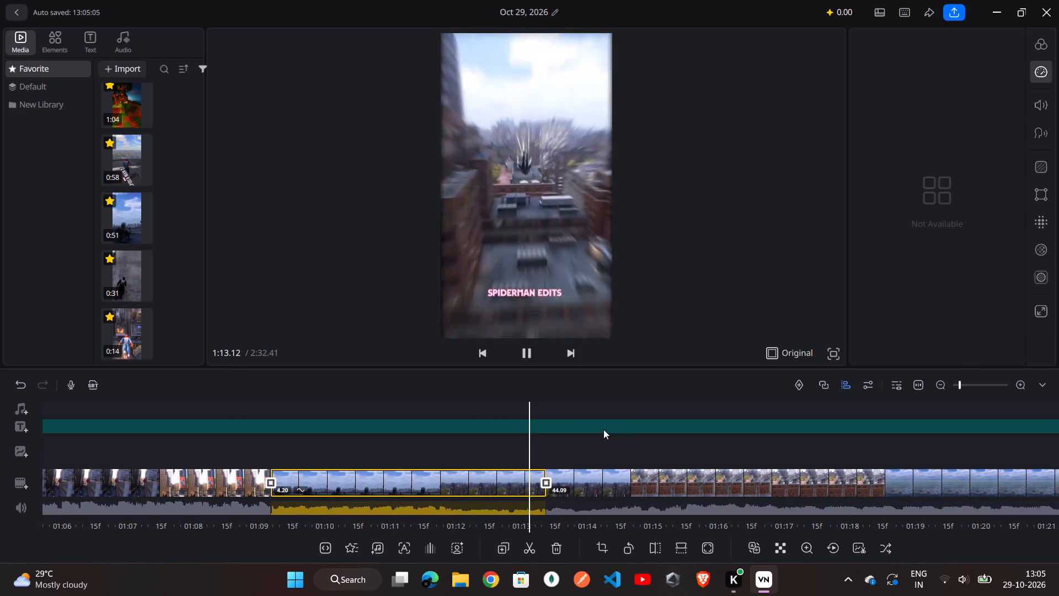
Apply the Hero Time speed curve to the last clip, the second part of the split video.
{"action": "scroll", "coordinate": [603, 429], "scroll_direction": "right", "scroll_amount": 1}
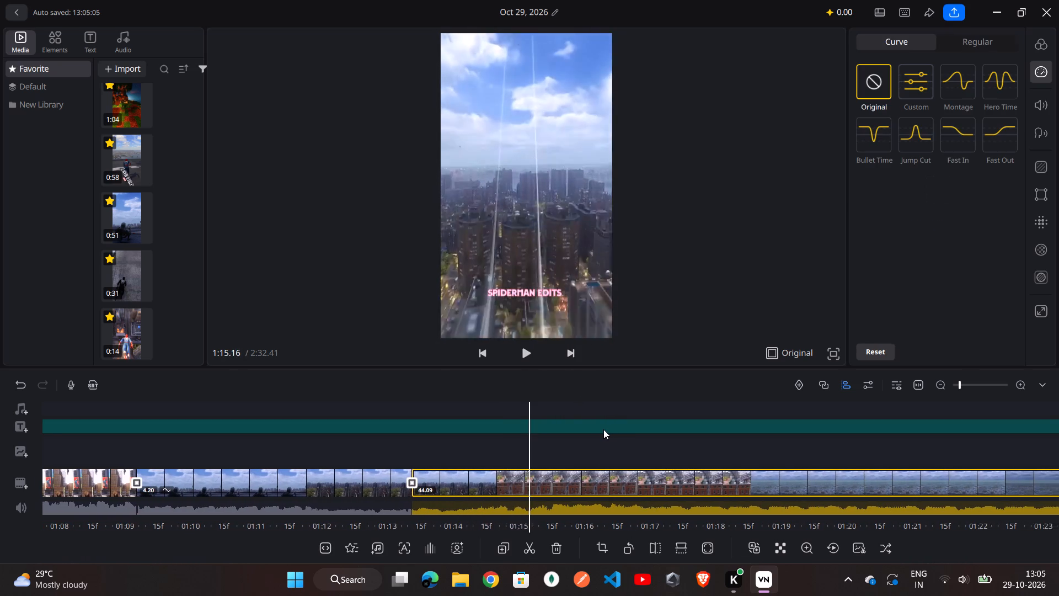
{"action": "scroll", "coordinate": [603, 429], "scroll_direction": "right", "scroll_amount": 1}
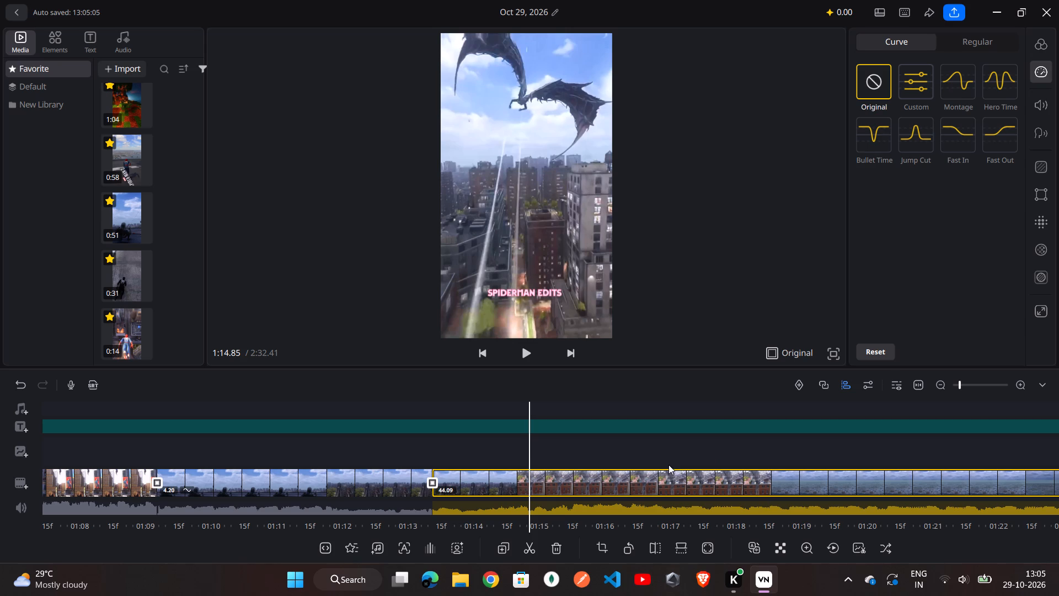
{"action": "left_click", "coordinate": [948, 98]}
{"action": "left_click", "coordinate": [986, 92]}
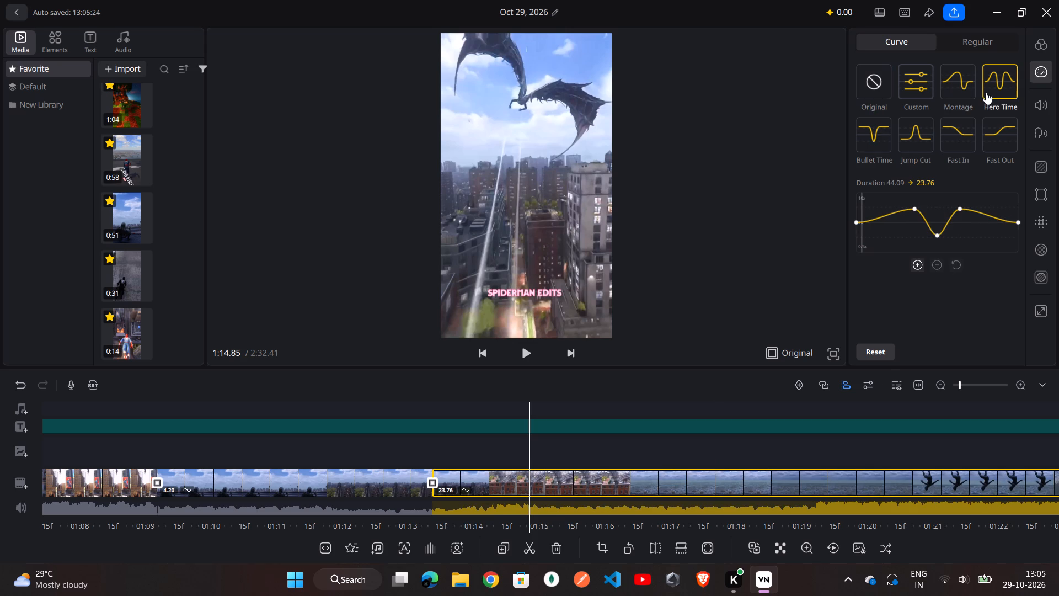
Play the timeline from around 1:13 through the last clip to review its Hero Time speed curve.
{"action": "scroll", "coordinate": [701, 456], "scroll_direction": "right", "scroll_amount": 2}
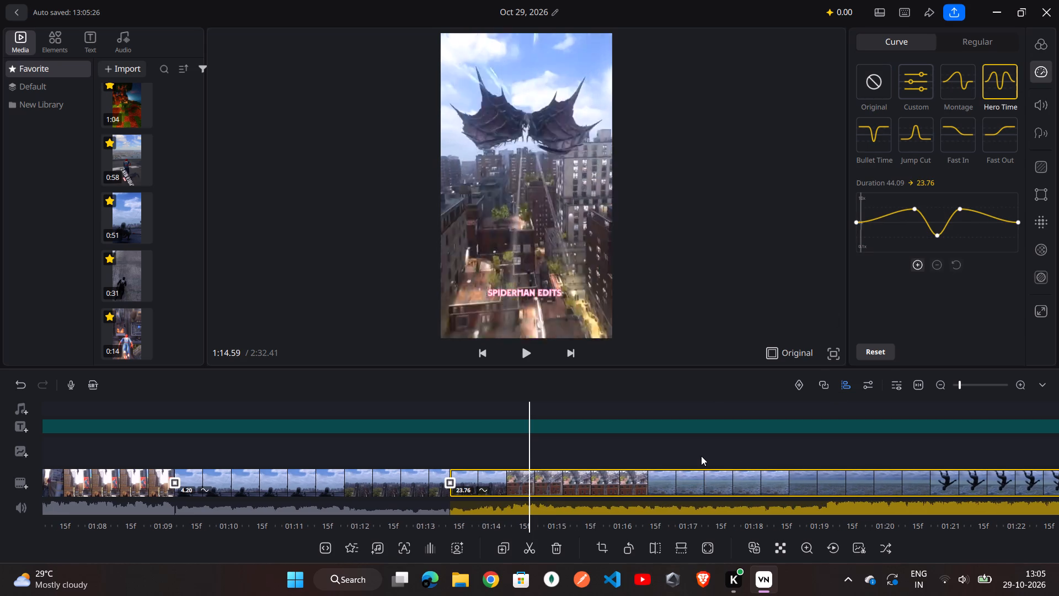
{"action": "scroll", "coordinate": [701, 456], "scroll_direction": "right", "scroll_amount": 5}
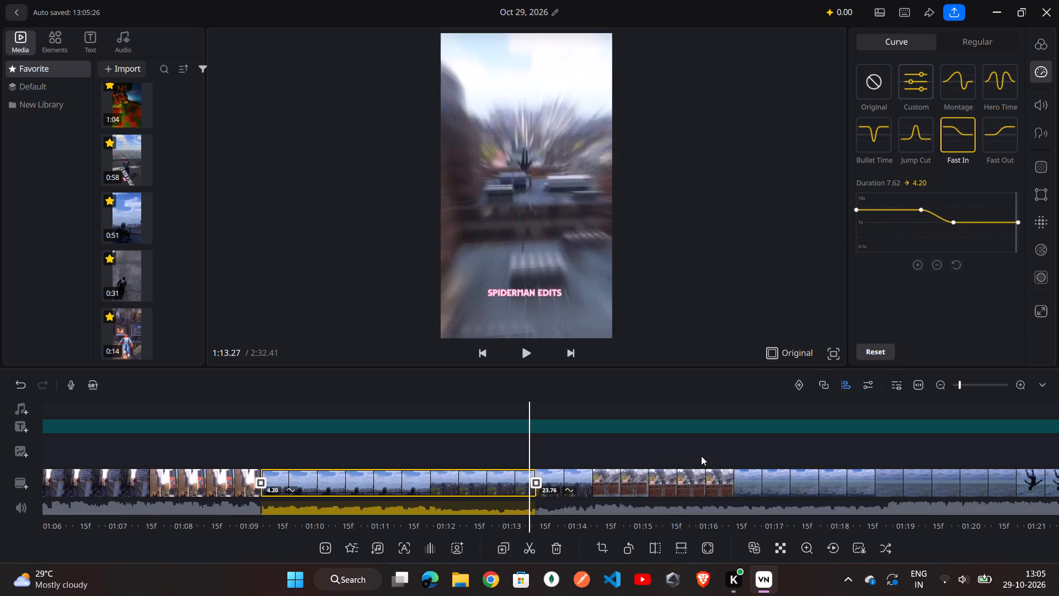
{"action": "scroll", "coordinate": [701, 456], "scroll_direction": "right", "scroll_amount": 1}
{"action": "left_click", "coordinate": [517, 356]}
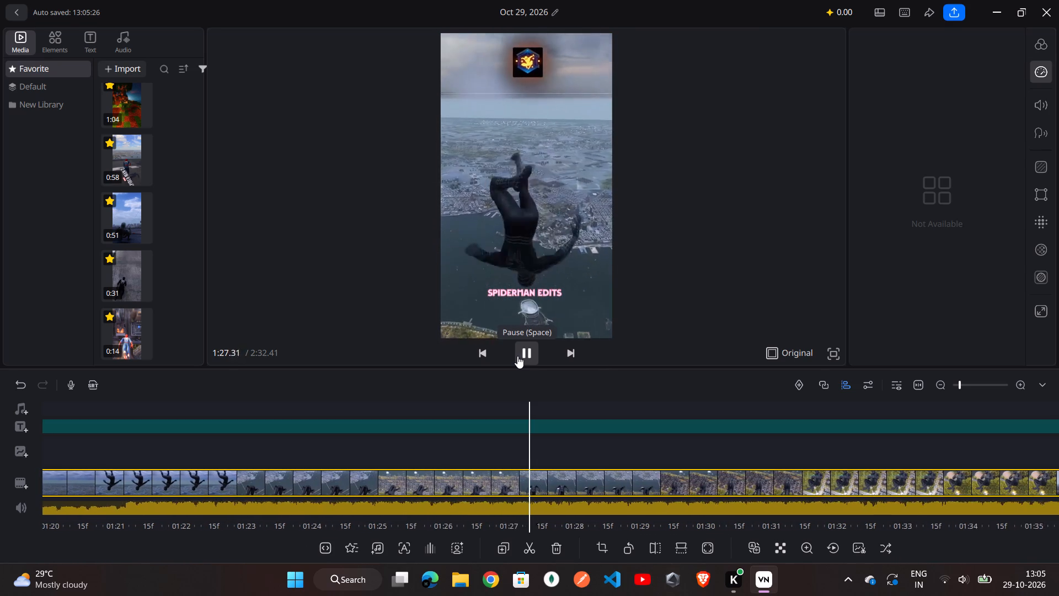
At 1:31.00 in the last clip, try the Retro 03, Fireworks, Snowflake 02, Light 02, Light 03 and Speed Line effects, settling on Warning.
{"action": "scroll", "coordinate": [517, 356], "scroll_direction": "right", "scroll_amount": 1}
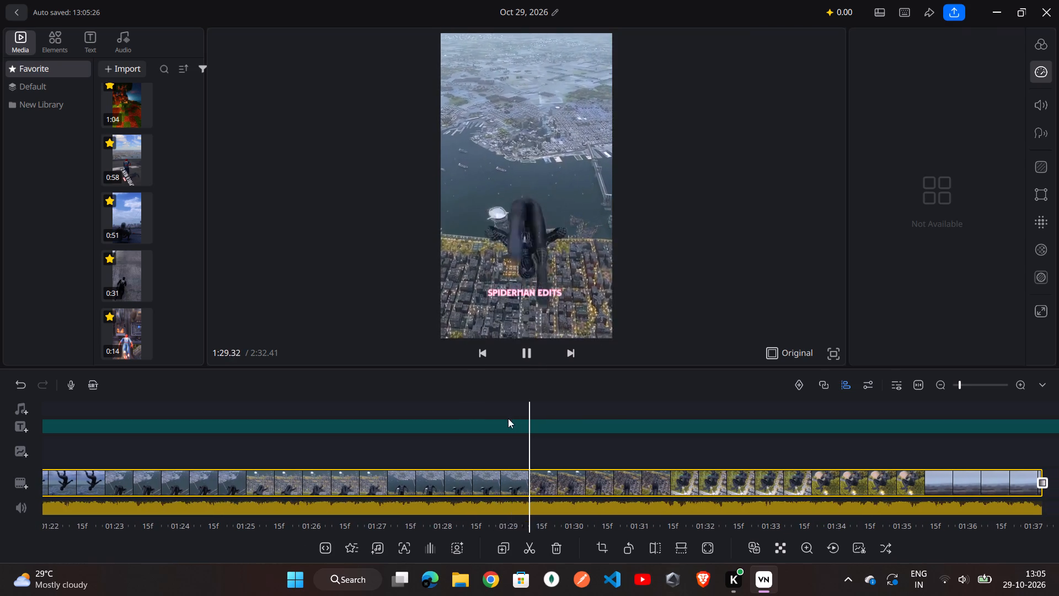
{"action": "scroll", "coordinate": [505, 439], "scroll_direction": "right", "scroll_amount": 1}
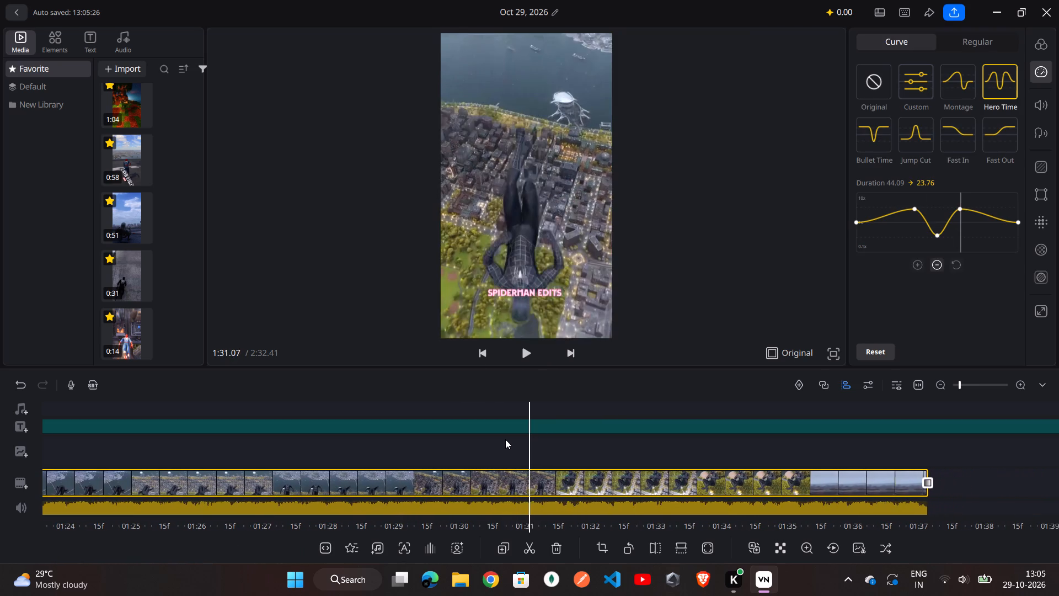
{"action": "scroll", "coordinate": [505, 439], "scroll_direction": "right", "scroll_amount": 1}
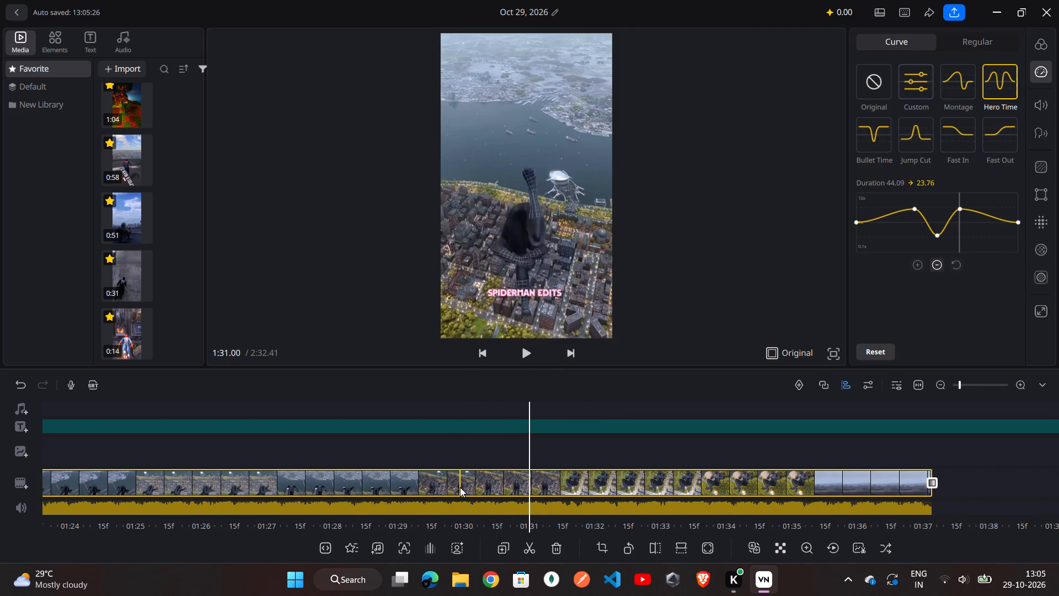
{"action": "left_click", "coordinate": [460, 487]}
{"action": "left_click", "coordinate": [359, 543]}
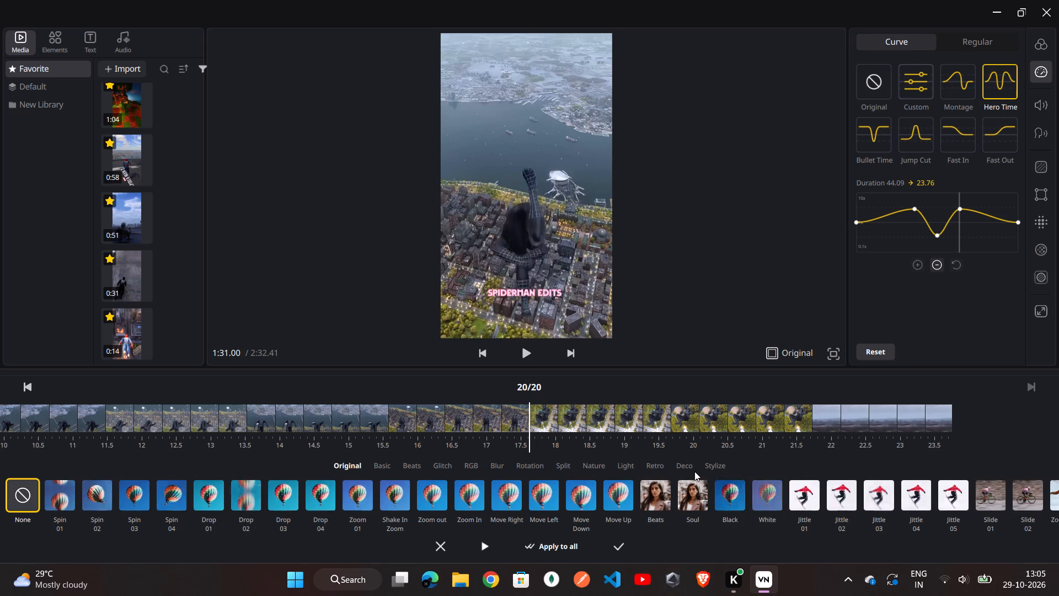
{"action": "left_click", "coordinate": [679, 463]}
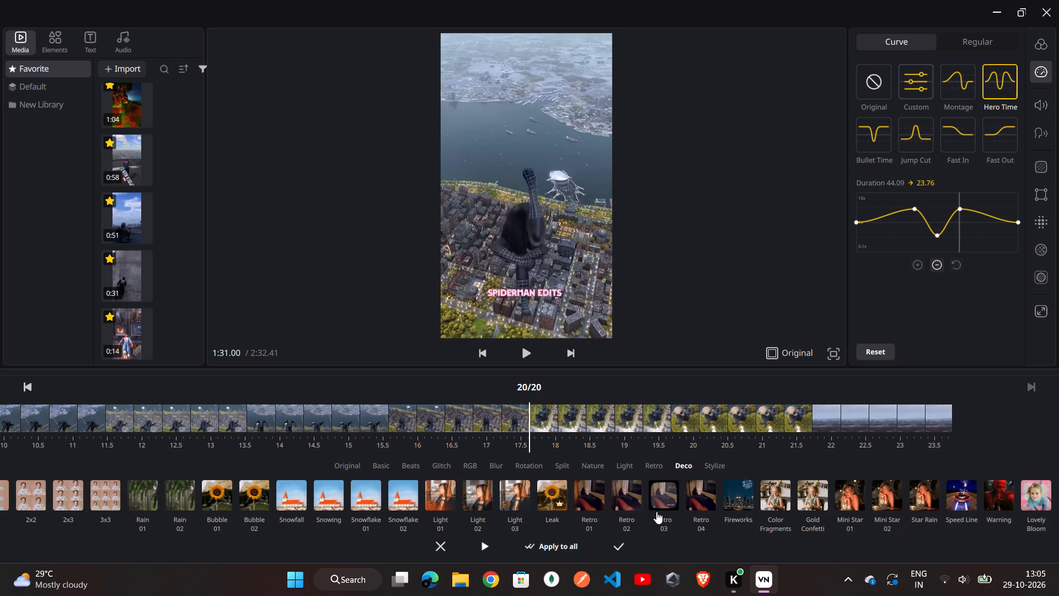
{"action": "left_click", "coordinate": [661, 497]}
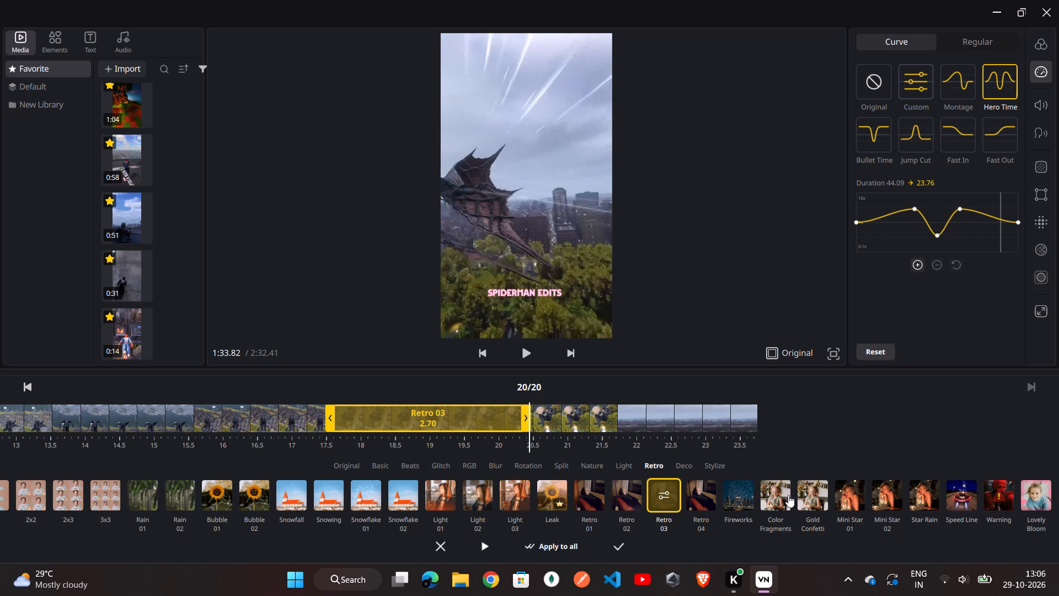
{"action": "left_click", "coordinate": [743, 487]}
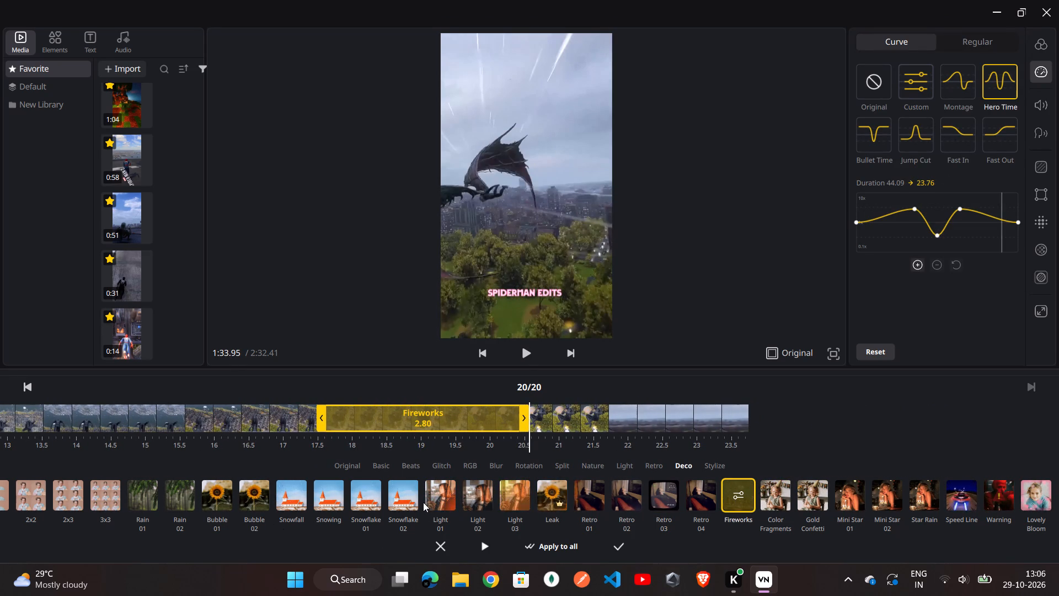
{"action": "left_click", "coordinate": [408, 497]}
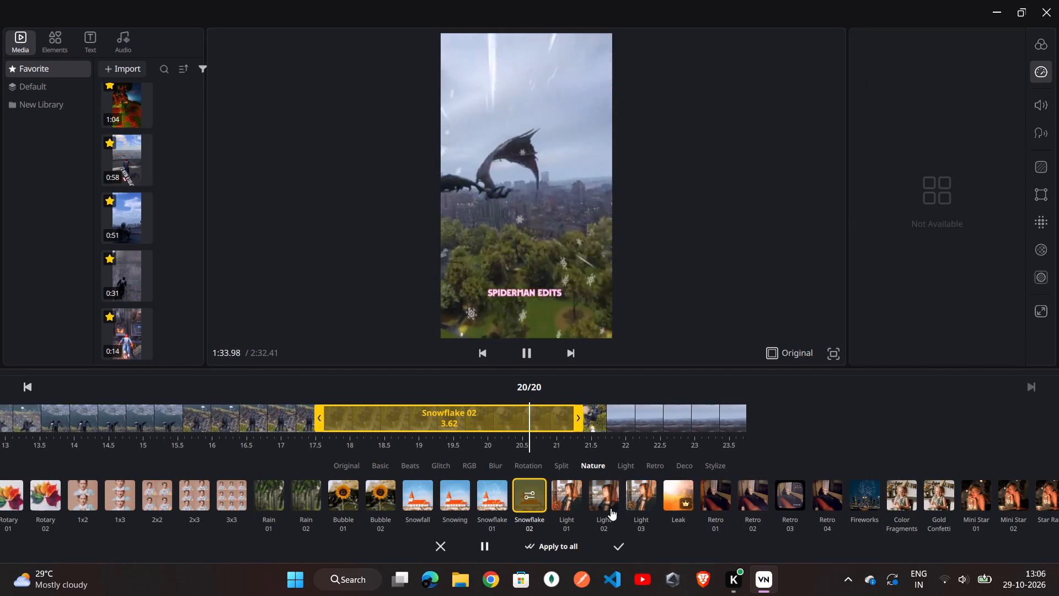
{"action": "left_click", "coordinate": [611, 508]}
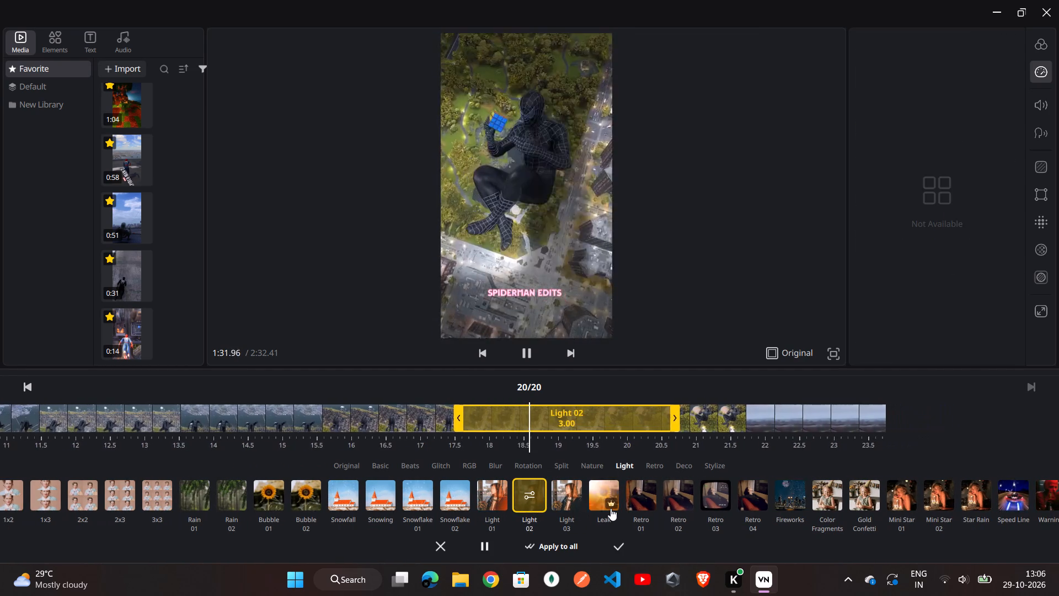
{"action": "left_click", "coordinate": [572, 507]}
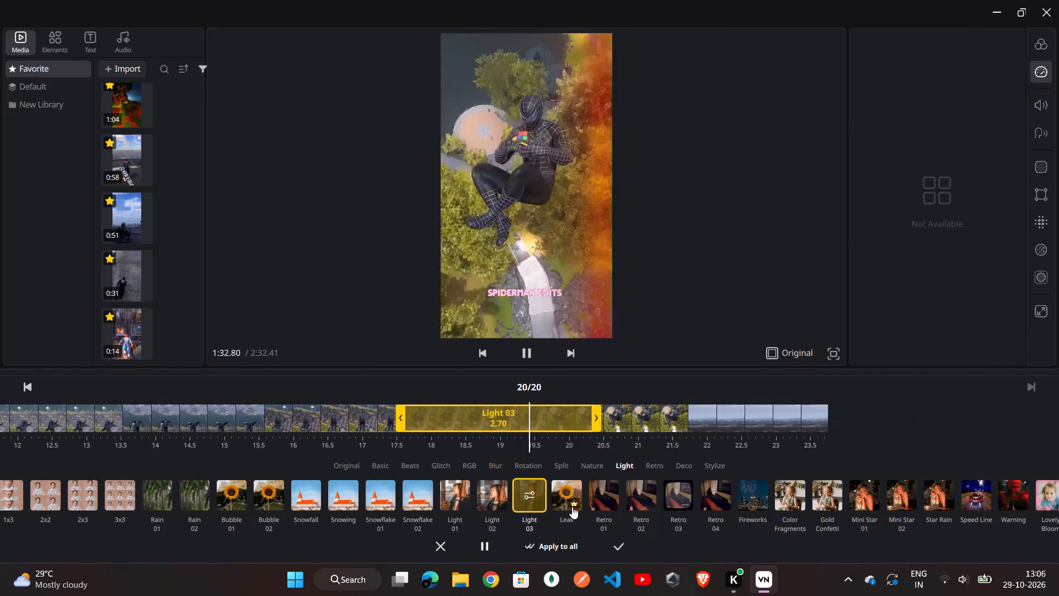
{"action": "left_click", "coordinate": [981, 502]}
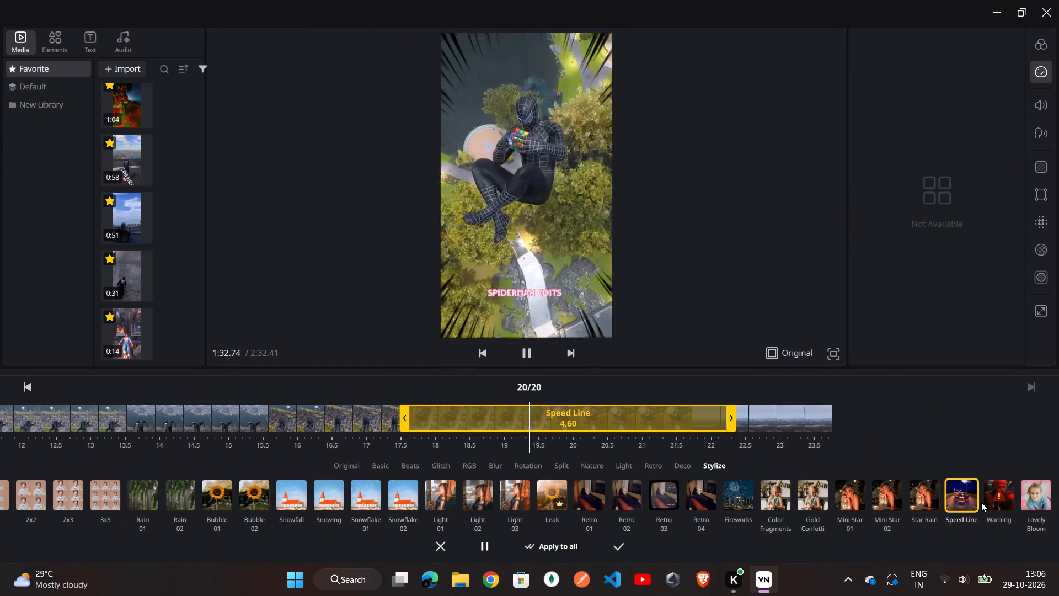
{"action": "left_click", "coordinate": [1013, 503]}
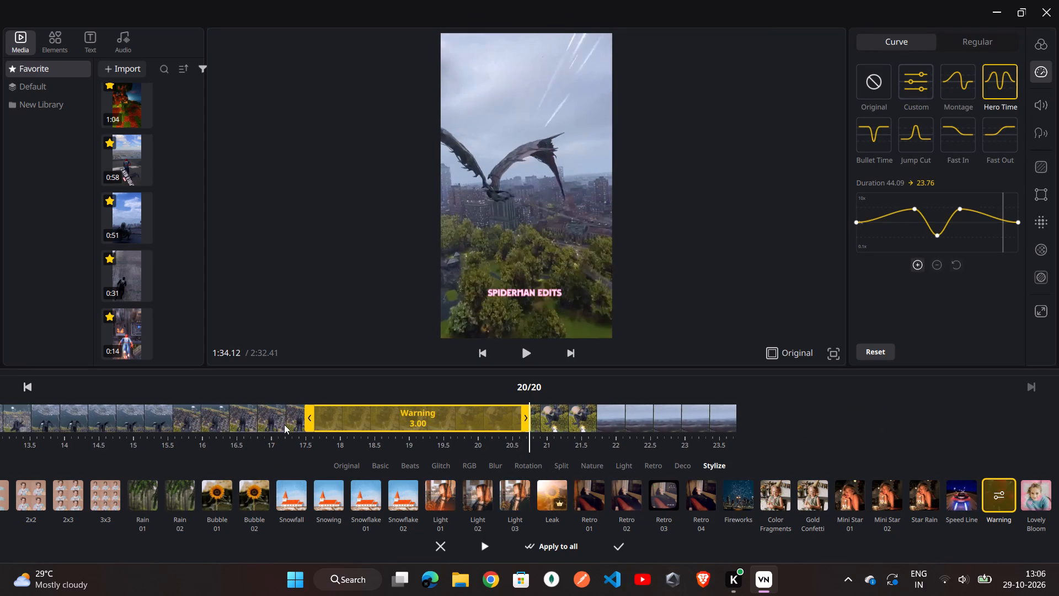
Adjust both ends of the Warning effect so it lasts about 2.77 s, starting about 16.8 s into the last clip.
{"action": "left_click_drag", "start_coordinate": [352, 411], "coordinate": [382, 414]}
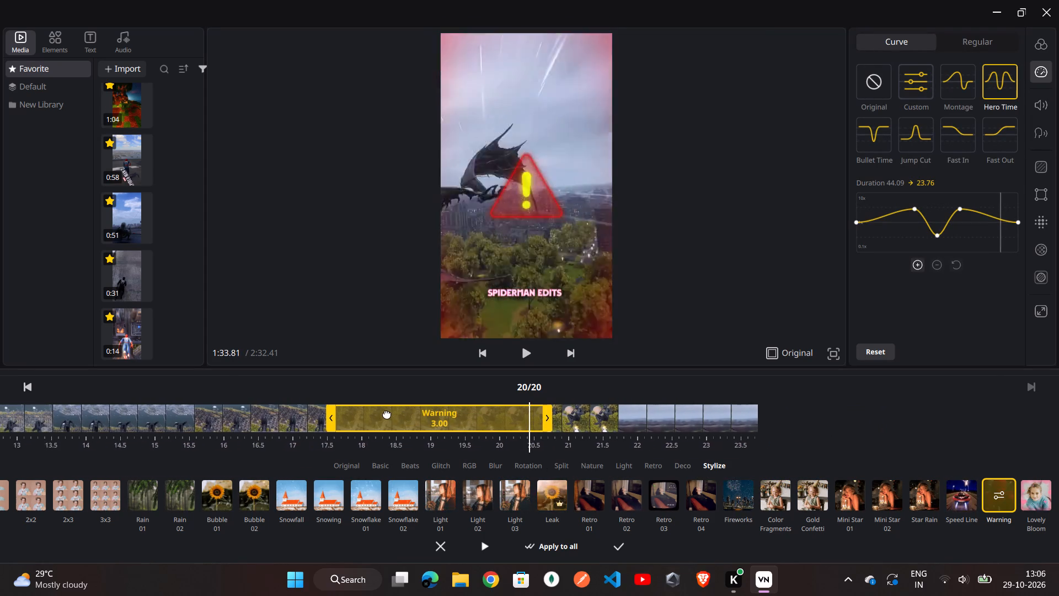
{"action": "left_click_drag", "start_coordinate": [342, 416], "coordinate": [229, 421]}
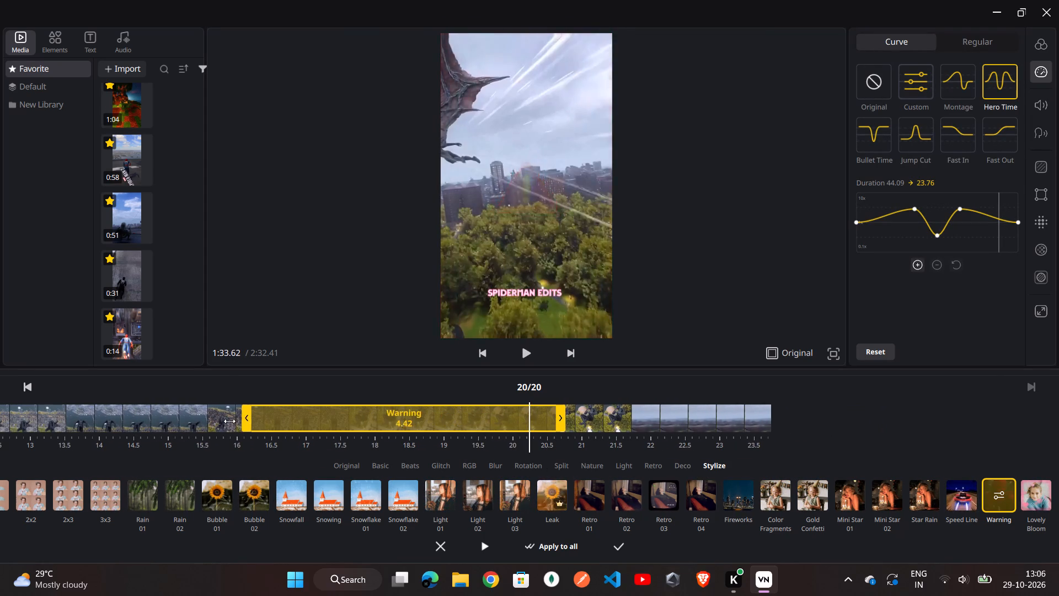
{"action": "left_click_drag", "start_coordinate": [229, 421], "coordinate": [200, 419]}
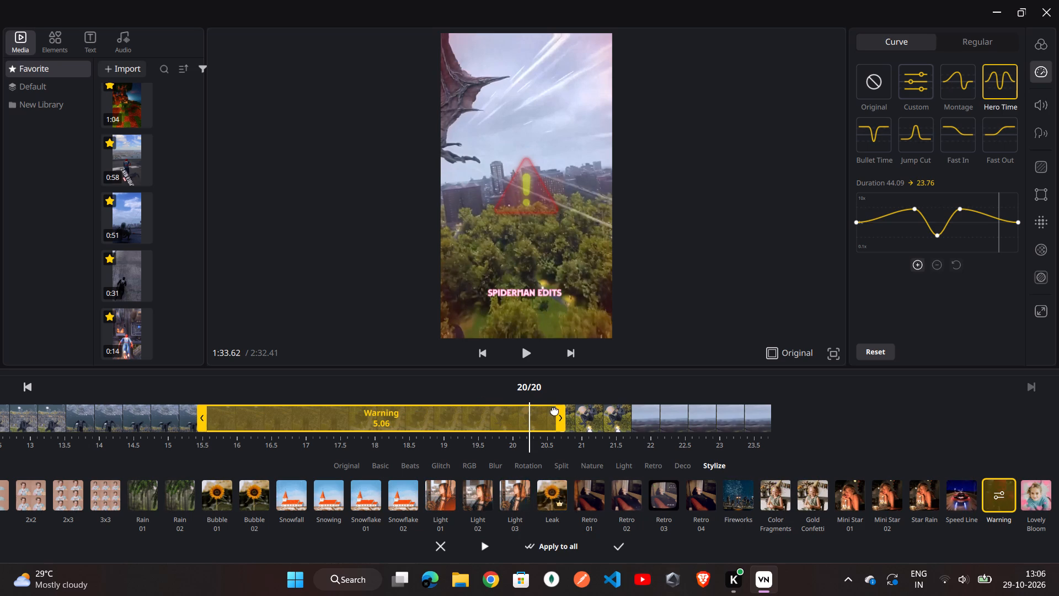
{"action": "left_click_drag", "start_coordinate": [563, 414], "coordinate": [495, 429]}
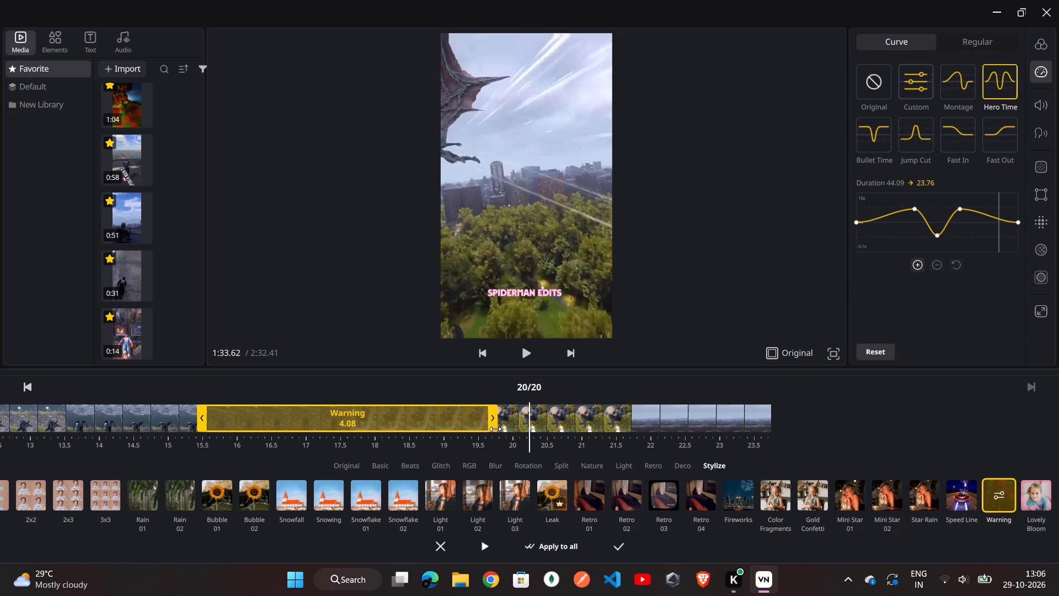
{"action": "scroll", "coordinate": [450, 387], "scroll_direction": "right", "scroll_amount": 3}
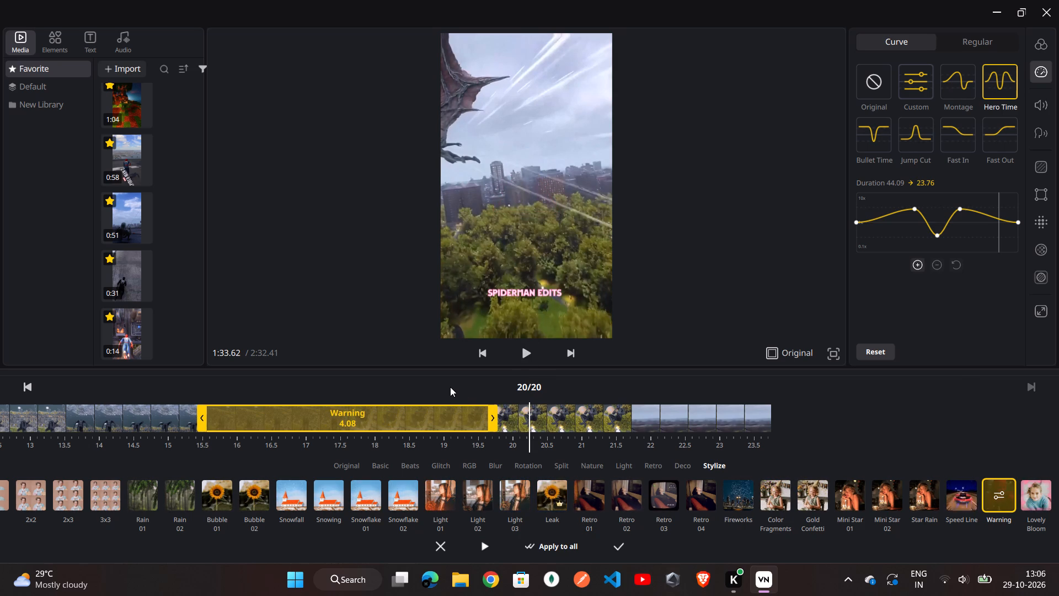
{"action": "scroll", "coordinate": [450, 387], "scroll_direction": "right", "scroll_amount": 1}
{"action": "scroll", "coordinate": [450, 387], "scroll_direction": "down", "scroll_amount": 1}
{"action": "scroll", "coordinate": [404, 417], "scroll_direction": "right", "scroll_amount": 5}
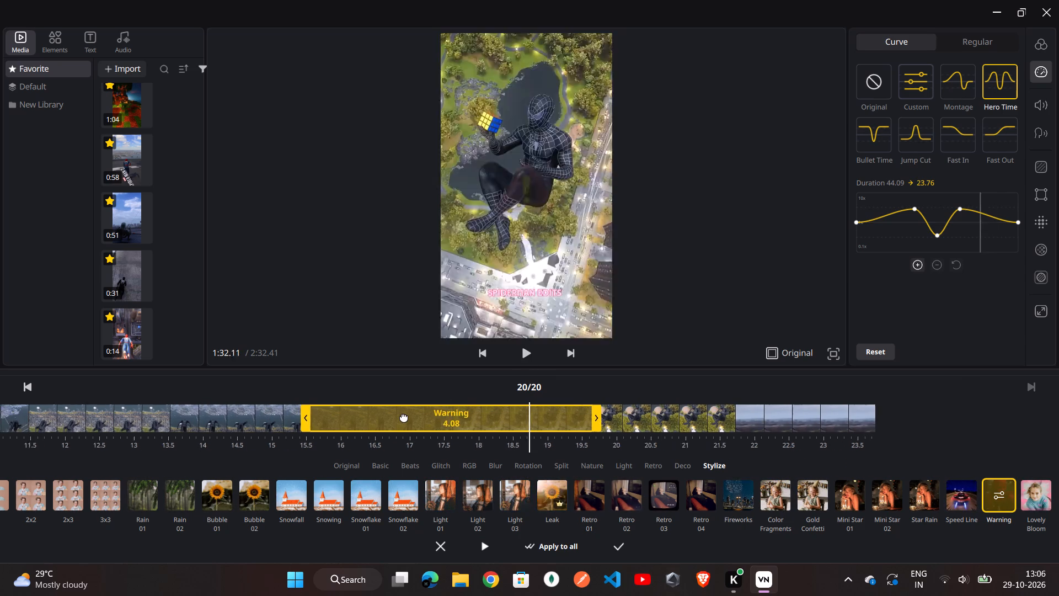
{"action": "scroll", "coordinate": [404, 417], "scroll_direction": "right", "scroll_amount": 7}
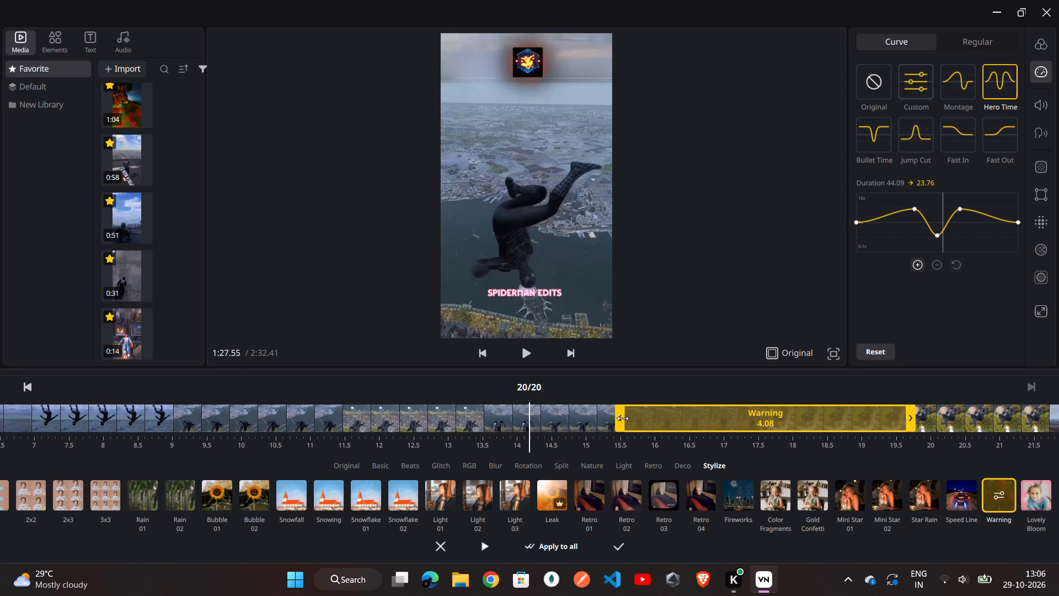
{"action": "left_click_drag", "start_coordinate": [623, 418], "coordinate": [715, 416]}
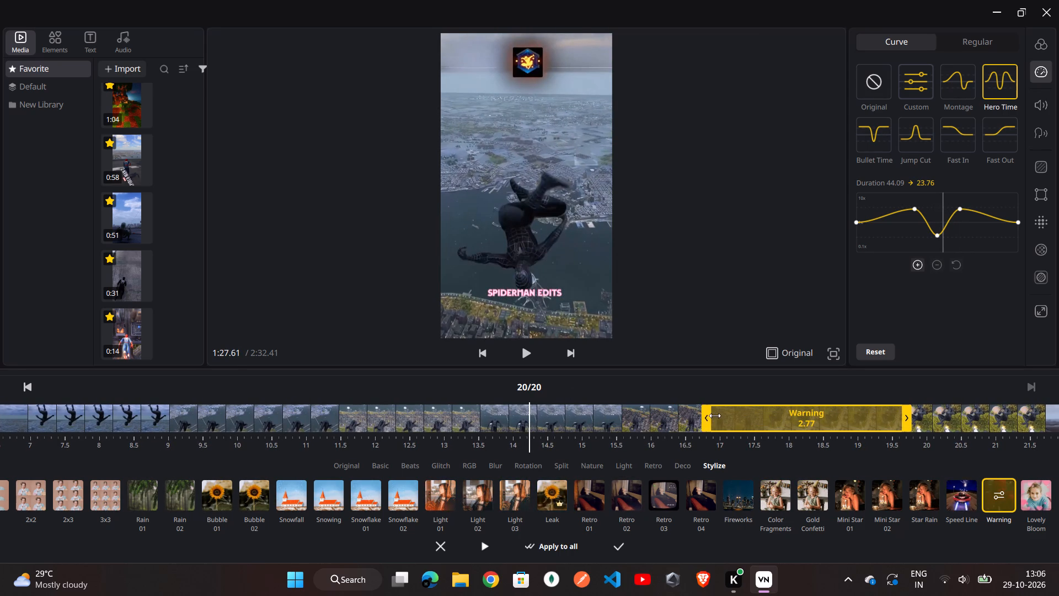
{"action": "left_click_drag", "start_coordinate": [715, 416], "coordinate": [716, 416]}
{"action": "left_click", "coordinate": [529, 358]}
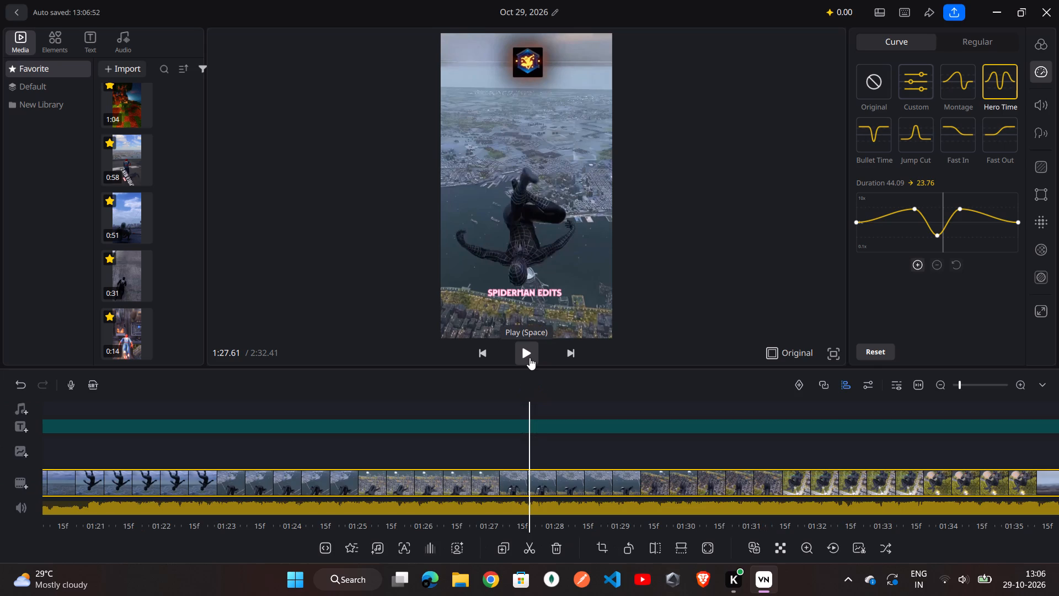
Play the timeline from 1:27.61 through the end of the last clip to review the Warning effect.
{"action": "left_click", "coordinate": [529, 358]}
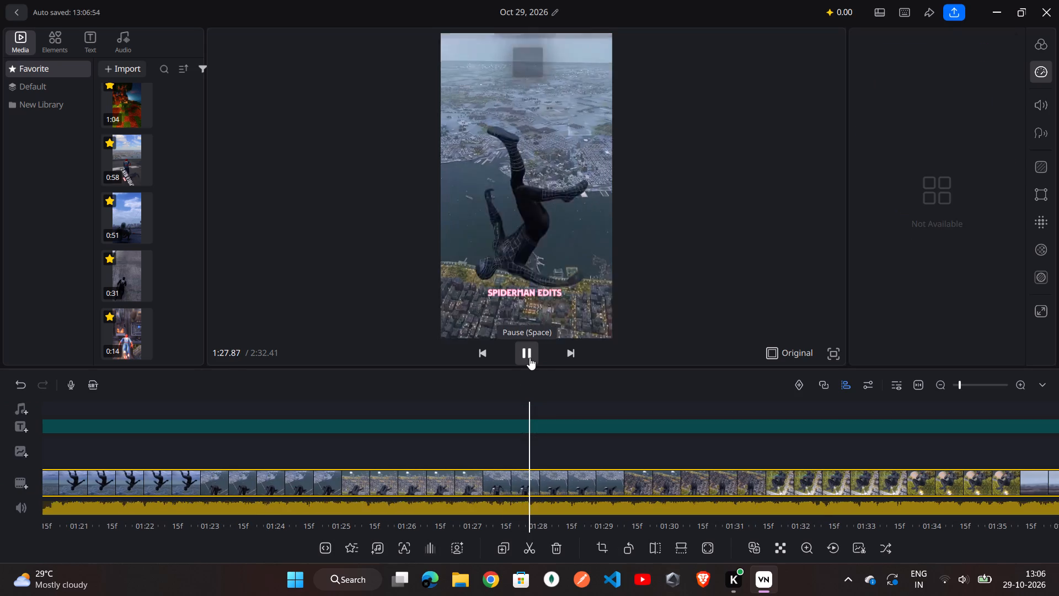
{"action": "left_click", "coordinate": [573, 466]}
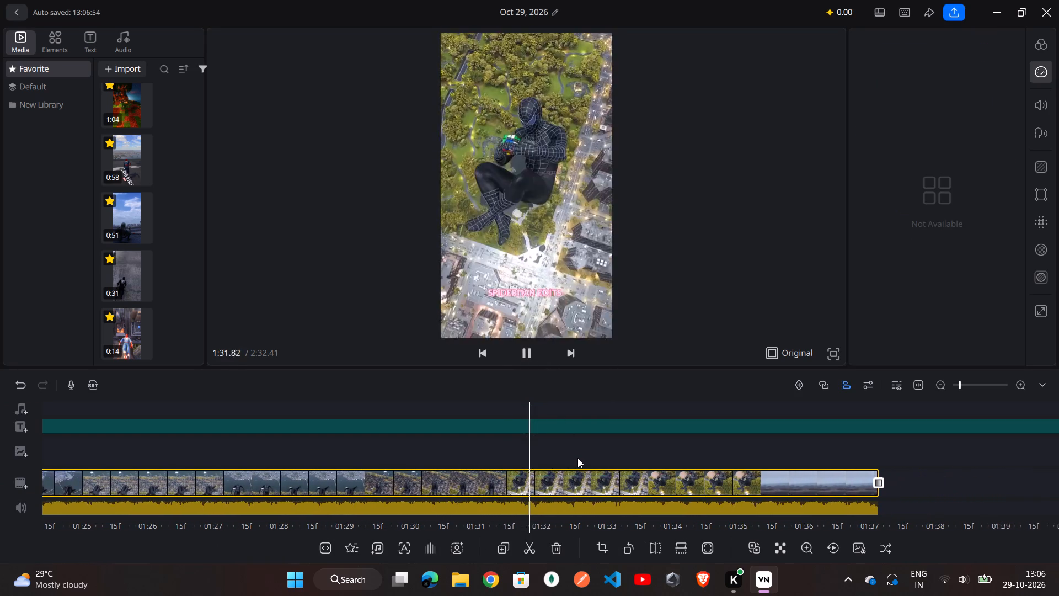
{"action": "left_click", "coordinate": [577, 458]}
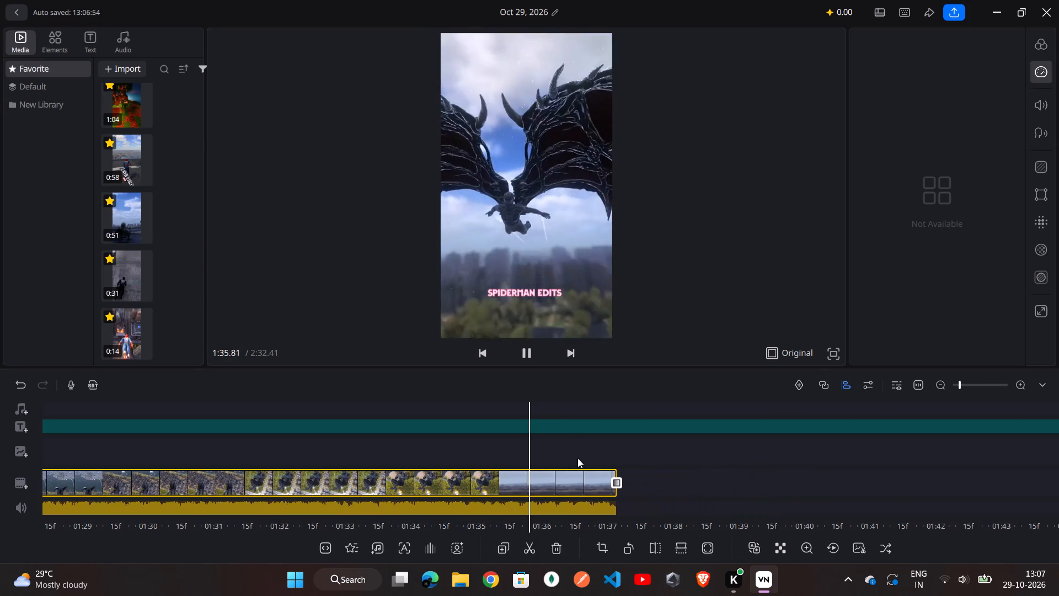
{"action": "left_click", "coordinate": [531, 355]}
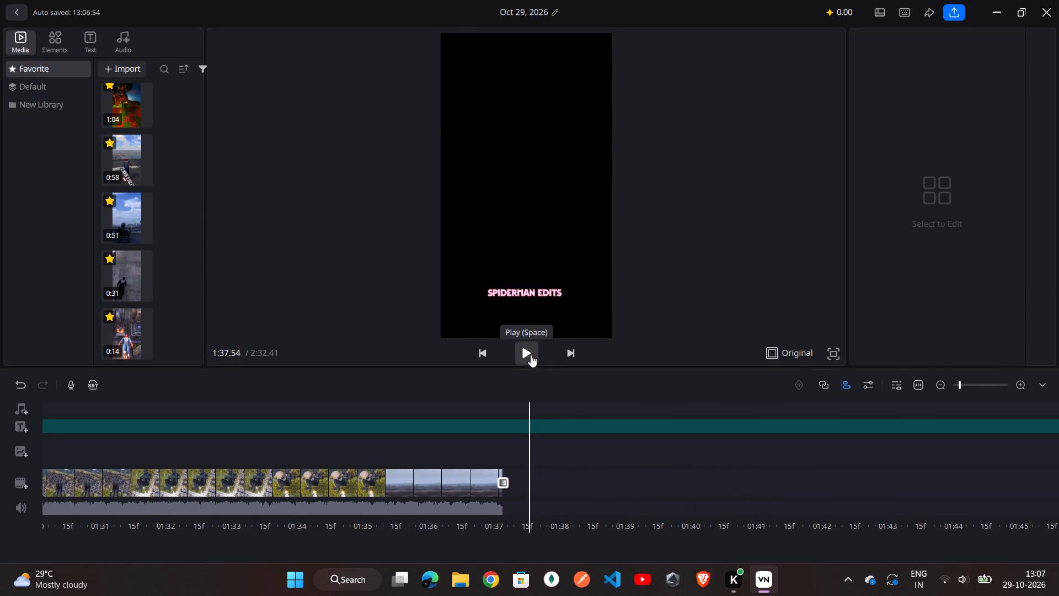
Split the last clip at 1:30.17, during the upside-down fall over the city.
{"action": "scroll", "coordinate": [479, 466], "scroll_direction": "right", "scroll_amount": 6}
{"action": "left_click", "coordinate": [479, 466]}
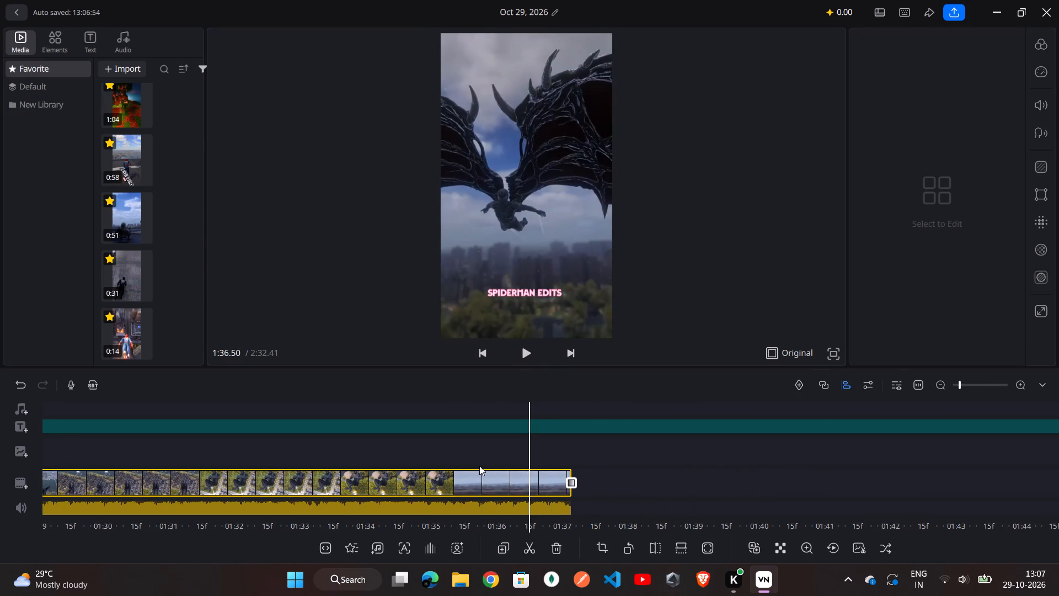
{"action": "left_click", "coordinate": [475, 477]}
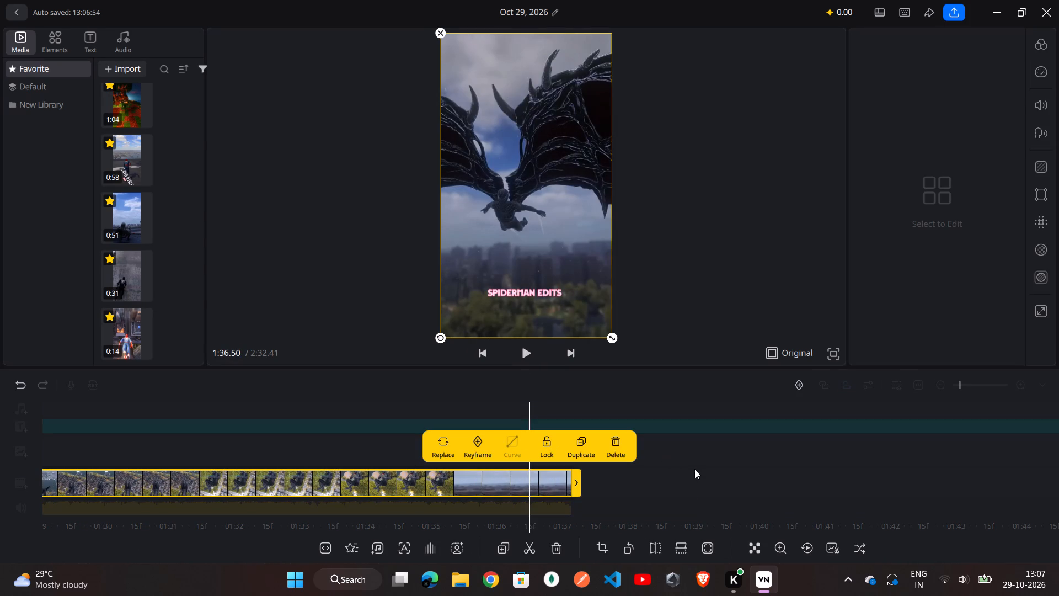
{"action": "left_click", "coordinate": [694, 469]}
{"action": "scroll", "coordinate": [498, 419], "scroll_direction": "up", "scroll_amount": 1, "text": "ctrl"}
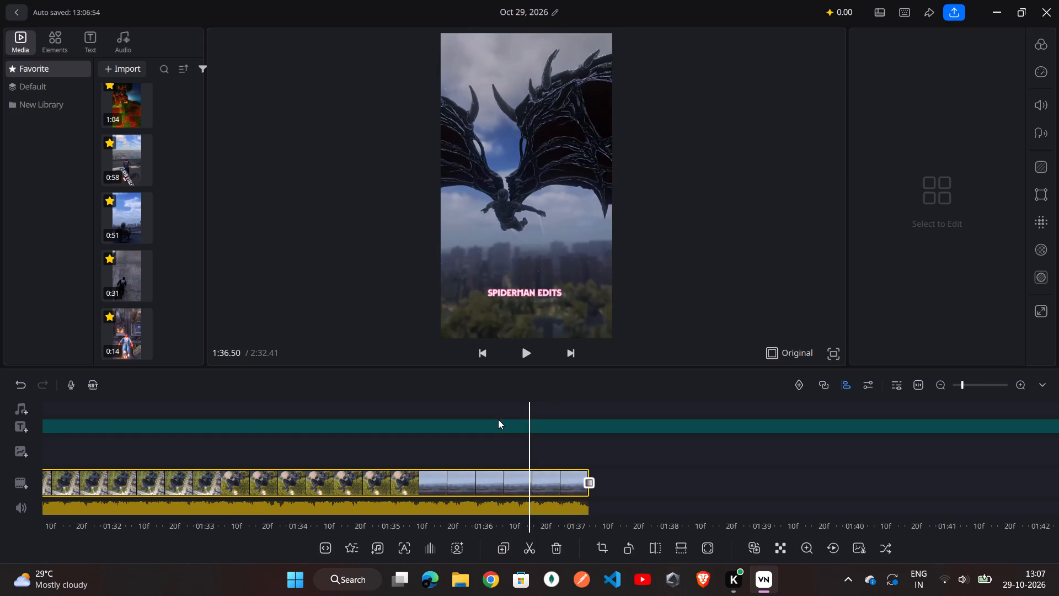
{"action": "scroll", "coordinate": [498, 419], "scroll_direction": "up", "scroll_amount": 3, "text": "ctrl"}
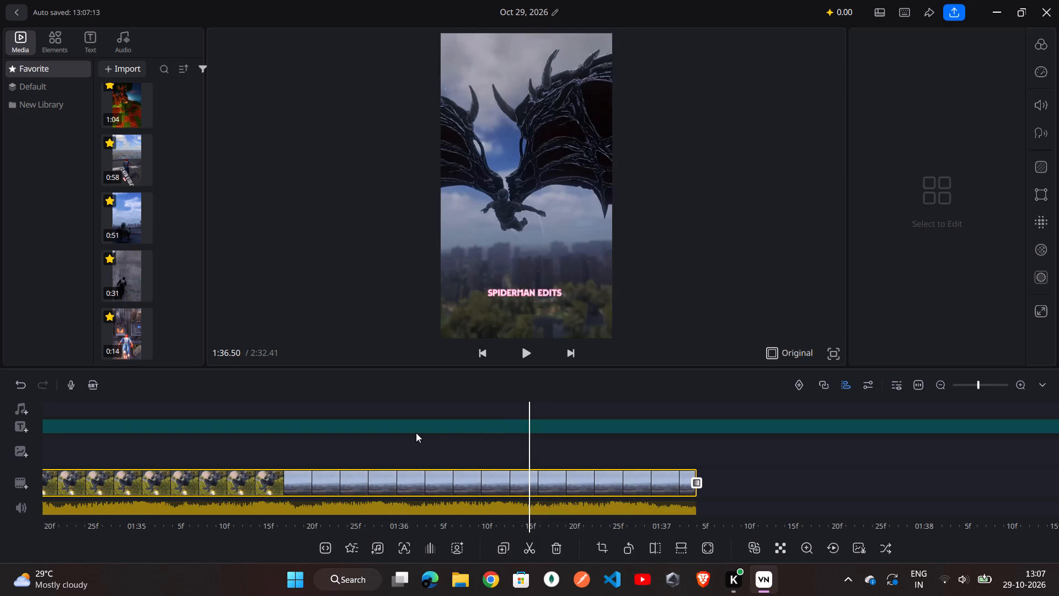
{"action": "scroll", "coordinate": [510, 425], "scroll_direction": "right", "scroll_amount": 5}
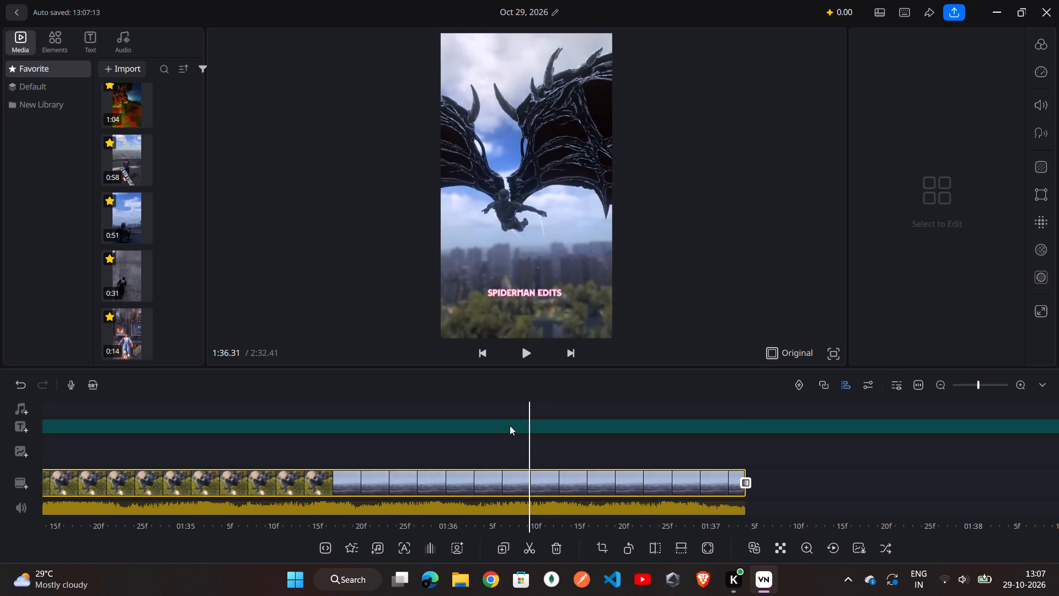
{"action": "scroll", "coordinate": [510, 425], "scroll_direction": "right", "scroll_amount": 10}
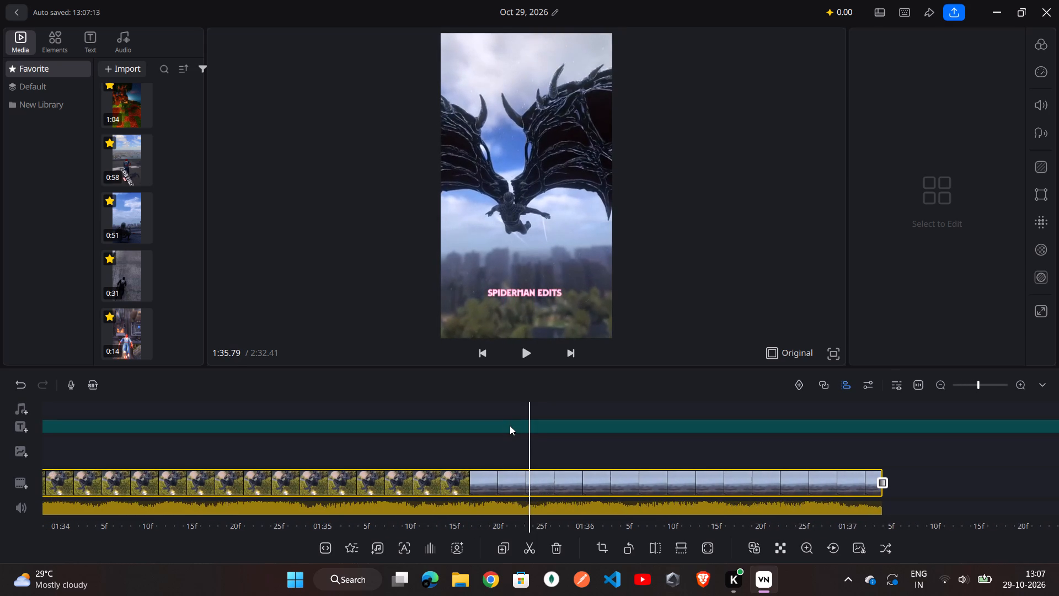
{"action": "scroll", "coordinate": [510, 425], "scroll_direction": "right", "scroll_amount": 12}
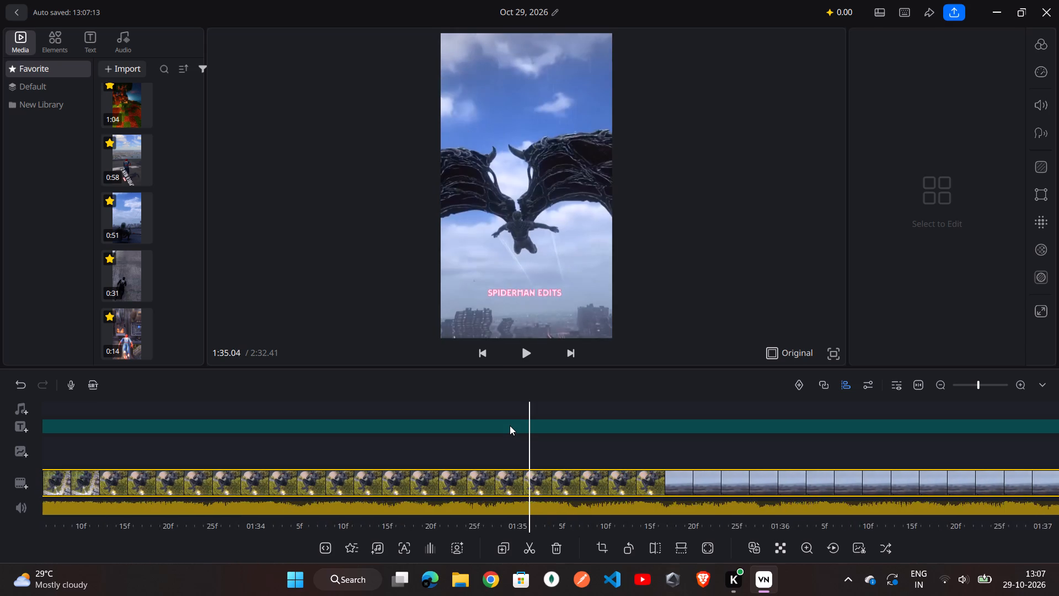
{"action": "scroll", "coordinate": [510, 425], "scroll_direction": "right", "scroll_amount": 16}
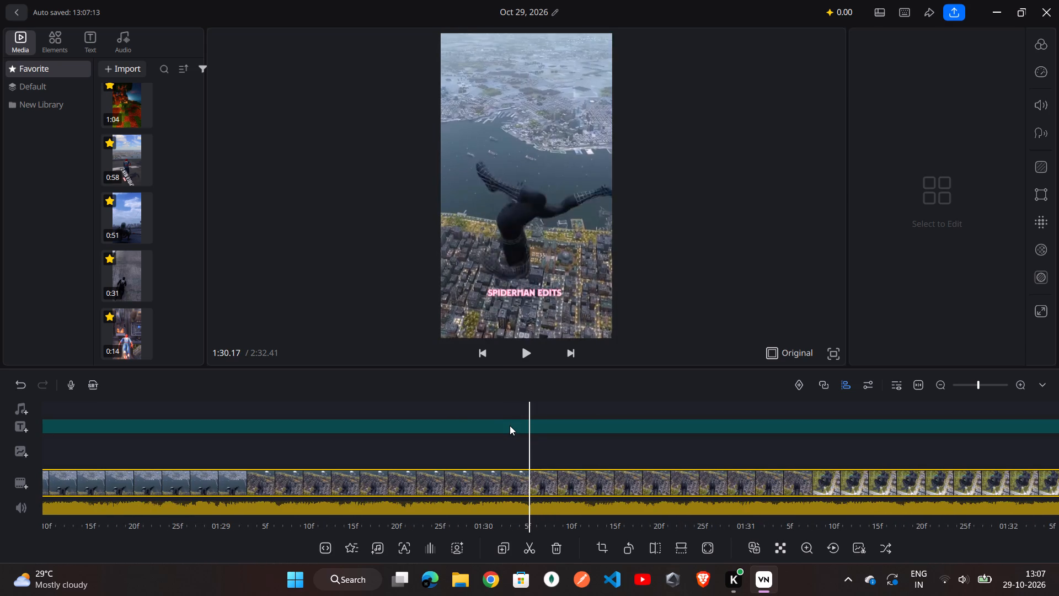
{"action": "scroll", "coordinate": [527, 481], "scroll_direction": "down", "scroll_amount": 3, "text": "ctrl"}
{"action": "left_click", "coordinate": [527, 481]}
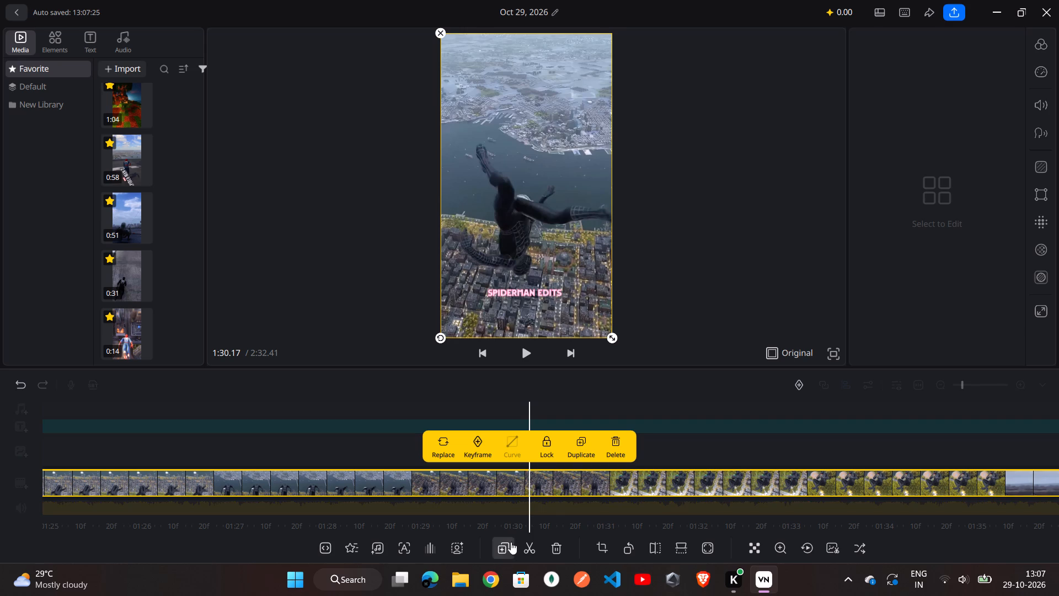
{"action": "left_click", "coordinate": [526, 550]}
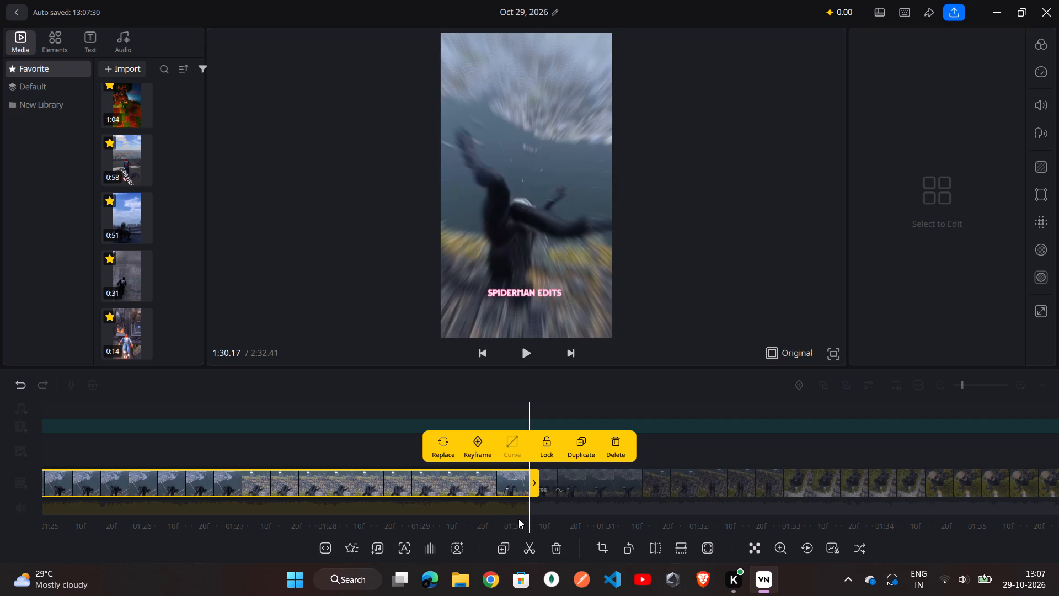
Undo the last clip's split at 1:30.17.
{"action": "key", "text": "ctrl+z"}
Split the last clip at 1:31.23, where Spider-Man dives over the park.
{"action": "scroll", "coordinate": [518, 519], "scroll_direction": "left", "scroll_amount": 2}
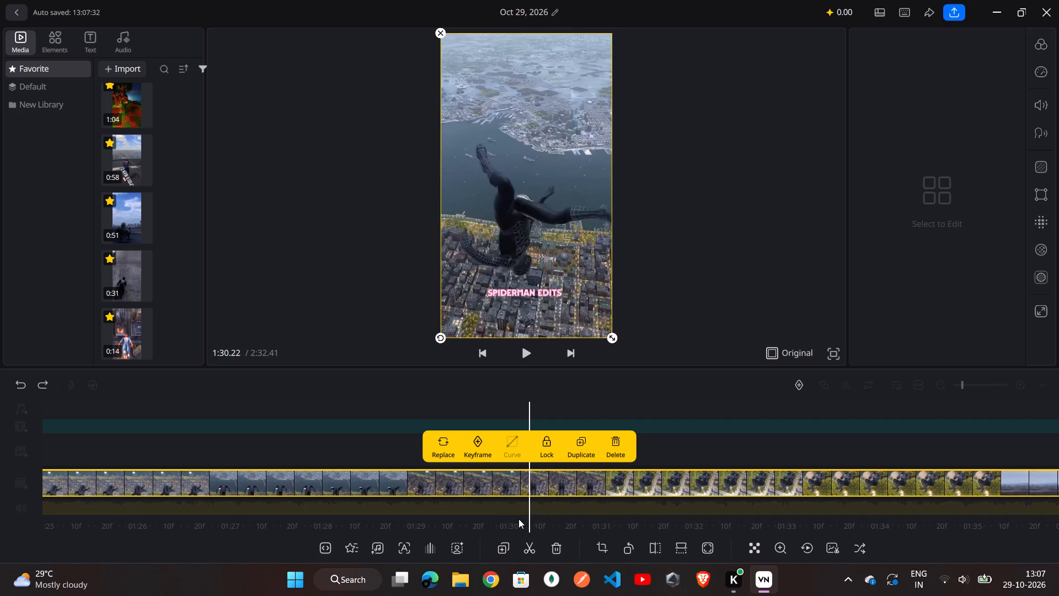
{"action": "scroll", "coordinate": [518, 519], "scroll_direction": "left", "scroll_amount": 4}
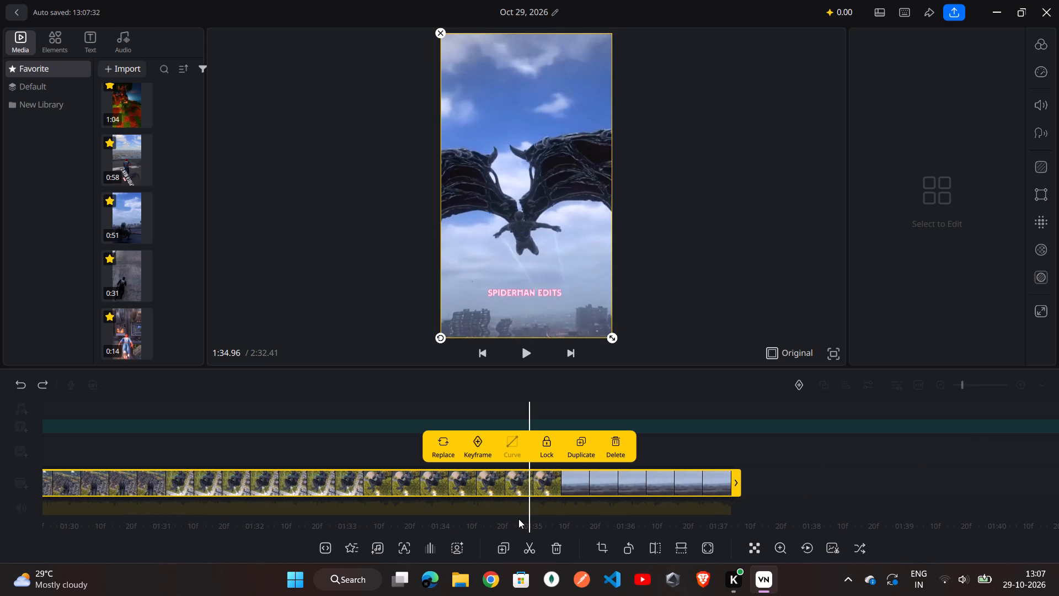
{"action": "scroll", "coordinate": [518, 519], "scroll_direction": "right", "scroll_amount": 3}
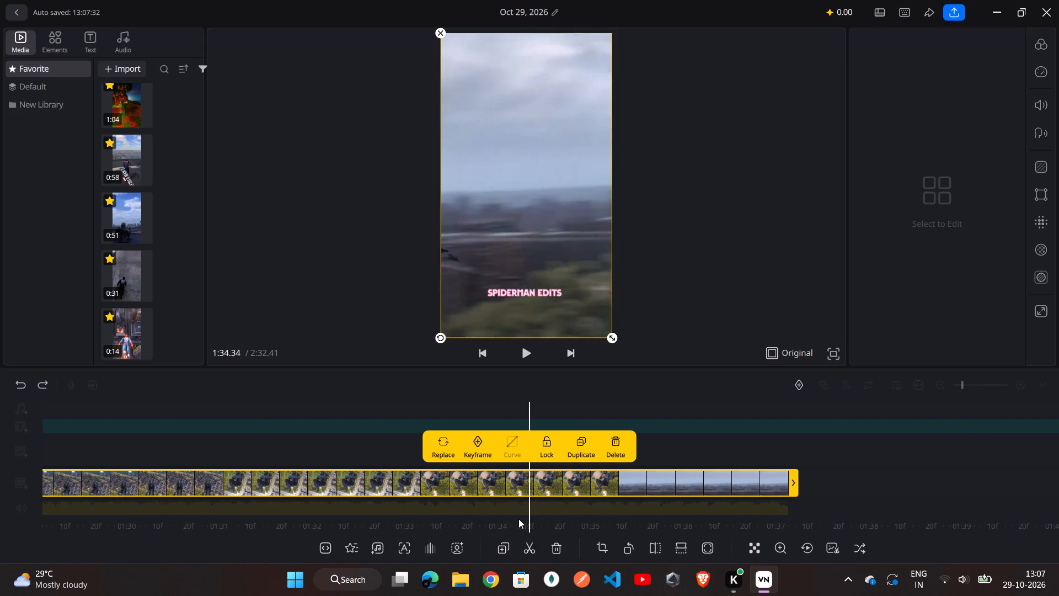
{"action": "scroll", "coordinate": [518, 519], "scroll_direction": "right", "scroll_amount": 4}
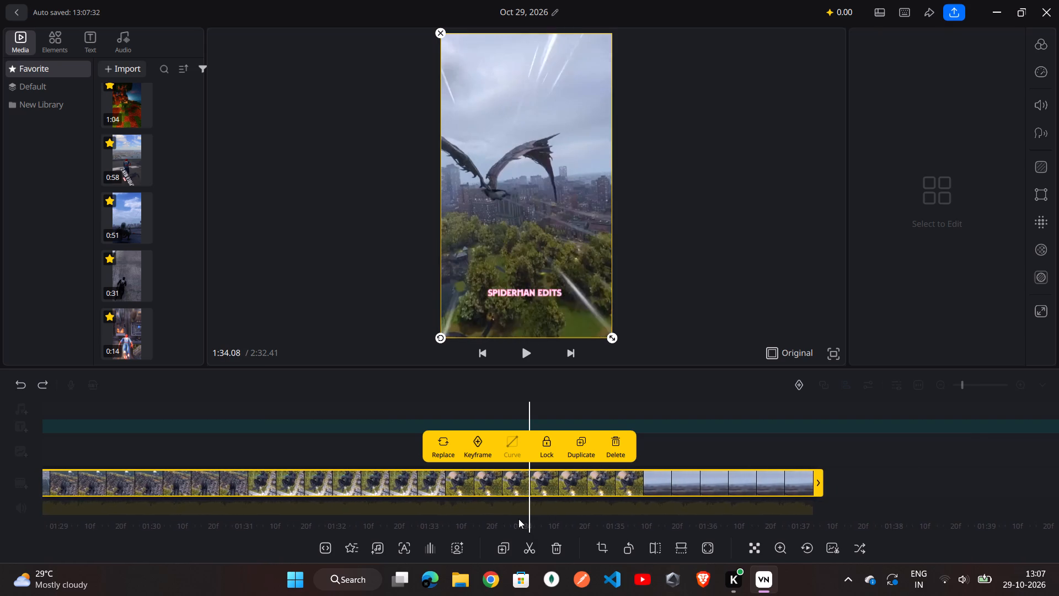
{"action": "scroll", "coordinate": [518, 519], "scroll_direction": "right", "scroll_amount": 2}
{"action": "scroll", "coordinate": [518, 519], "scroll_direction": "left", "scroll_amount": 1}
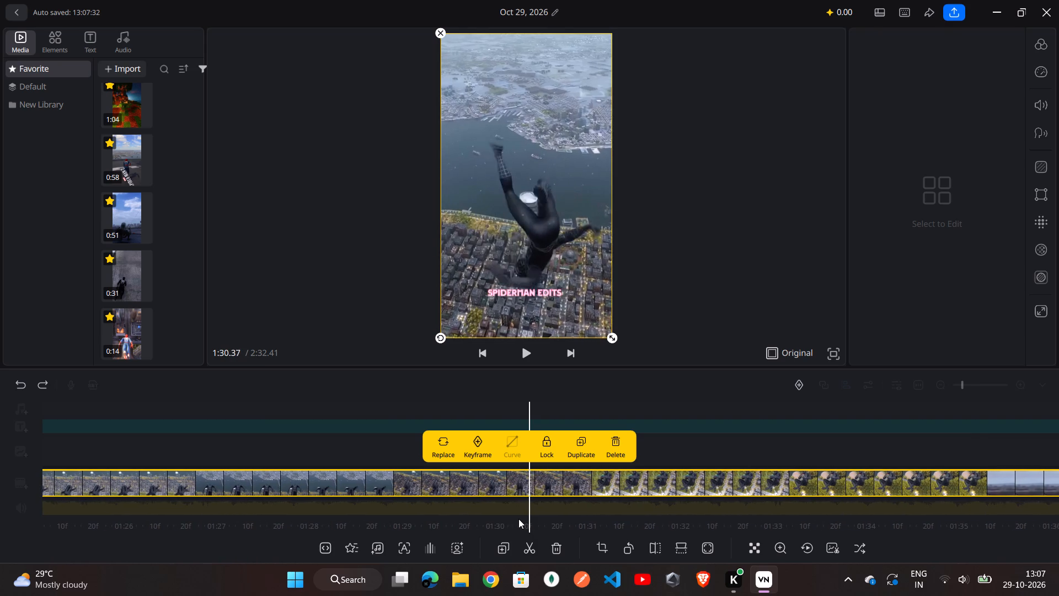
{"action": "scroll", "coordinate": [518, 519], "scroll_direction": "left", "scroll_amount": 2}
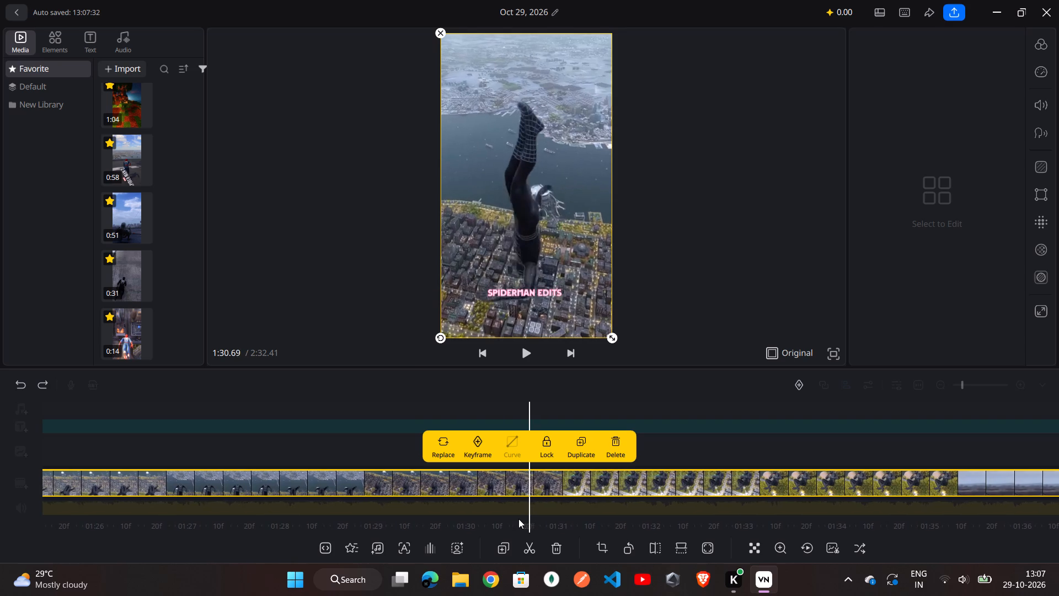
{"action": "scroll", "coordinate": [518, 519], "scroll_direction": "left", "scroll_amount": 2}
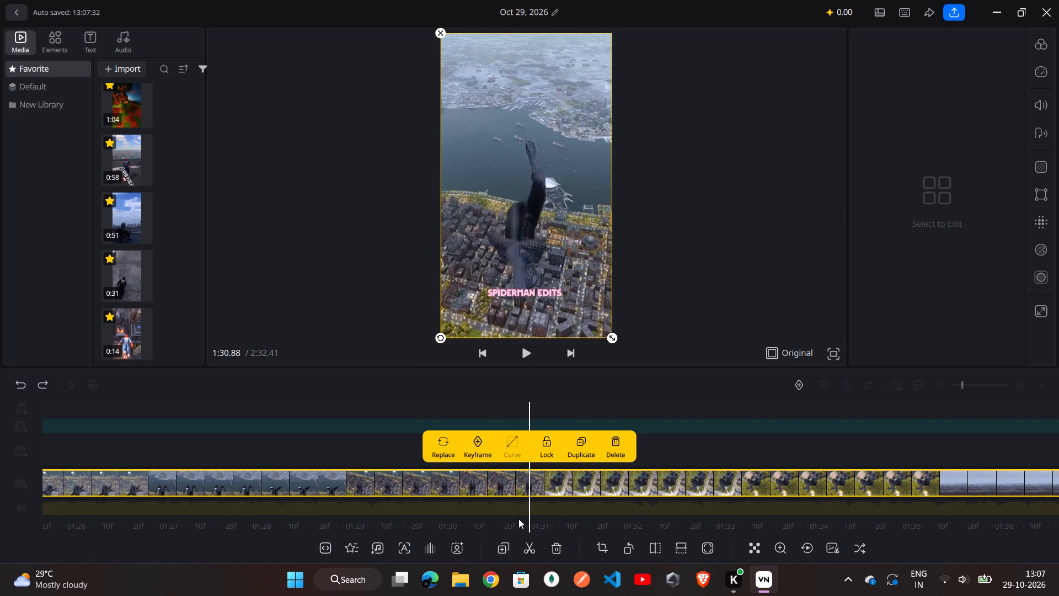
{"action": "scroll", "coordinate": [518, 519], "scroll_direction": "left", "scroll_amount": 2}
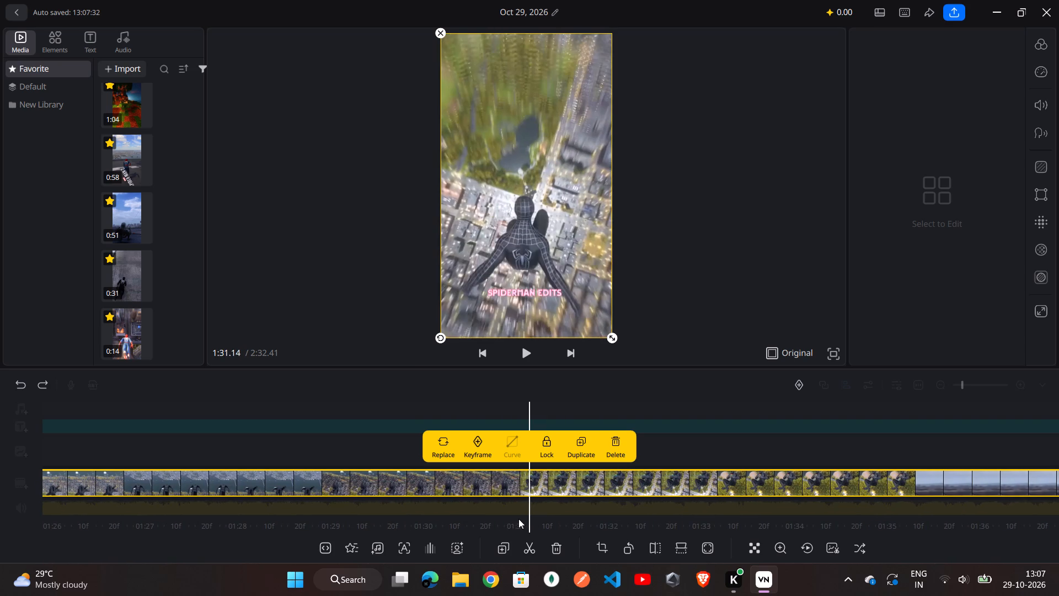
{"action": "scroll", "coordinate": [518, 519], "scroll_direction": "left", "scroll_amount": 1}
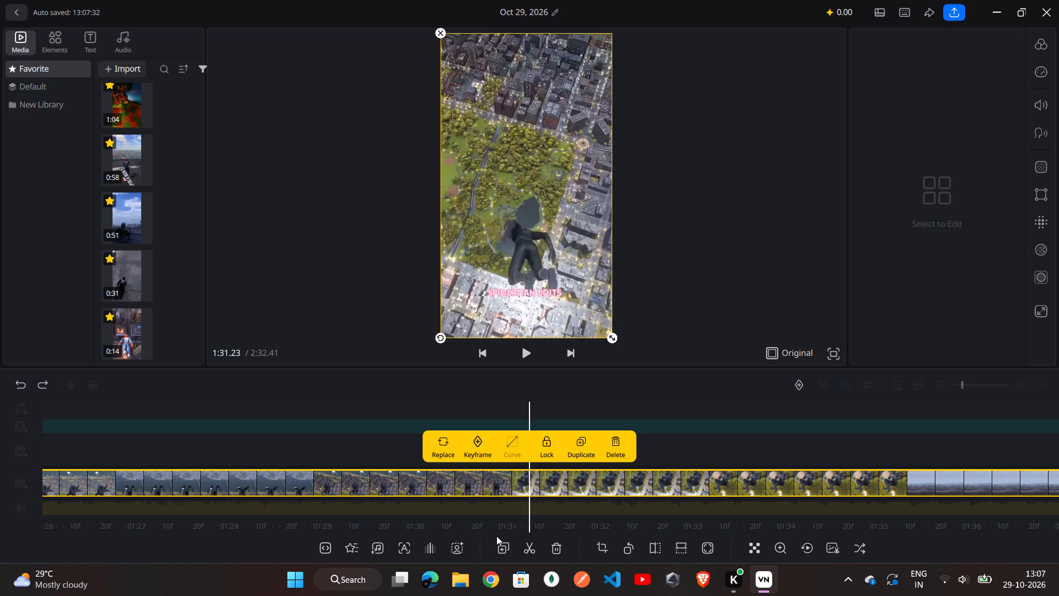
{"action": "key", "text": "ctrl+b"}
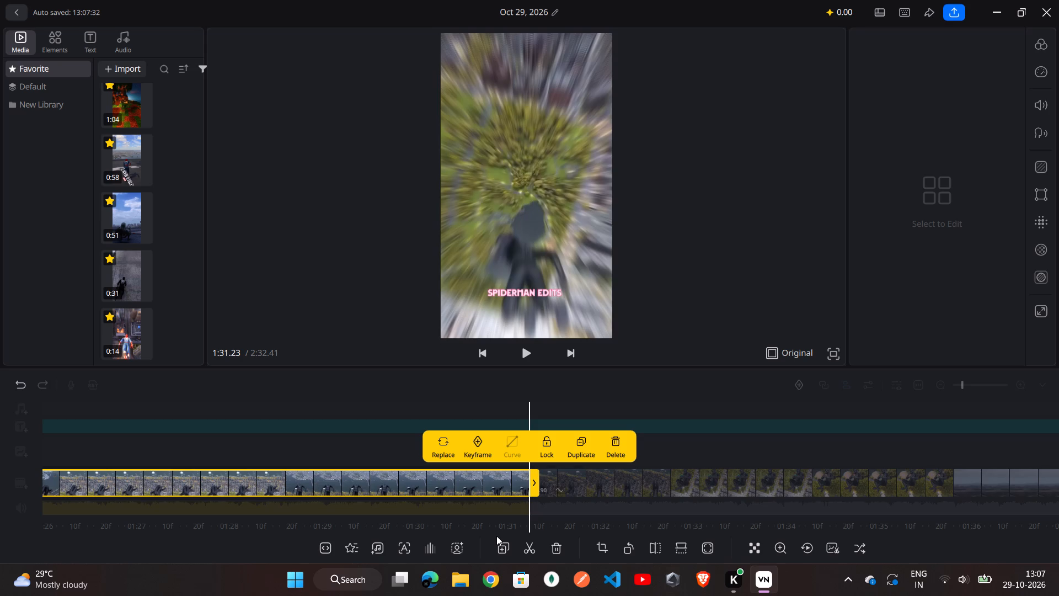
Apply the Jump Cut speed curve to the clip that follows the 1:31.23 split.
{"action": "left_click", "coordinate": [587, 476]}
{"action": "left_click", "coordinate": [587, 476]}
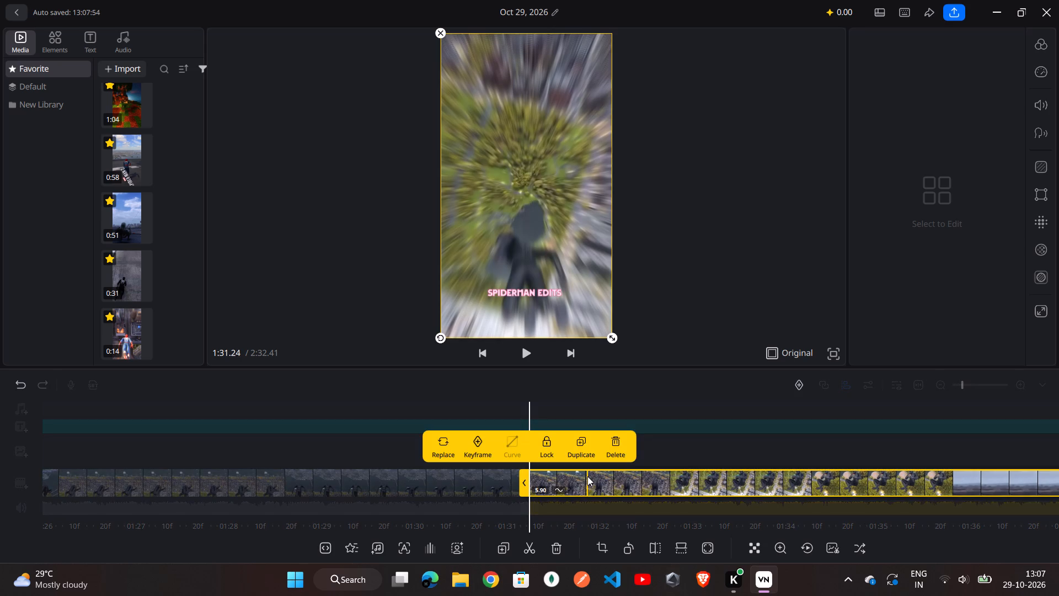
{"action": "left_click", "coordinate": [1046, 68]}
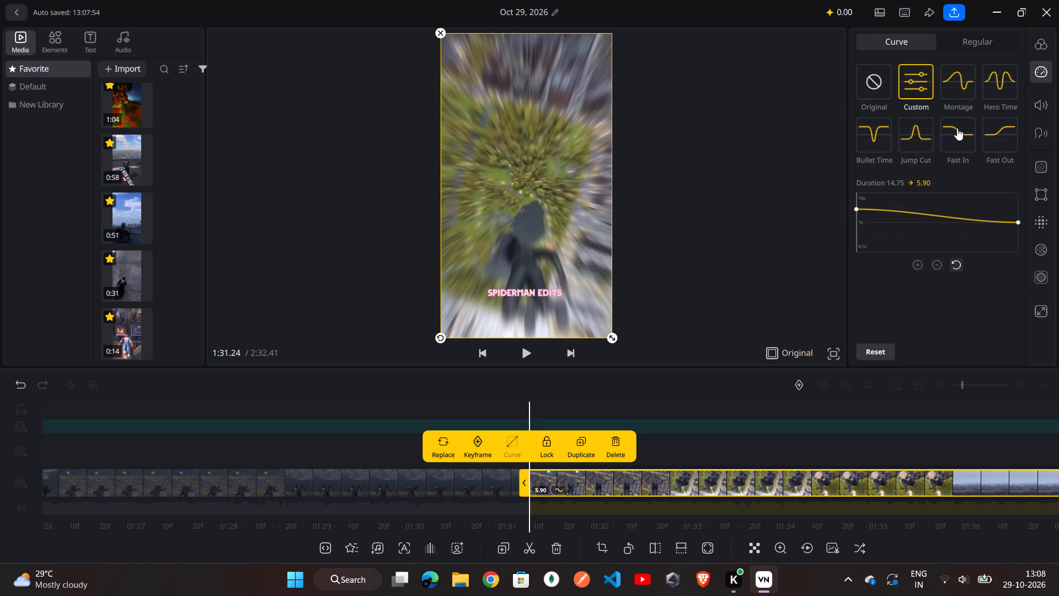
{"action": "left_click", "coordinate": [919, 136]}
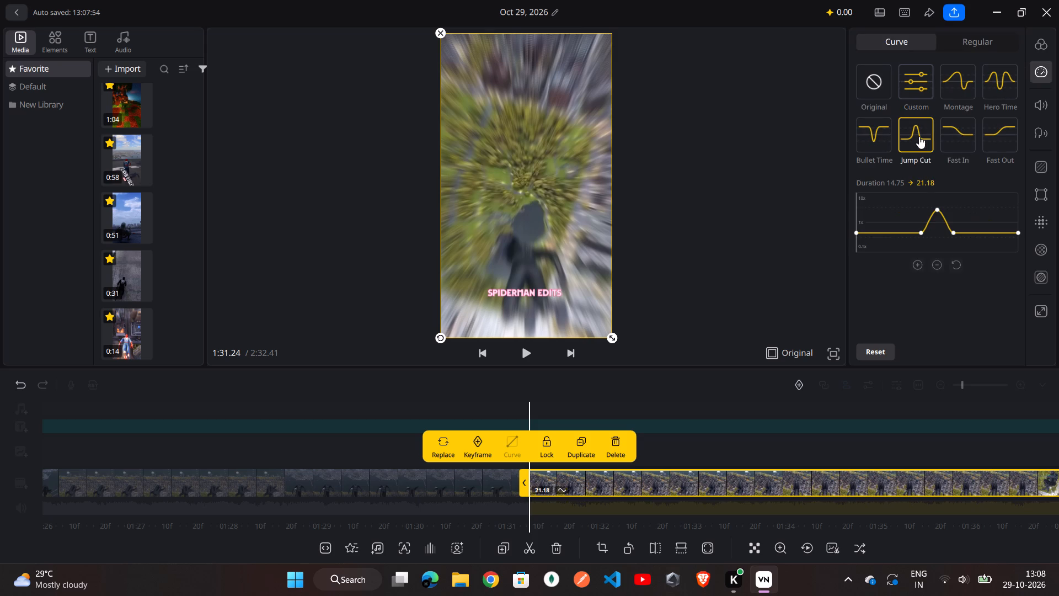
Play the timeline from 1:31.24 to about 1:46.8 to review the Jump Cut speed curve.
{"action": "left_click", "coordinate": [522, 361]}
{"action": "left_click", "coordinate": [681, 284]}
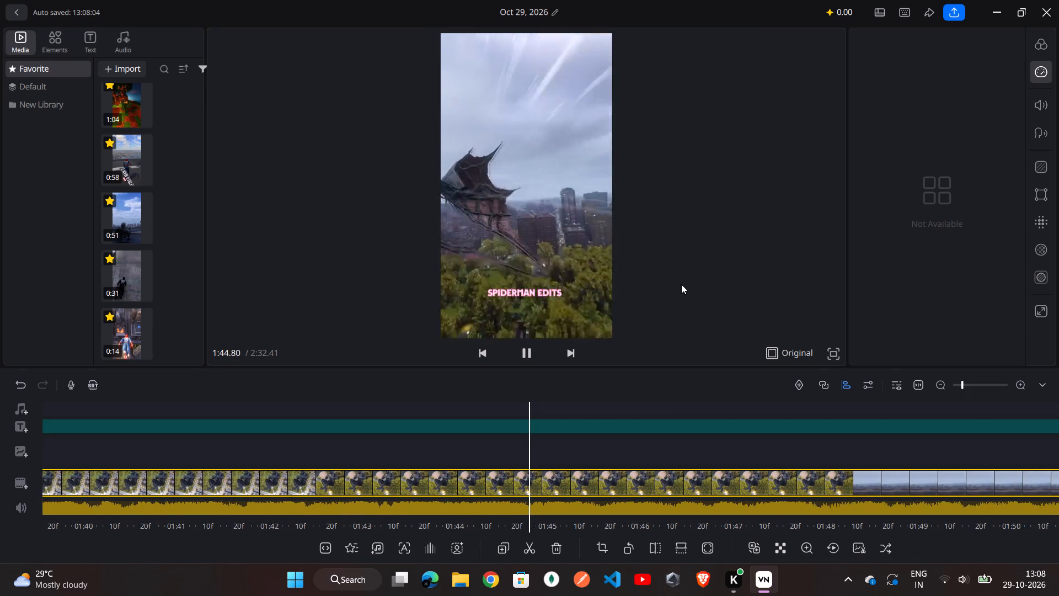
{"action": "left_click", "coordinate": [529, 358]}
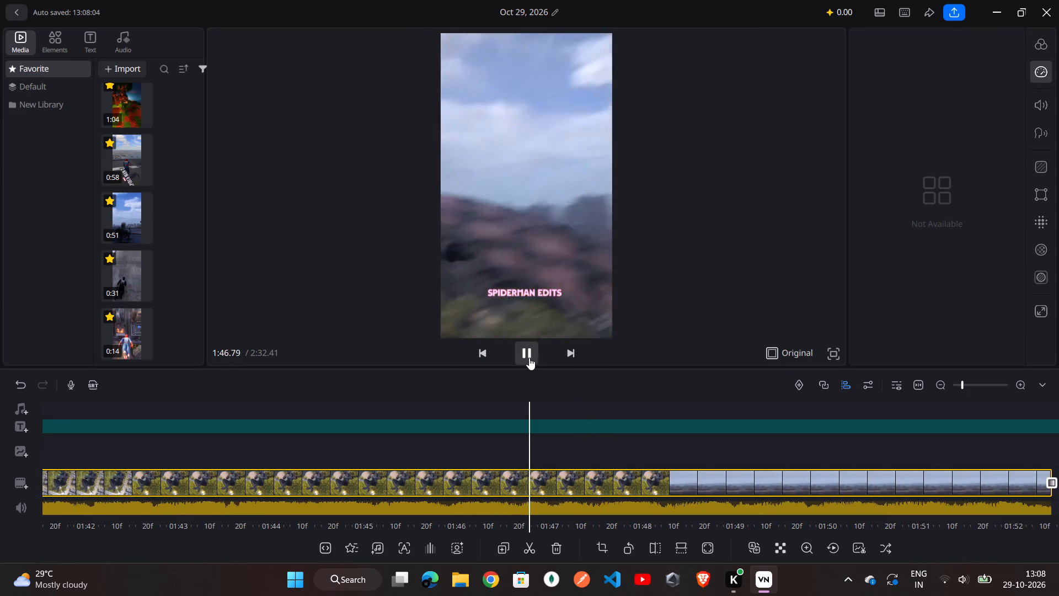
Split the clip preceding the Jump Cut clip at about 1:18.15, where Spider-Man is high up in the clouds.
{"action": "scroll", "coordinate": [516, 465], "scroll_direction": "right", "scroll_amount": 7}
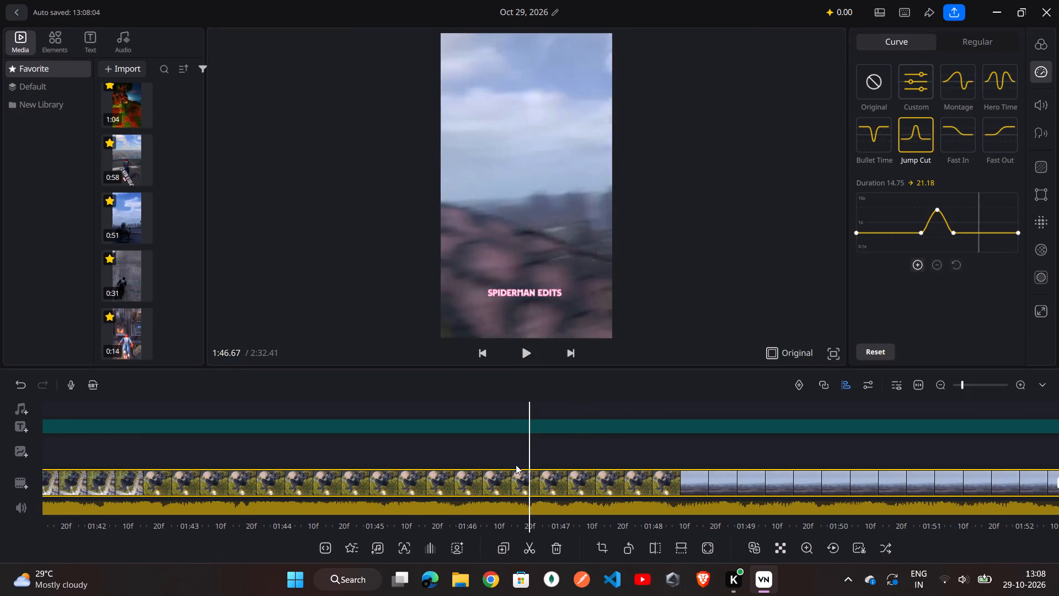
{"action": "scroll", "coordinate": [516, 465], "scroll_direction": "right", "scroll_amount": 18}
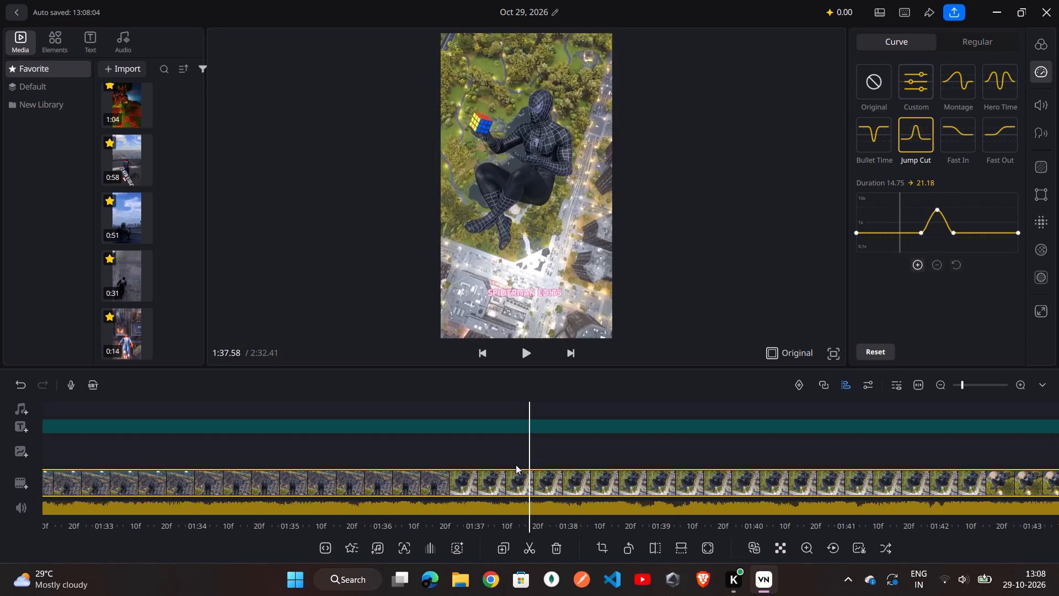
{"action": "scroll", "coordinate": [516, 465], "scroll_direction": "down", "scroll_amount": 2}
{"action": "scroll", "coordinate": [516, 465], "scroll_direction": "right", "scroll_amount": 8}
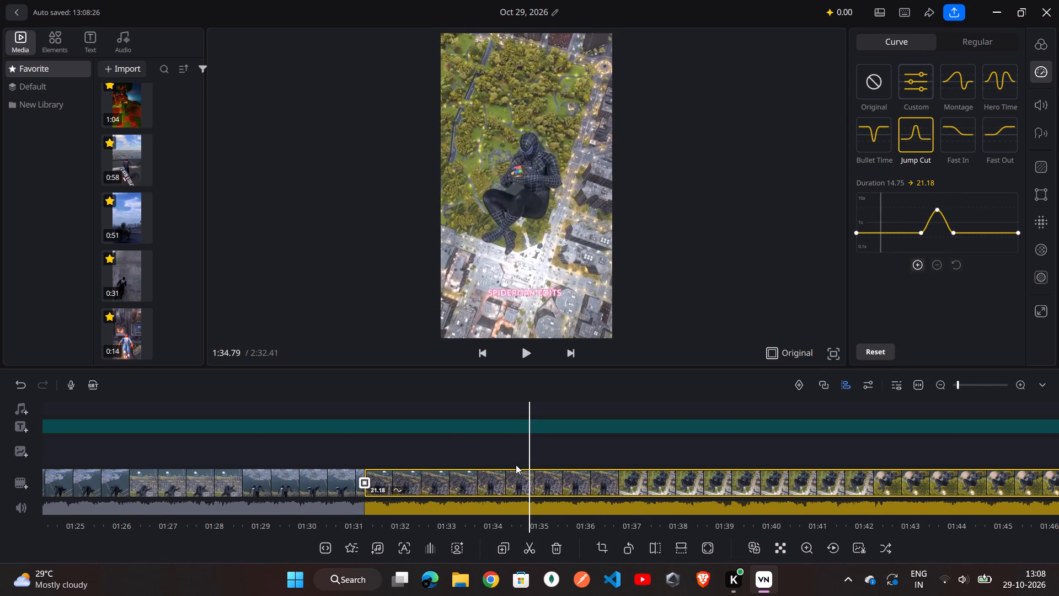
{"action": "scroll", "coordinate": [516, 465], "scroll_direction": "right", "scroll_amount": 10}
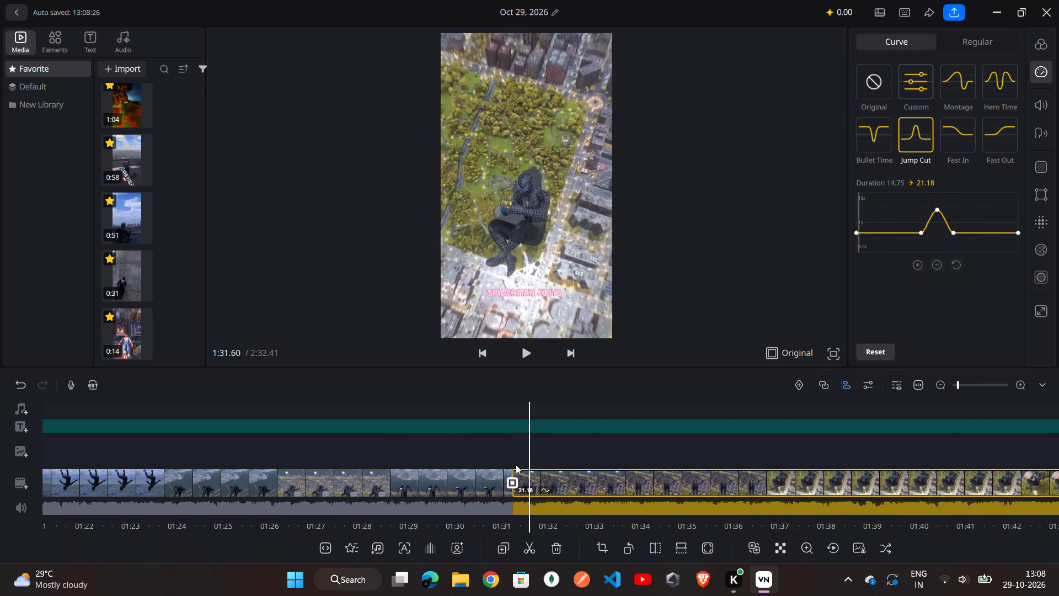
{"action": "scroll", "coordinate": [516, 465], "scroll_direction": "right", "scroll_amount": 2}
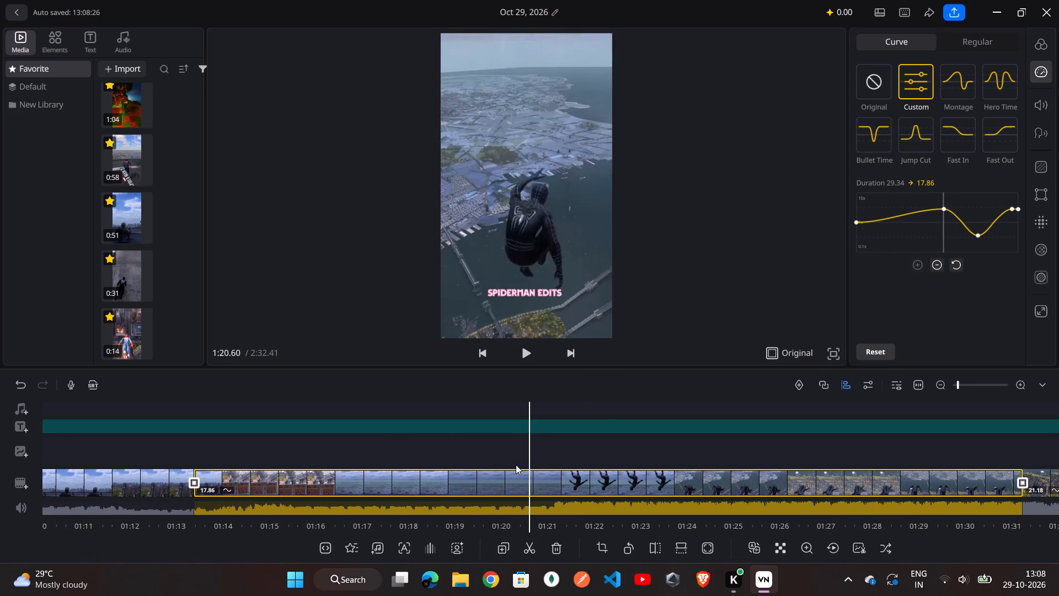
{"action": "scroll", "coordinate": [516, 465], "scroll_direction": "right", "scroll_amount": 1}
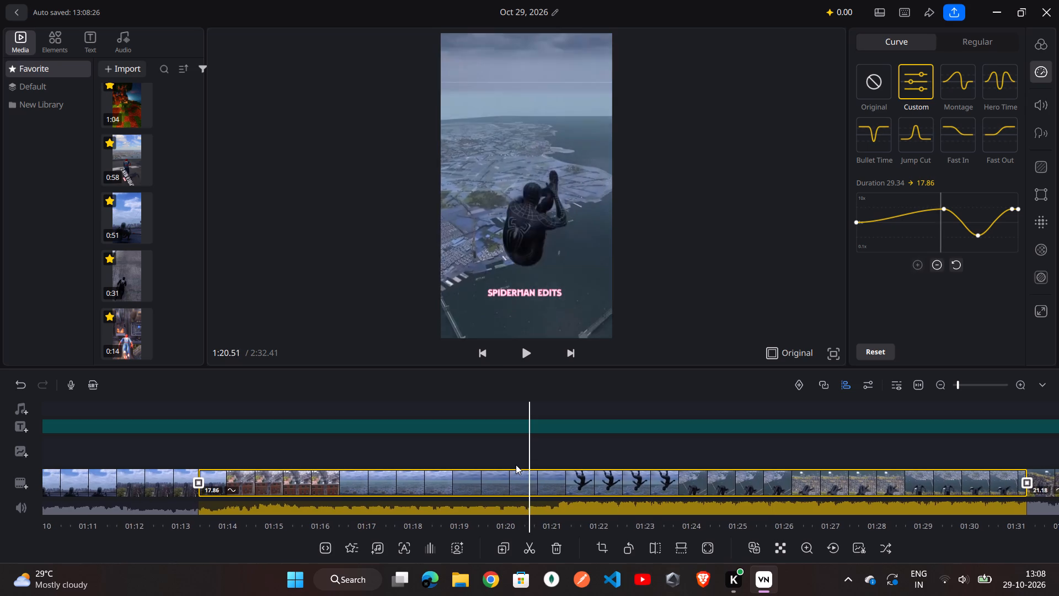
{"action": "scroll", "coordinate": [516, 465], "scroll_direction": "right", "scroll_amount": 4}
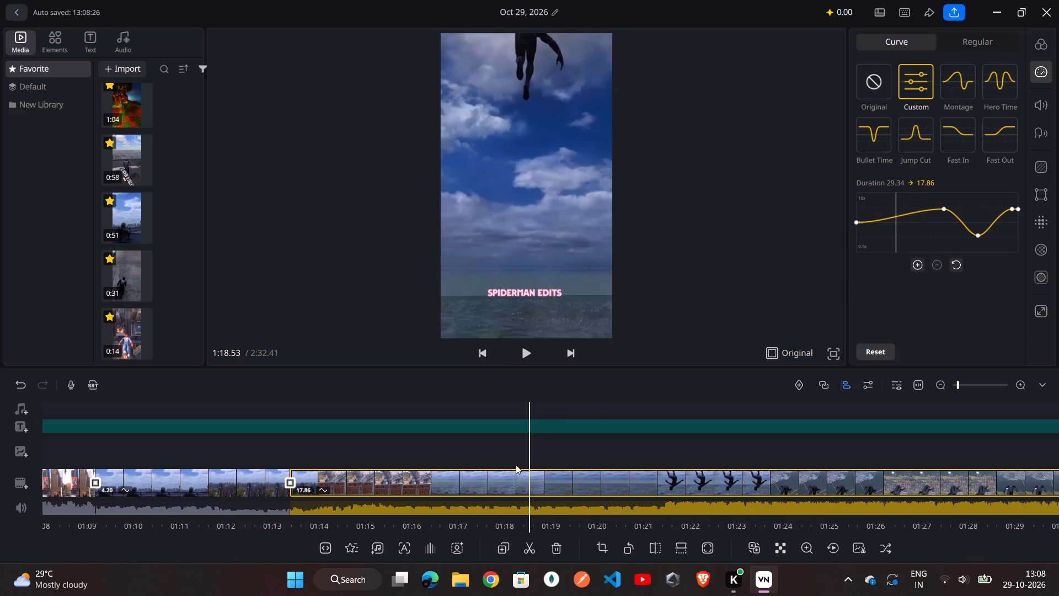
{"action": "scroll", "coordinate": [516, 465], "scroll_direction": "right", "scroll_amount": 4}
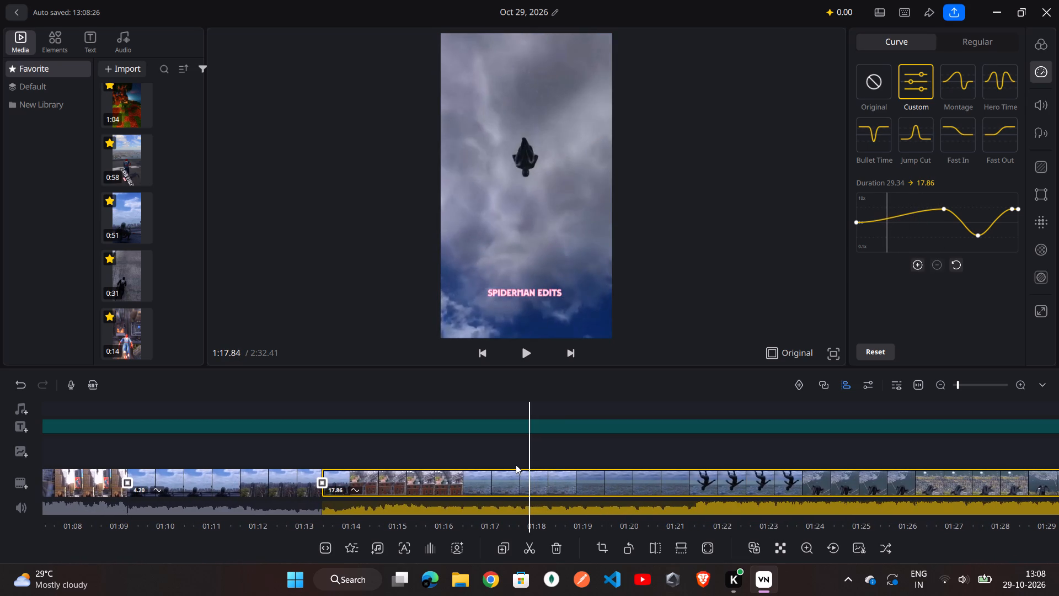
{"action": "scroll", "coordinate": [516, 465], "scroll_direction": "right", "scroll_amount": 3}
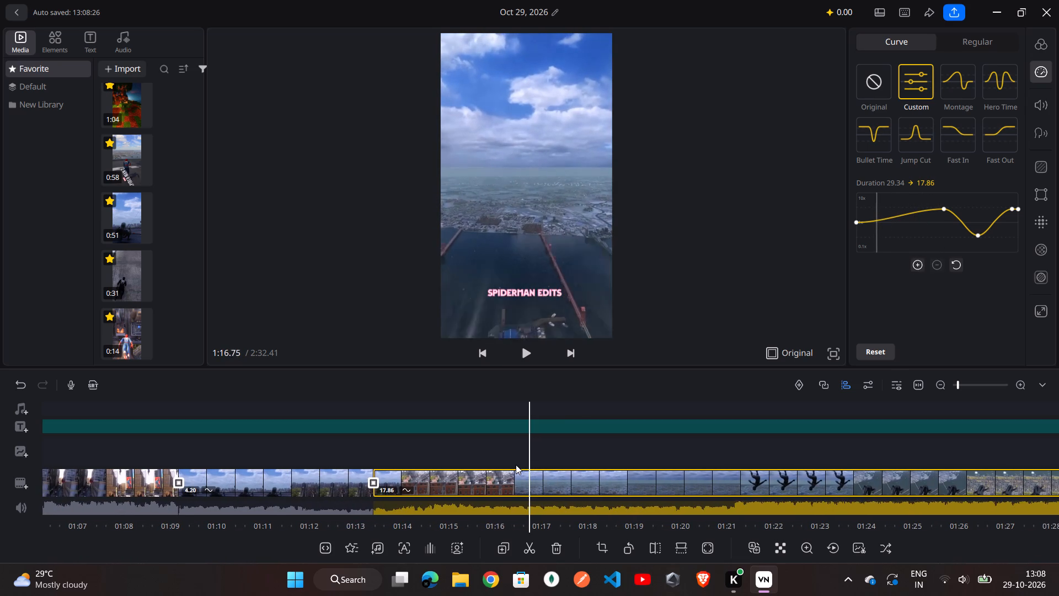
{"action": "scroll", "coordinate": [516, 465], "scroll_direction": "right", "scroll_amount": 3}
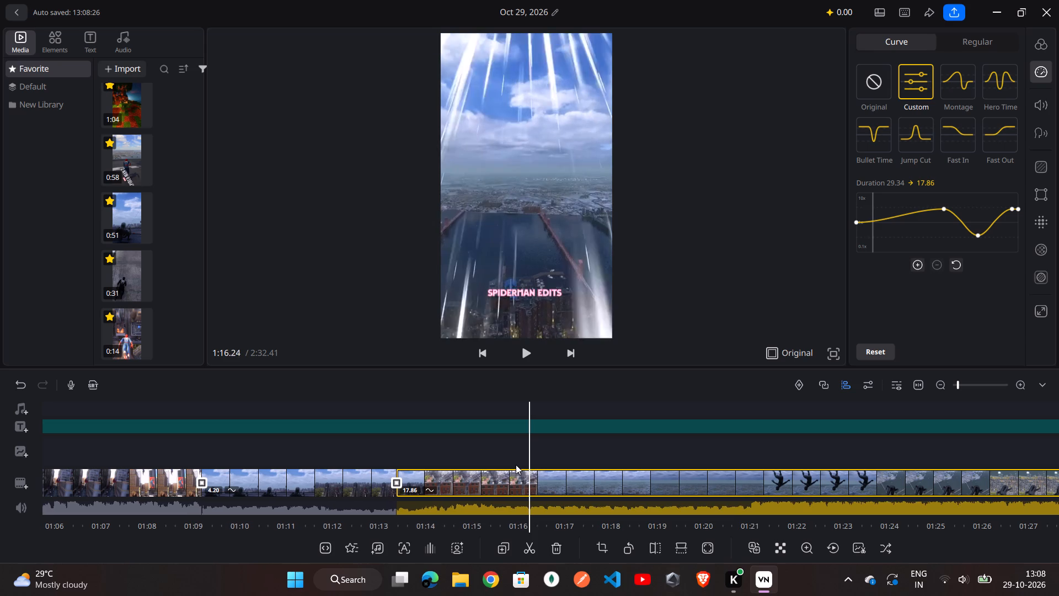
{"action": "scroll", "coordinate": [516, 465], "scroll_direction": "right", "scroll_amount": 3}
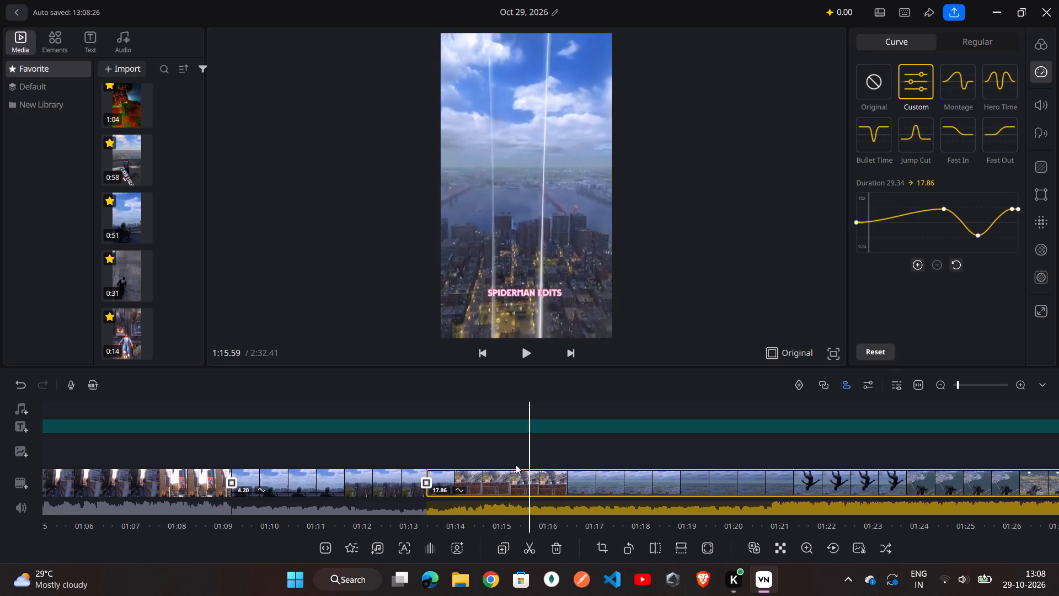
{"action": "scroll", "coordinate": [516, 465], "scroll_direction": "left", "scroll_amount": 3}
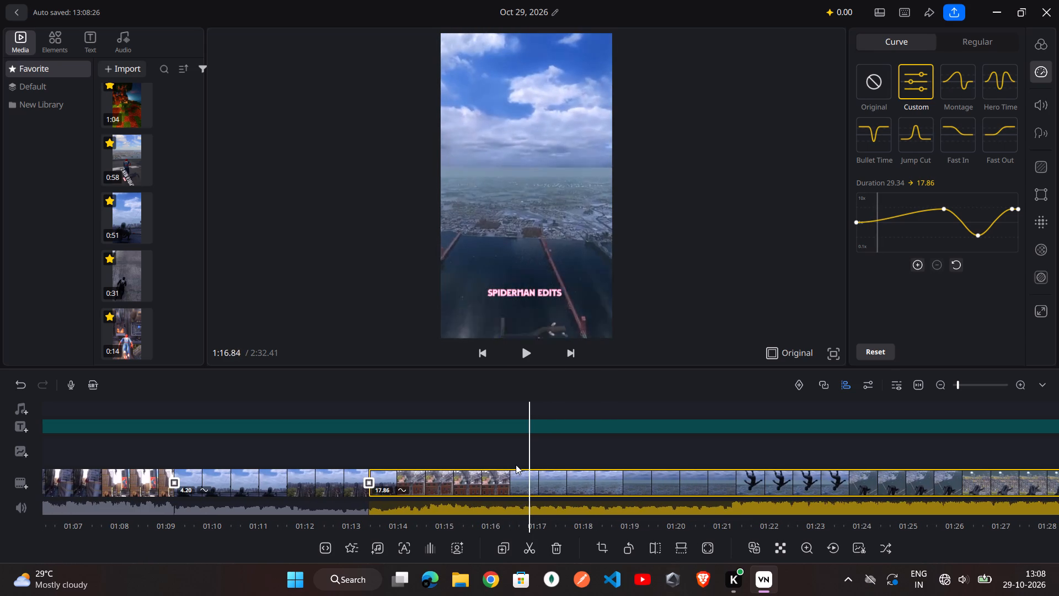
{"action": "scroll", "coordinate": [516, 465], "scroll_direction": "left", "scroll_amount": 3}
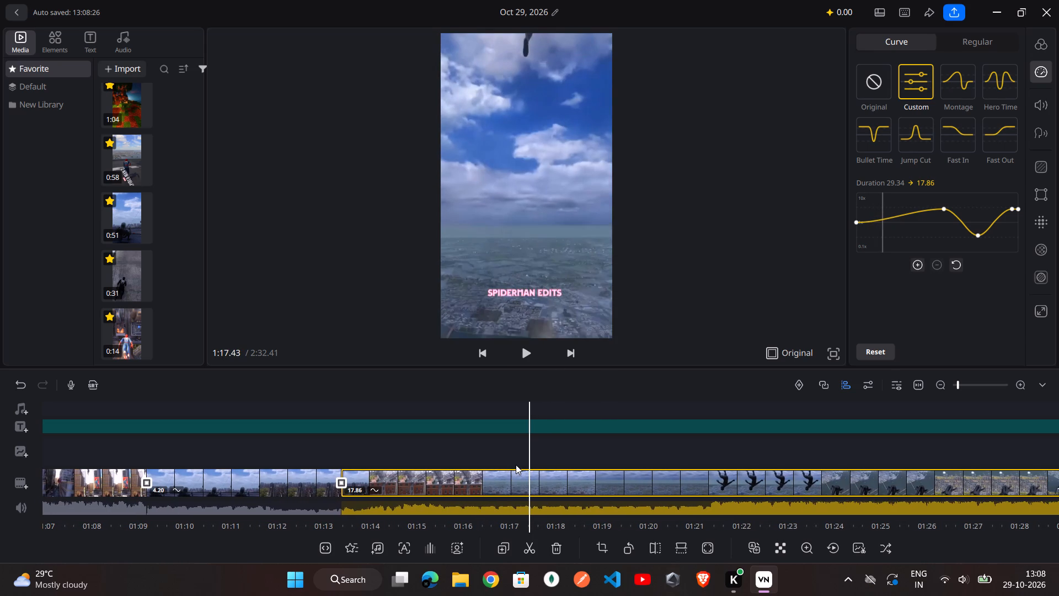
{"action": "scroll", "coordinate": [516, 465], "scroll_direction": "left", "scroll_amount": 1}
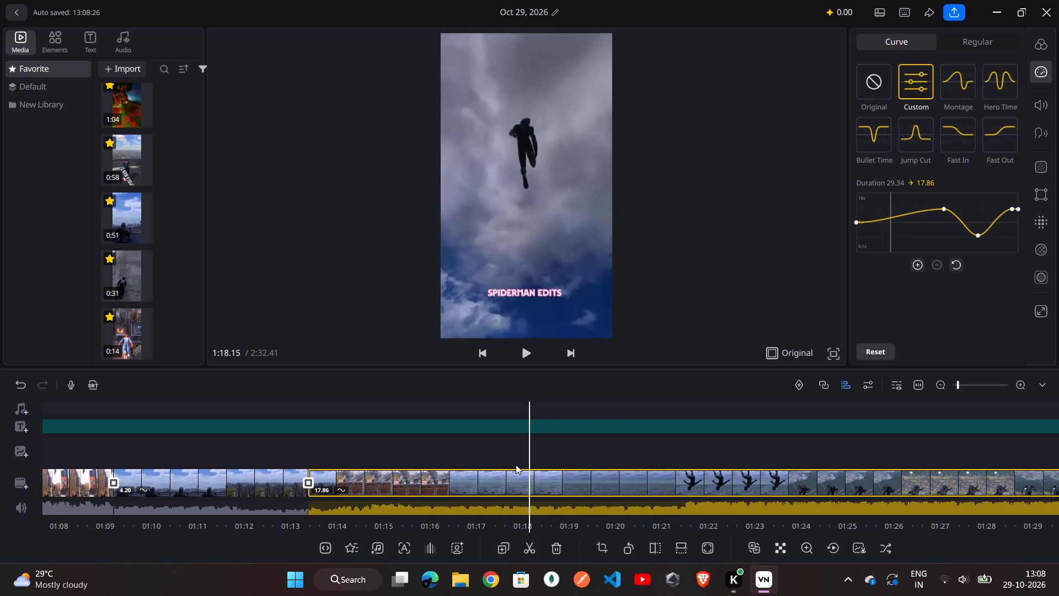
{"action": "left_click", "coordinate": [537, 541]}
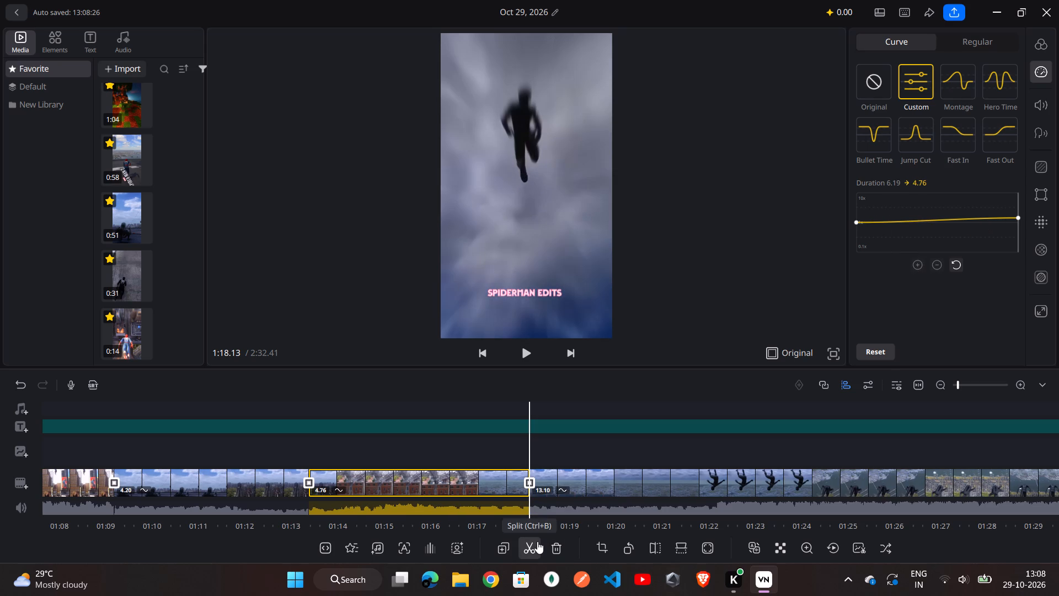
Add the Beats effect to the end of the clip after the 1:18 split and extend it backwards to 7.64 seconds.
{"action": "left_click", "coordinate": [547, 476]}
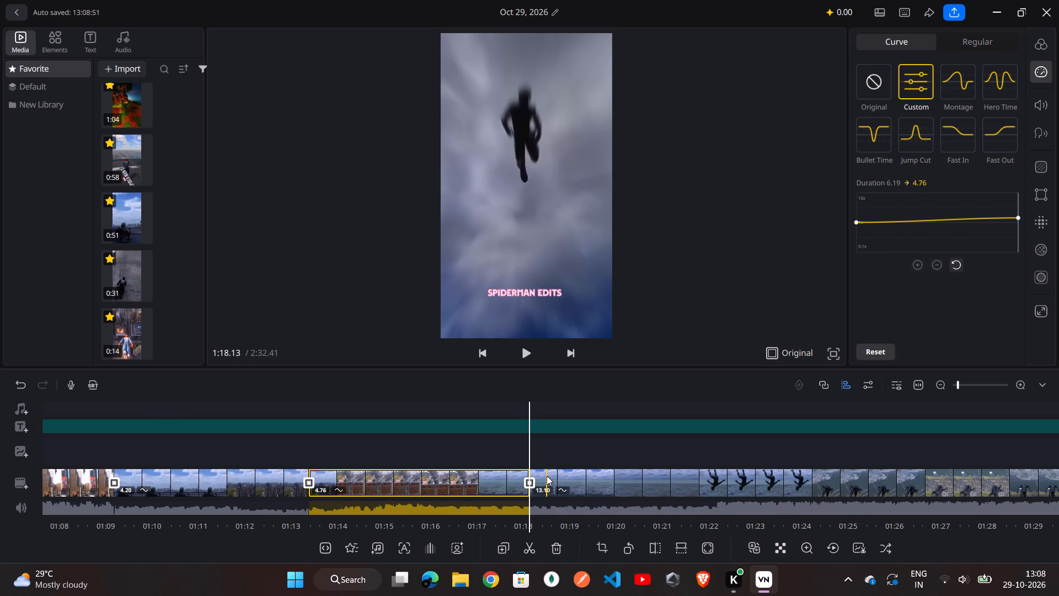
{"action": "double_click", "coordinate": [547, 476]}
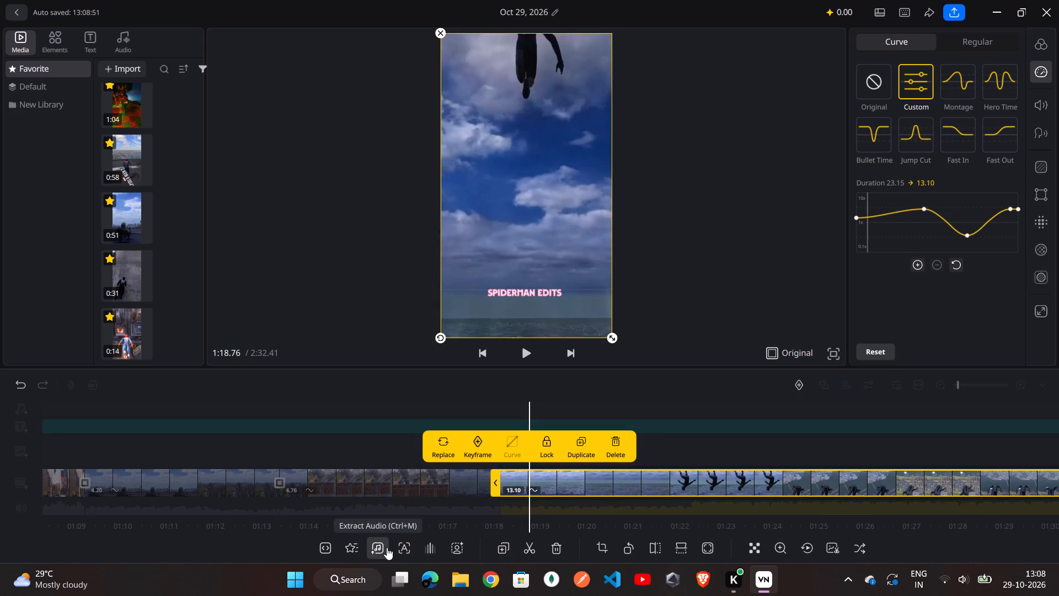
{"action": "left_click", "coordinate": [354, 548]}
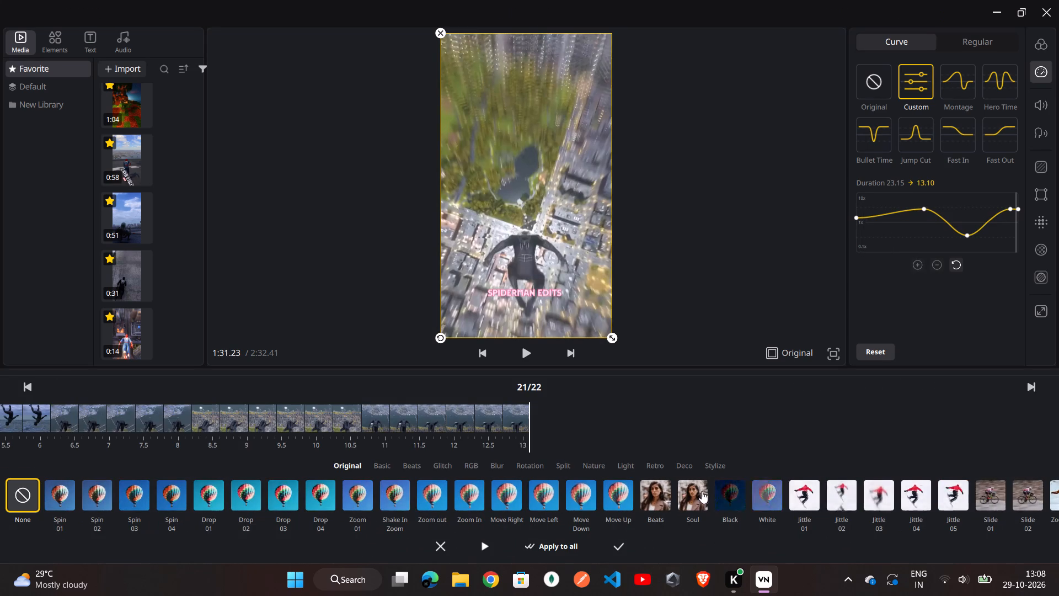
{"action": "left_click", "coordinate": [645, 496]}
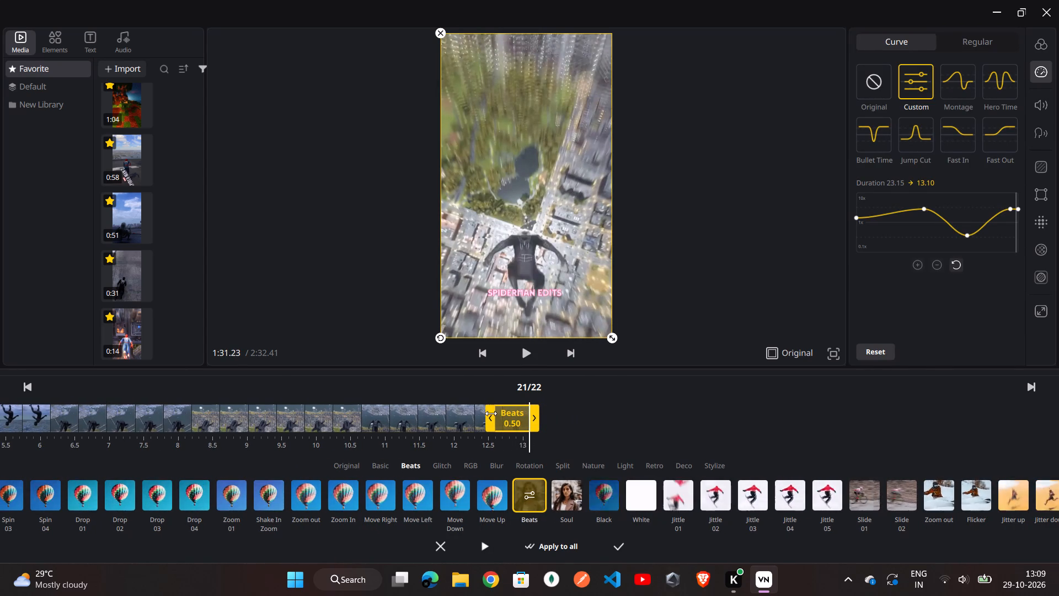
{"action": "left_click_drag", "start_coordinate": [492, 414], "coordinate": [320, 434]}
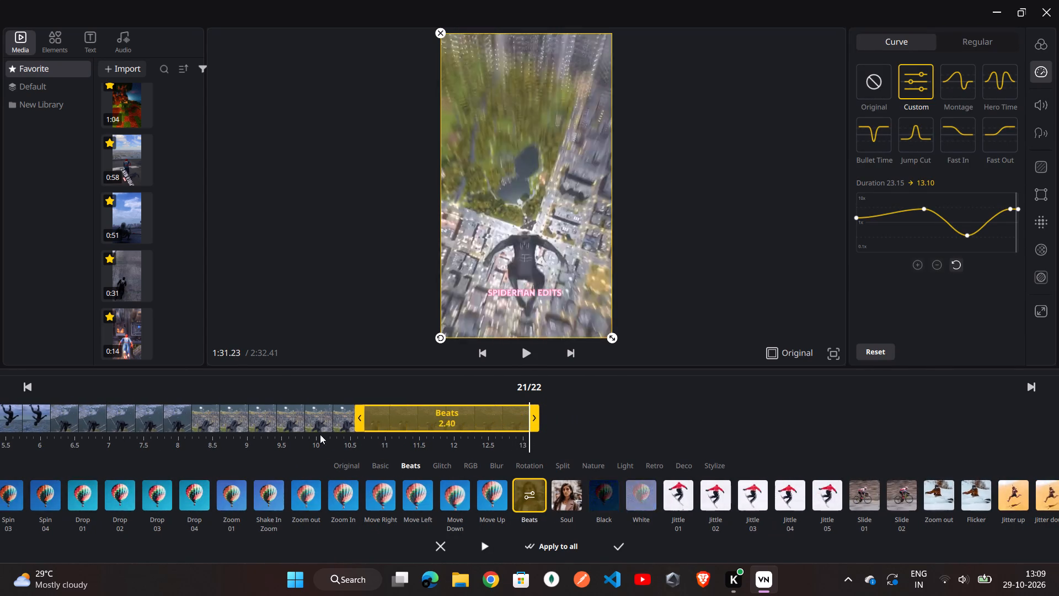
{"action": "left_click_drag", "start_coordinate": [320, 434], "coordinate": [0, 348]}
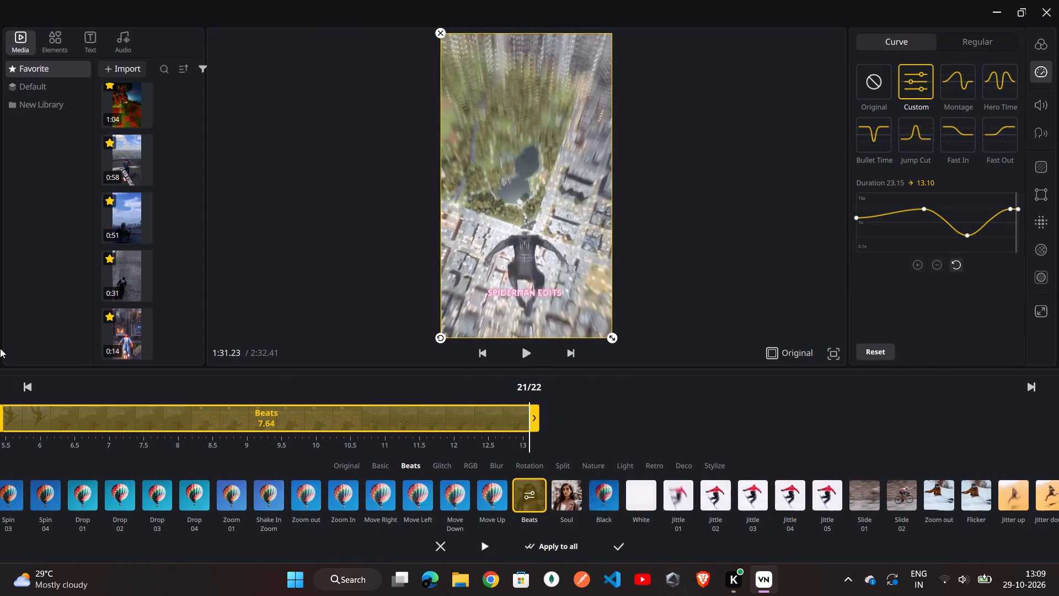
{"action": "left_click_drag", "start_coordinate": [0, 348], "coordinate": [0, 354]}
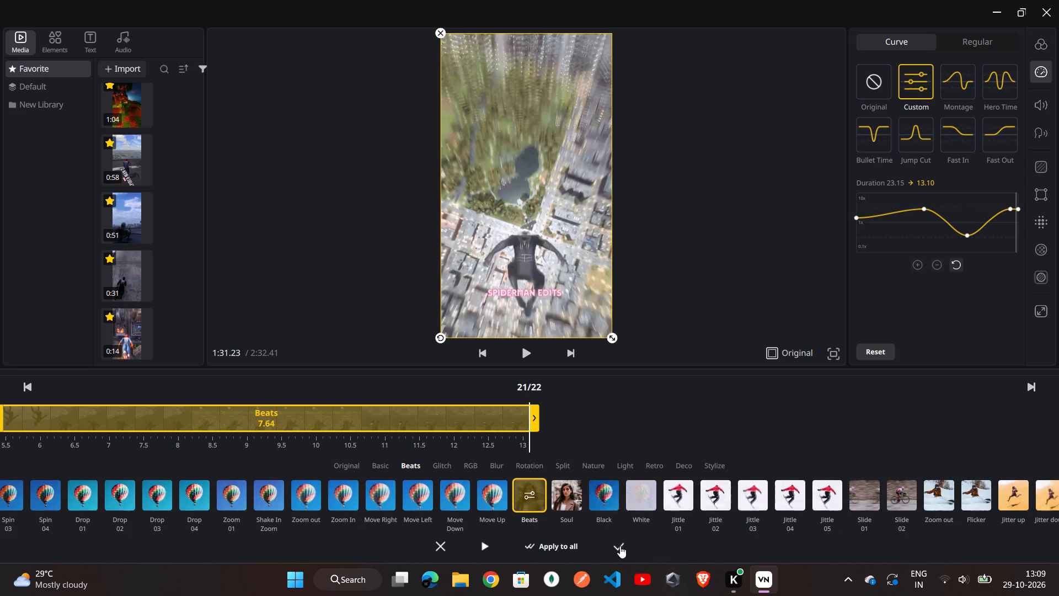
{"action": "left_click", "coordinate": [620, 546]}
{"action": "left_click", "coordinate": [716, 265]}
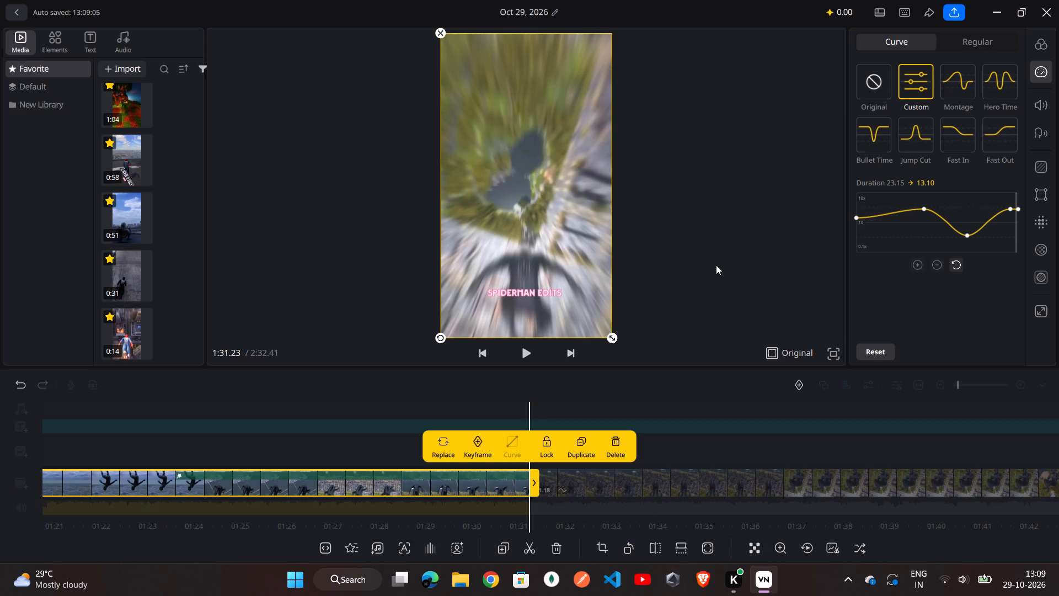
Play the timeline from about 1:08.8 to 1:29.7 to review the preceding clips and the Beats effect.
{"action": "scroll", "coordinate": [529, 472], "scroll_direction": "right", "scroll_amount": 8}
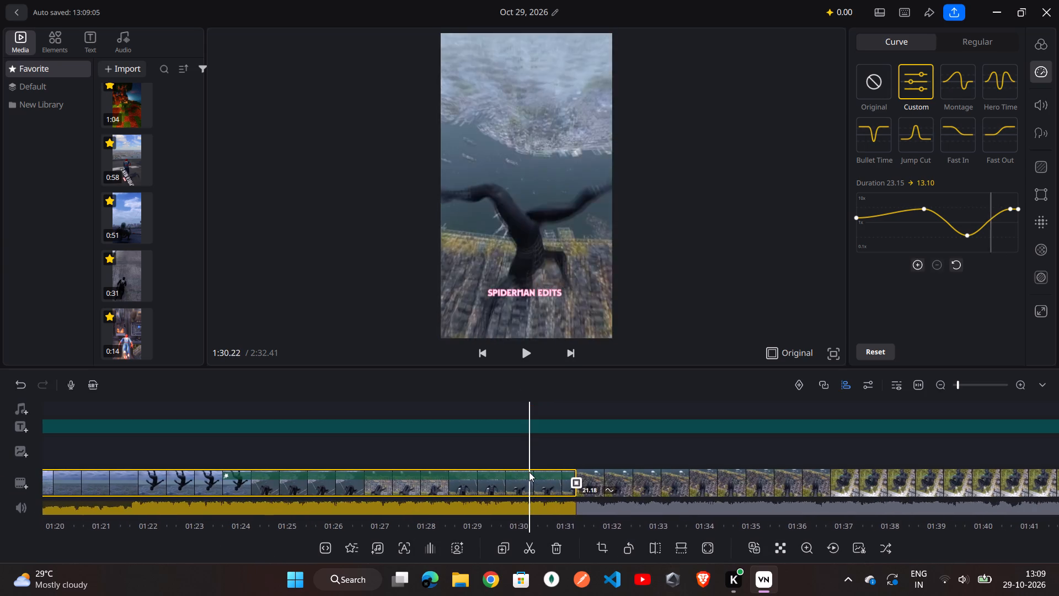
{"action": "scroll", "coordinate": [529, 472], "scroll_direction": "right", "scroll_amount": 10}
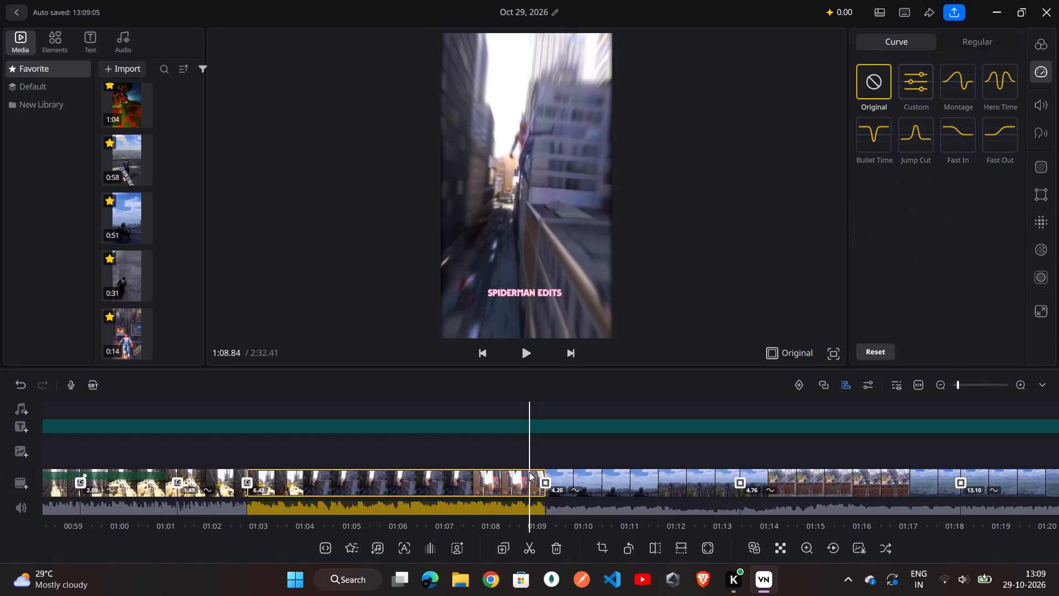
{"action": "left_click", "coordinate": [522, 349]}
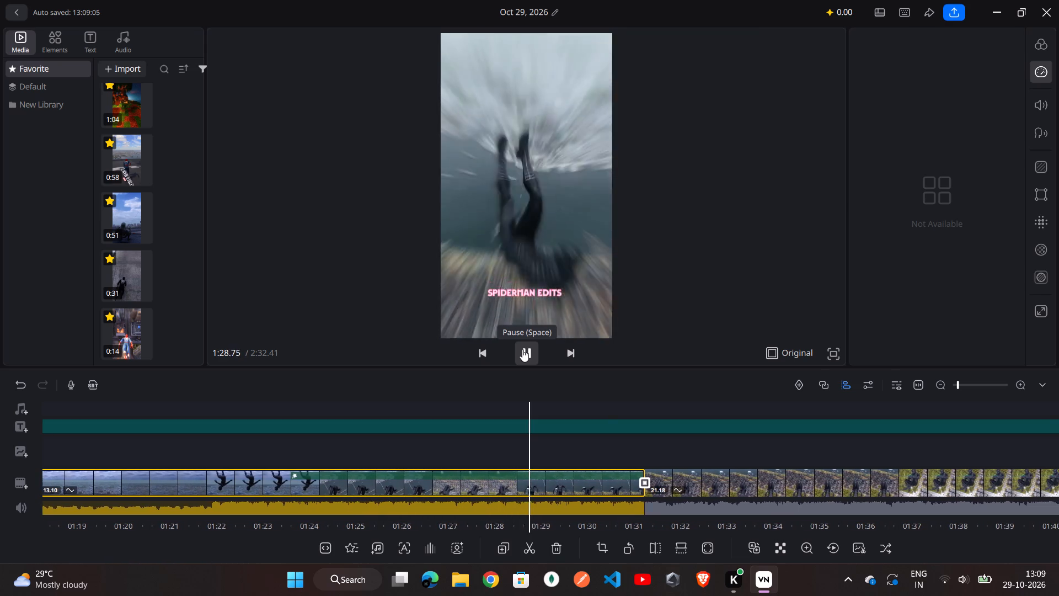
{"action": "left_click", "coordinate": [522, 349]}
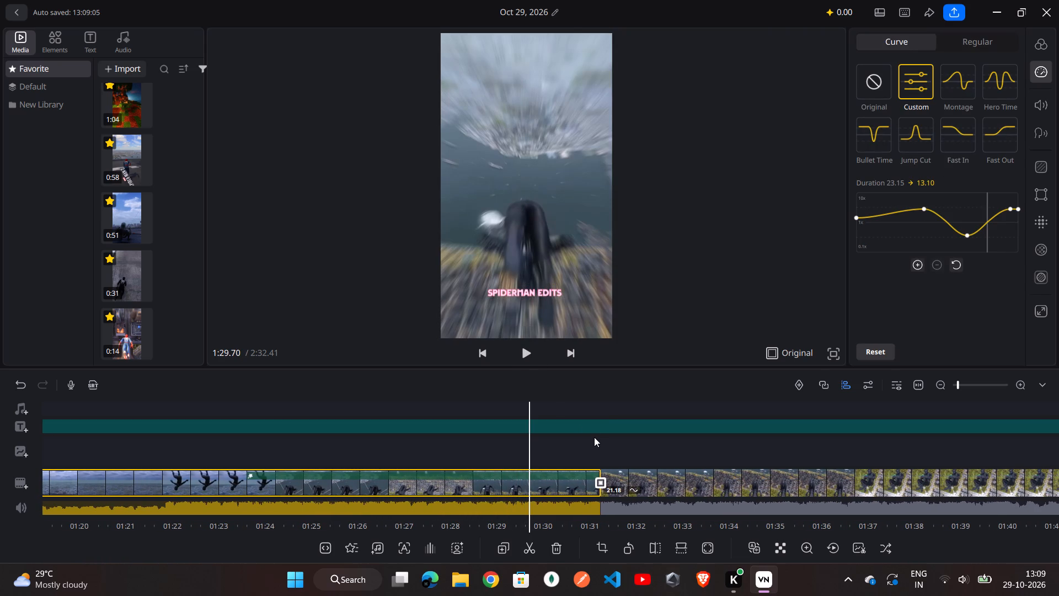
Scrub through the Jump Cut clip up to about 1:39 to examine Spider-Man's movement above the park.
{"action": "scroll", "coordinate": [594, 437], "scroll_direction": "left", "scroll_amount": 5}
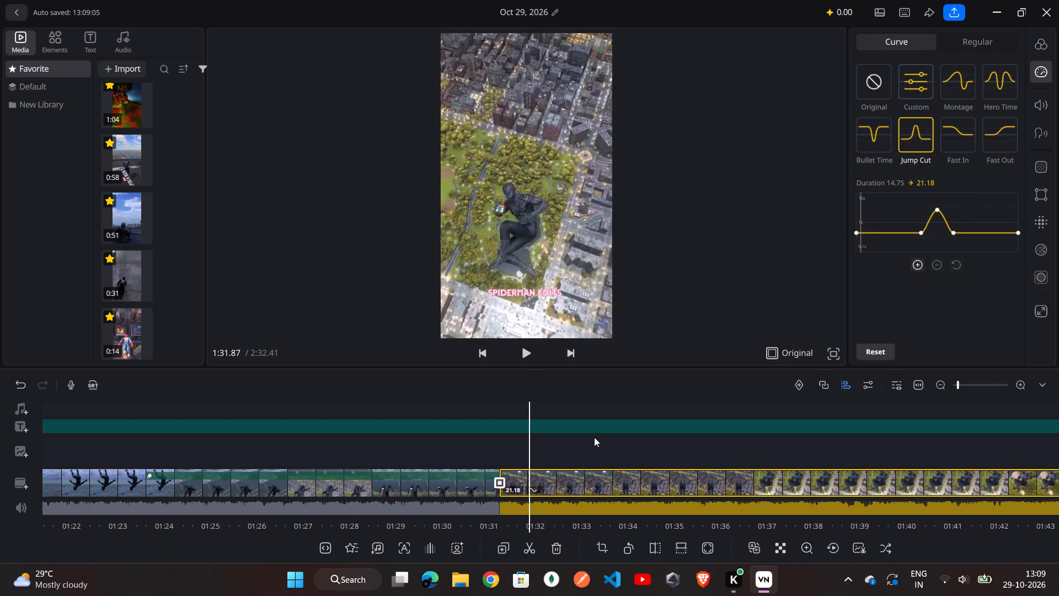
{"action": "scroll", "coordinate": [594, 437], "scroll_direction": "left", "scroll_amount": 6}
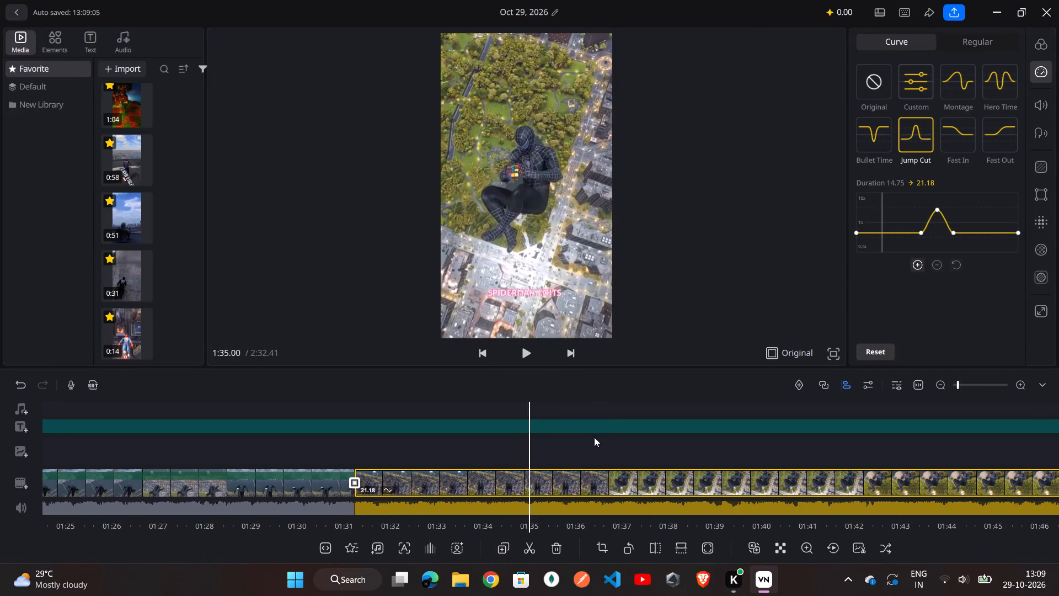
{"action": "scroll", "coordinate": [594, 437], "scroll_direction": "left", "scroll_amount": 5}
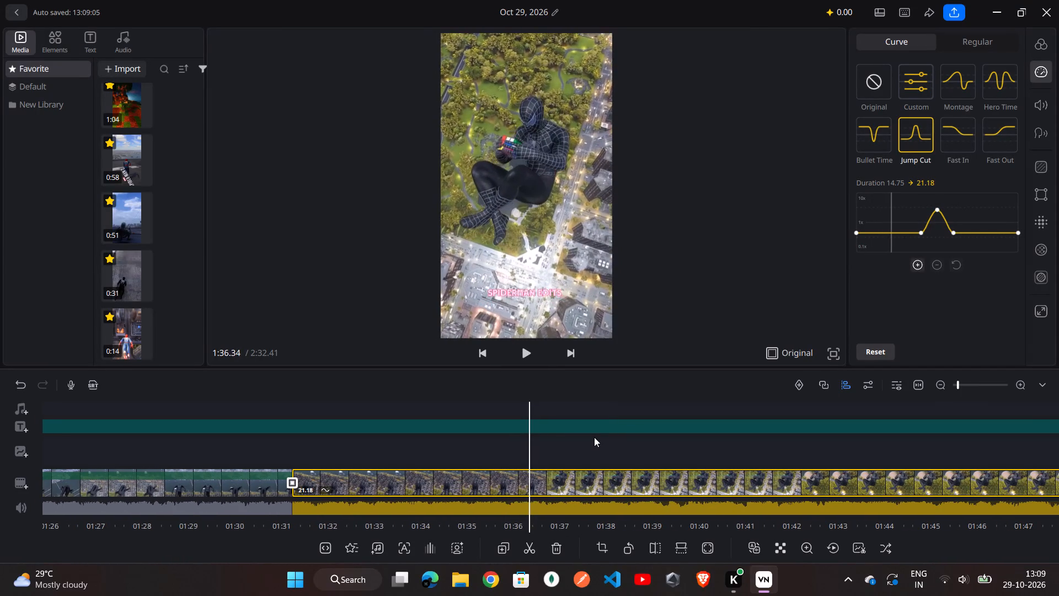
{"action": "scroll", "coordinate": [594, 437], "scroll_direction": "left", "scroll_amount": 5}
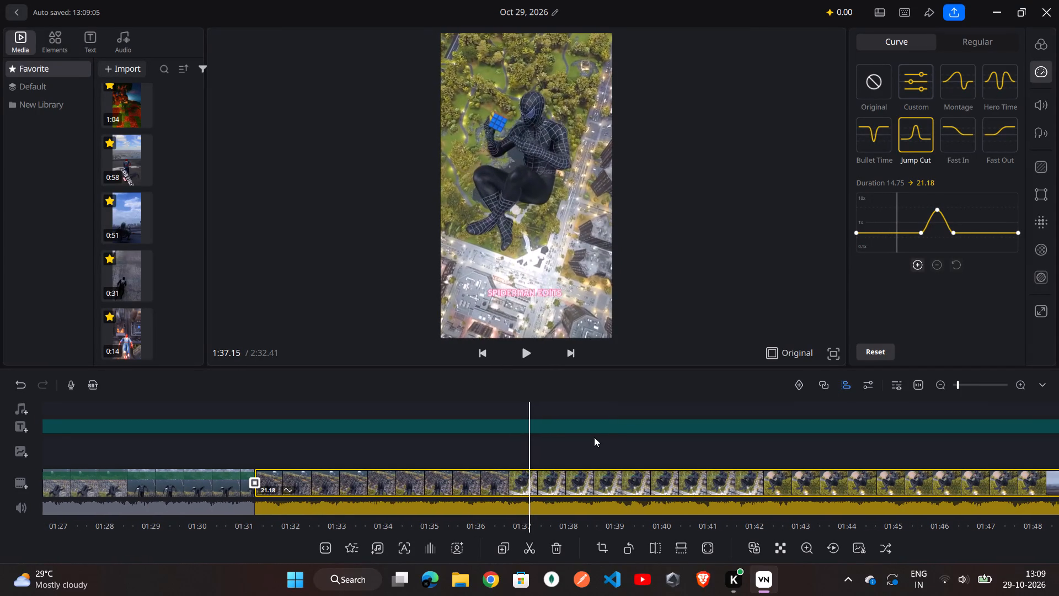
{"action": "scroll", "coordinate": [594, 437], "scroll_direction": "left", "scroll_amount": 1}
{"action": "scroll", "coordinate": [594, 437], "scroll_direction": "up", "scroll_amount": 2, "text": "ctrl"}
{"action": "scroll", "coordinate": [594, 437], "scroll_direction": "left", "scroll_amount": 1}
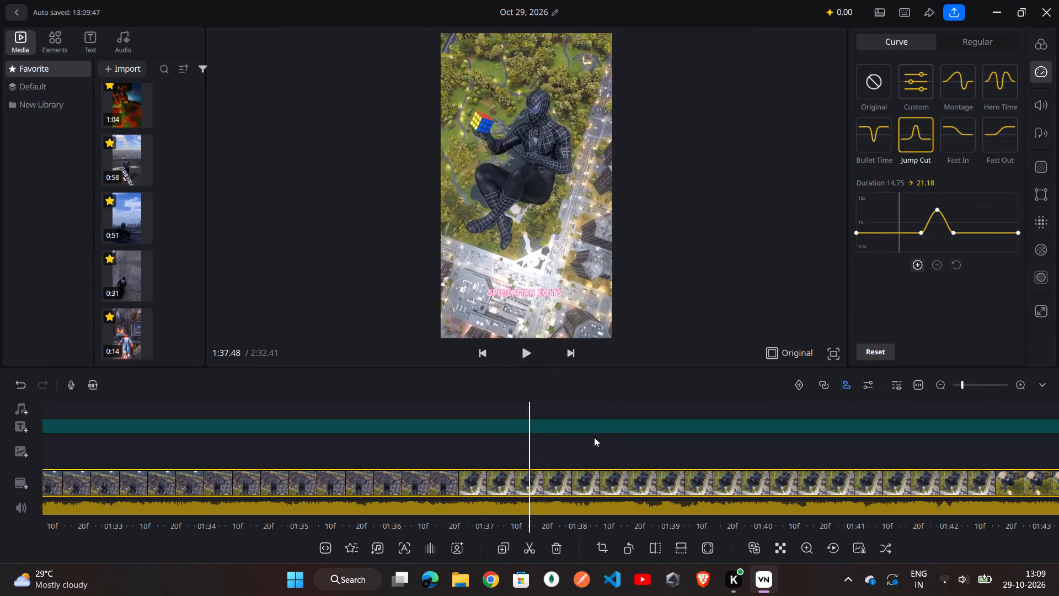
{"action": "scroll", "coordinate": [594, 437], "scroll_direction": "left", "scroll_amount": 3}
{"action": "scroll", "coordinate": [594, 437], "scroll_direction": "up", "scroll_amount": 2, "text": "ctrl"}
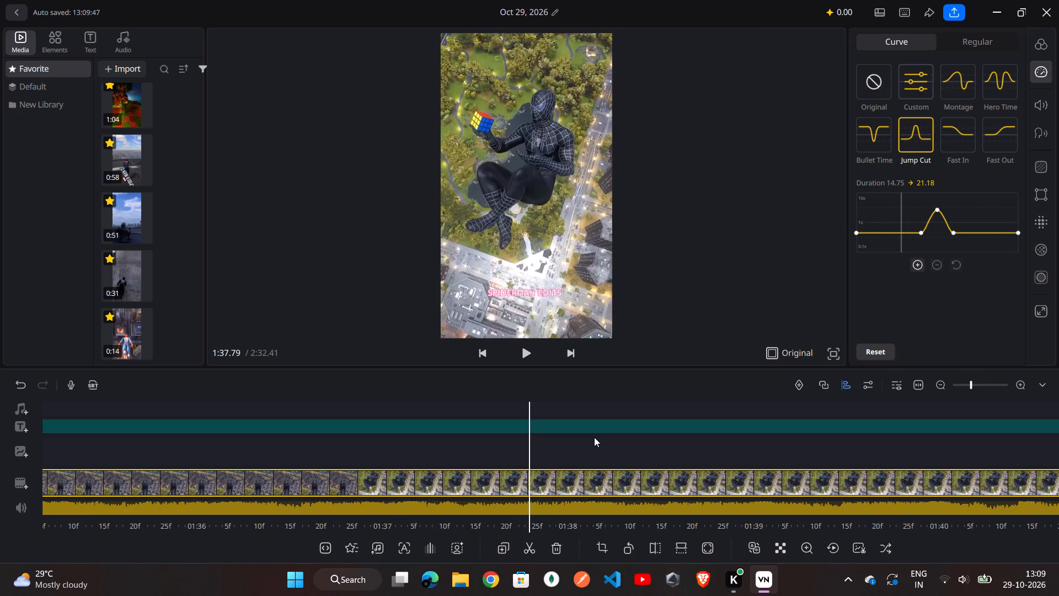
{"action": "scroll", "coordinate": [594, 437], "scroll_direction": "left", "scroll_amount": 3}
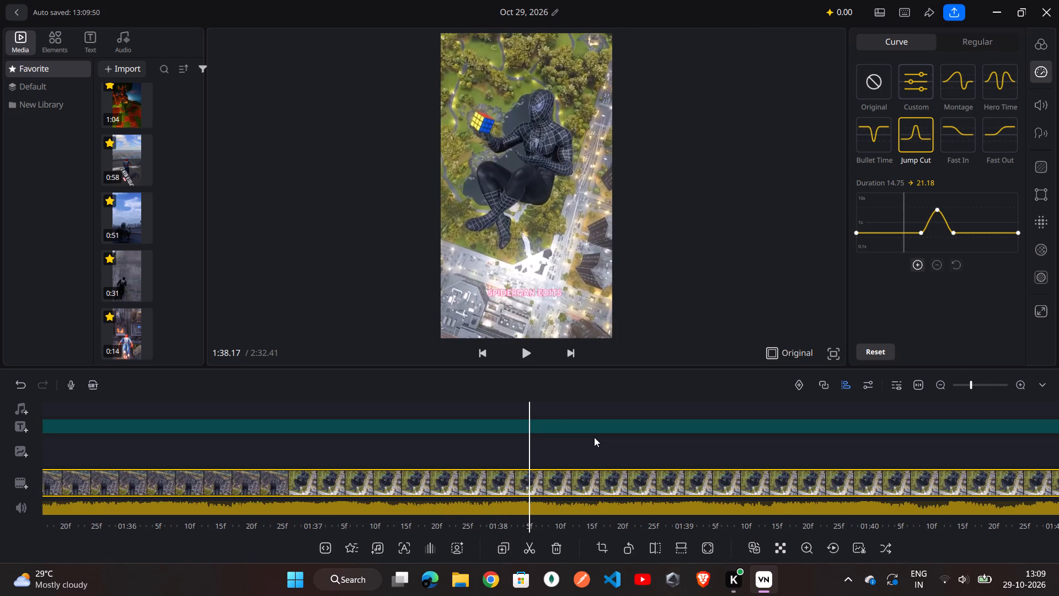
{"action": "scroll", "coordinate": [594, 437], "scroll_direction": "left", "scroll_amount": 2}
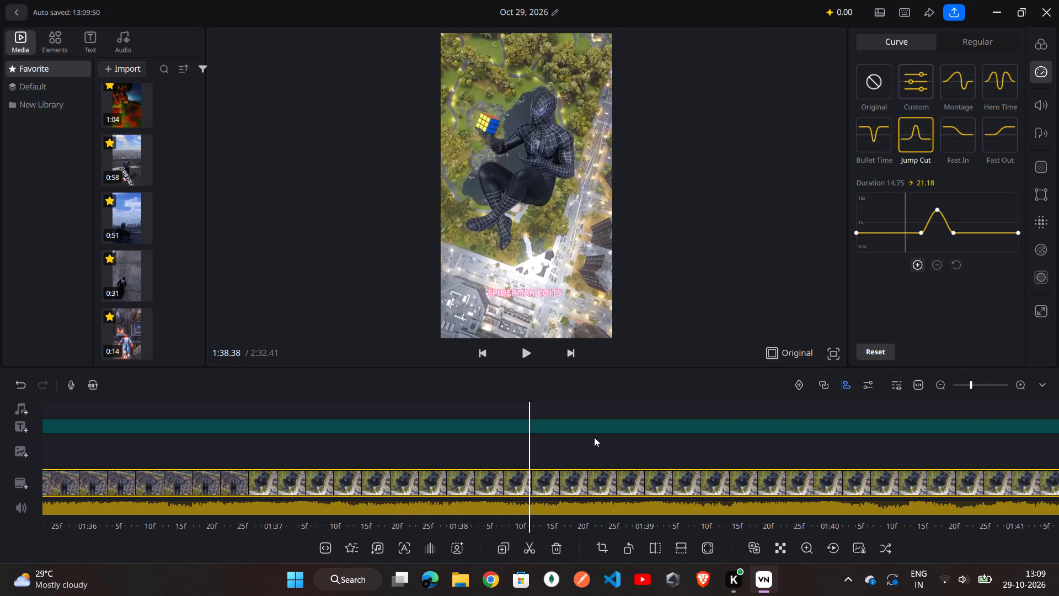
{"action": "scroll", "coordinate": [594, 437], "scroll_direction": "left", "scroll_amount": 1}
{"action": "left_click", "coordinate": [589, 469]}
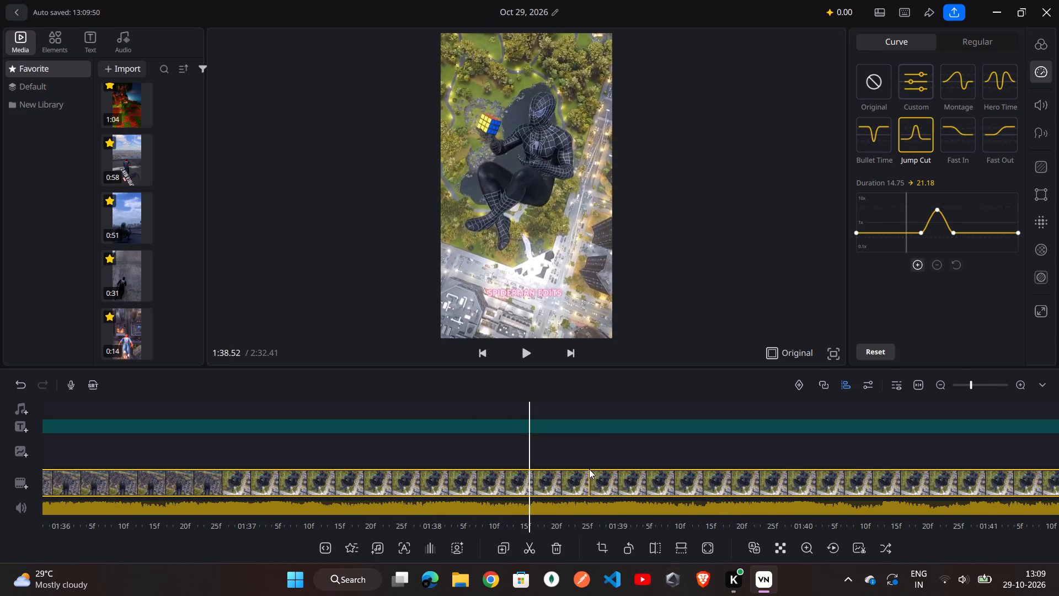
{"action": "scroll", "coordinate": [661, 420], "scroll_direction": "left", "scroll_amount": 2}
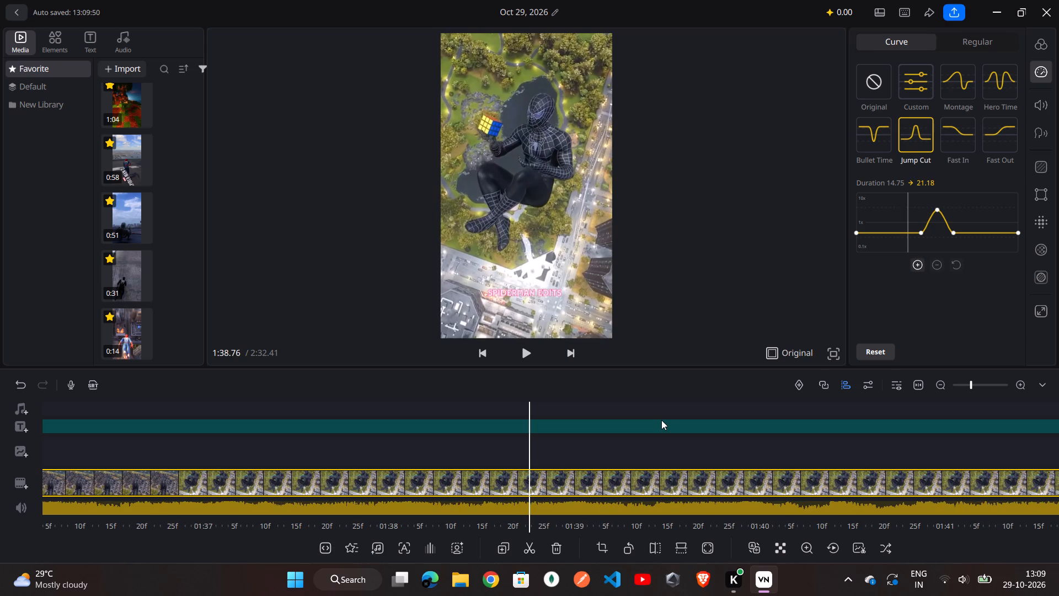
{"action": "scroll", "coordinate": [661, 420], "scroll_direction": "left", "scroll_amount": 4}
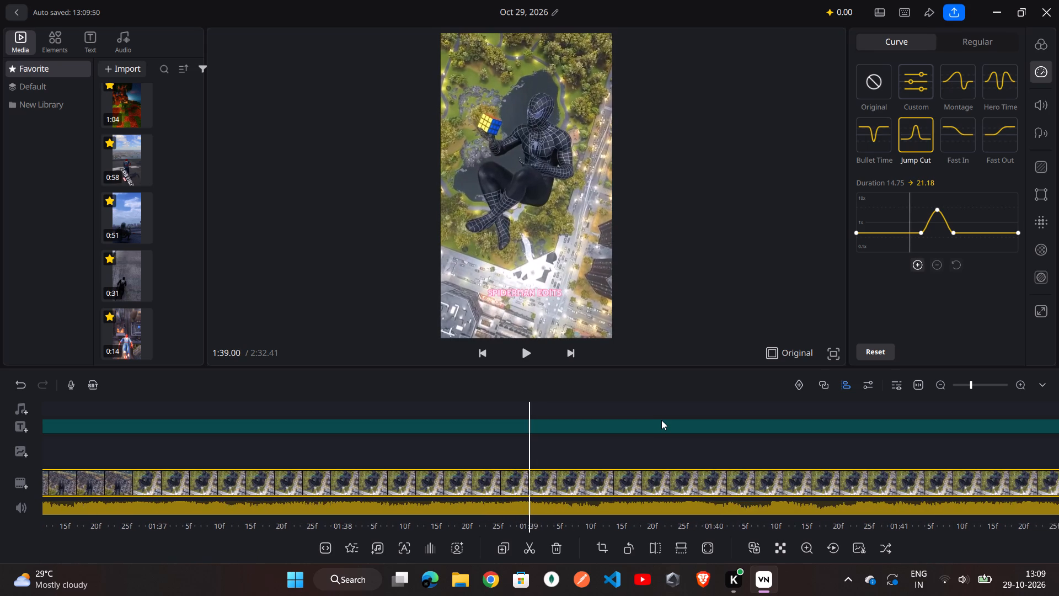
{"action": "scroll", "coordinate": [661, 420], "scroll_direction": "left", "scroll_amount": 2}
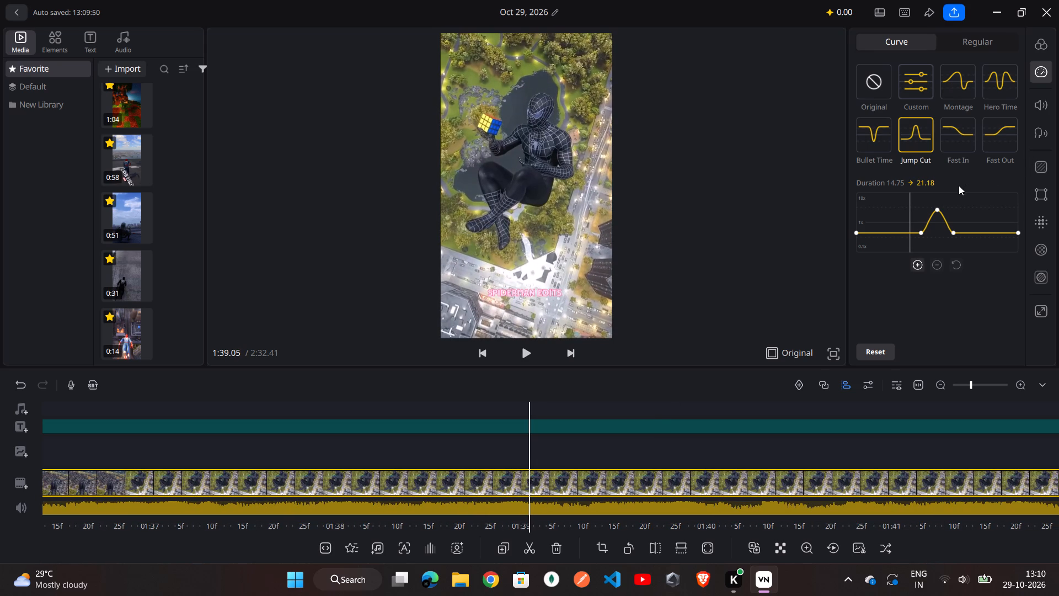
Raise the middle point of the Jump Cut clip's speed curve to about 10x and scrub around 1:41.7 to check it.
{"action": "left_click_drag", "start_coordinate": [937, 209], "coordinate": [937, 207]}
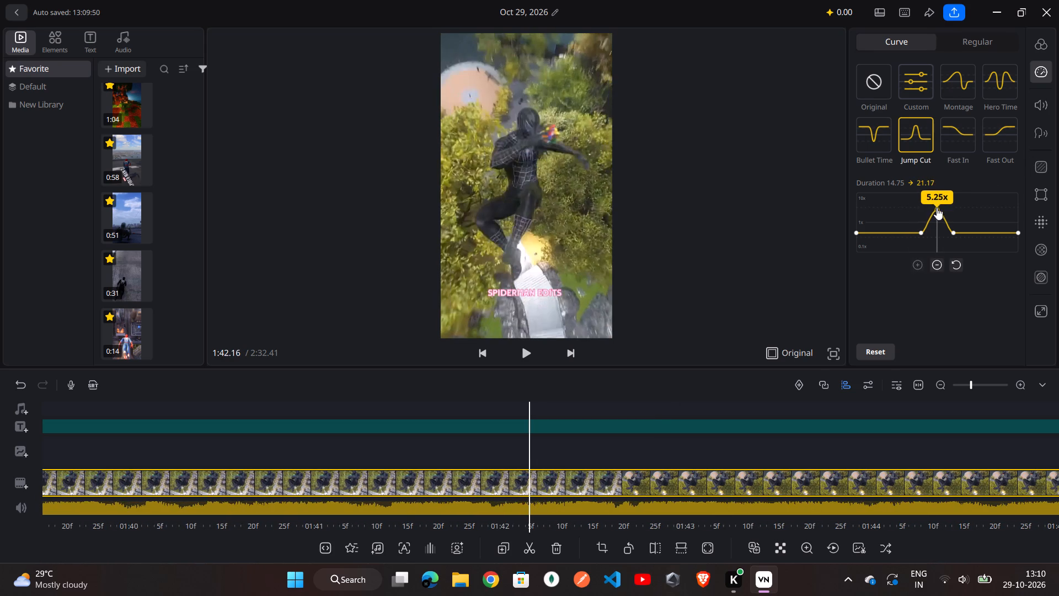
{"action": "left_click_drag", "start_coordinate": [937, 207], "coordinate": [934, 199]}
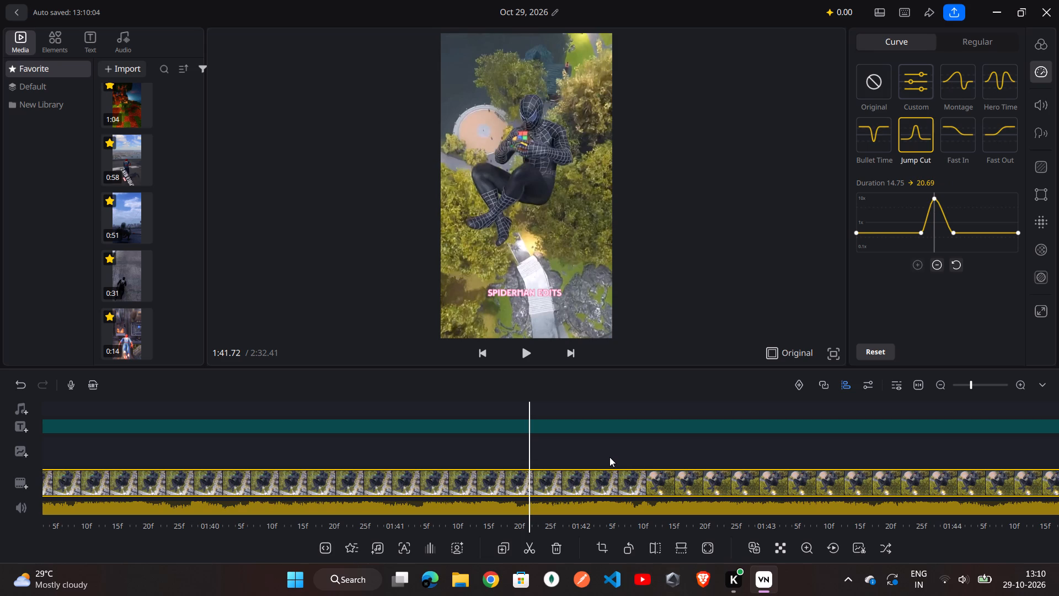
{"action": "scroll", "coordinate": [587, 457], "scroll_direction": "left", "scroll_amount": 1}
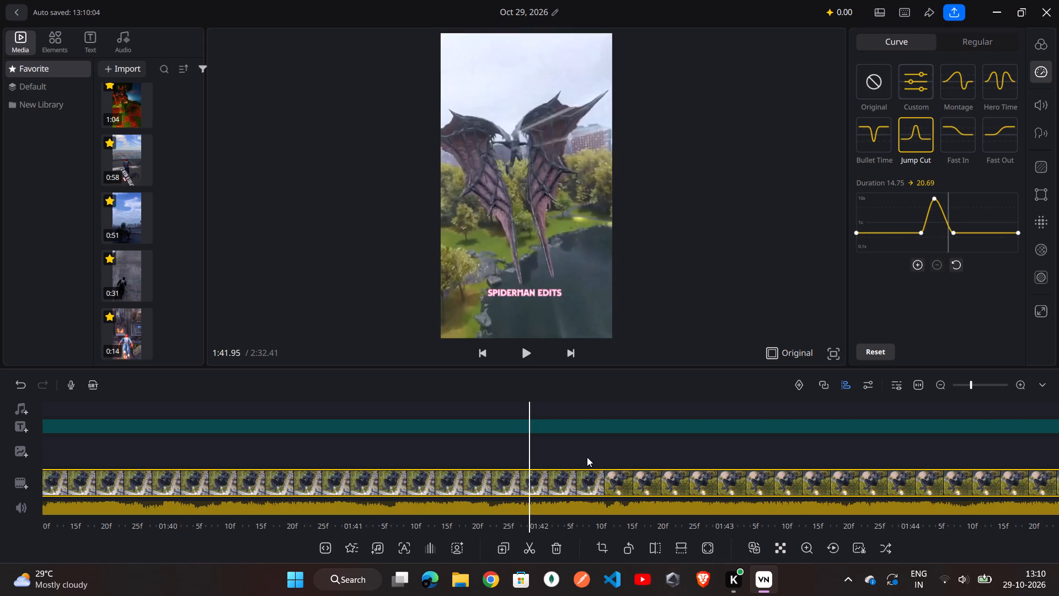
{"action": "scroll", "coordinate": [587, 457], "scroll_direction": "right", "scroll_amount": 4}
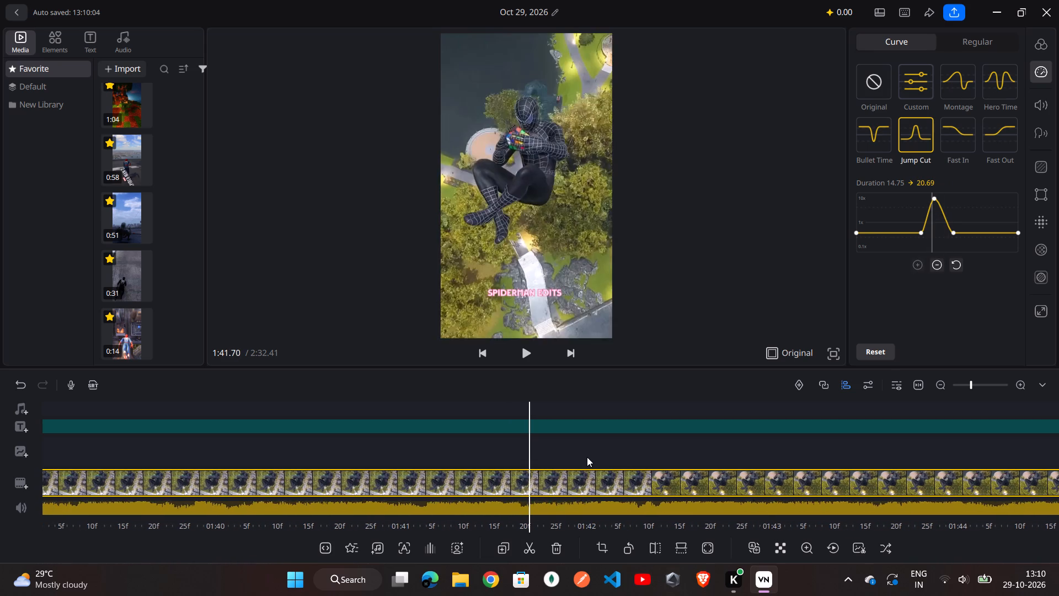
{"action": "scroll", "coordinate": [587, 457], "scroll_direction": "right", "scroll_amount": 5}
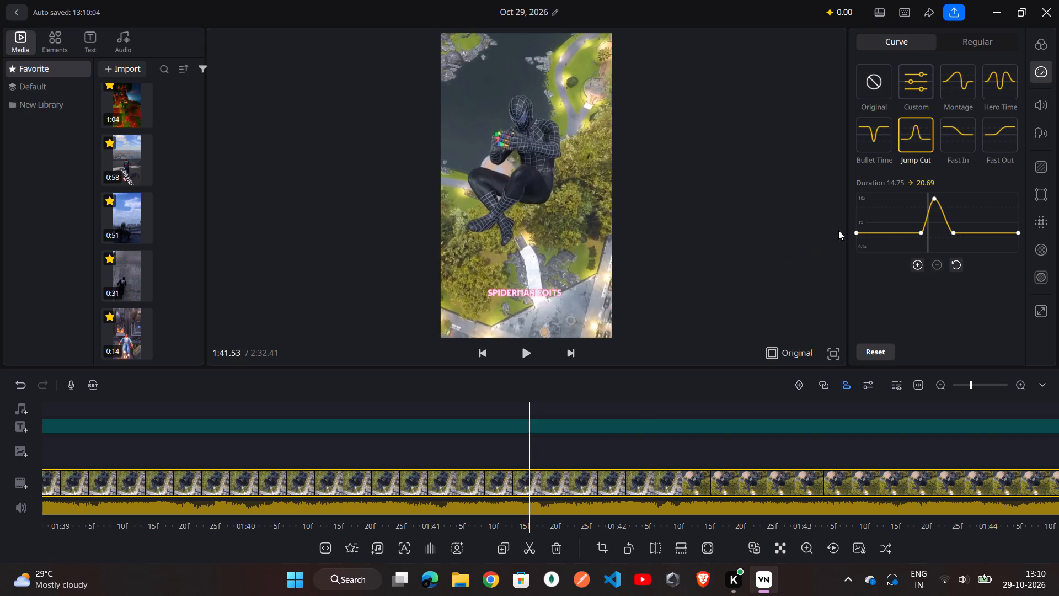
Lower the middle point of the Jump Cut clip's speed curve well below 1x, forming a dip with a 25.05-second clip duration.
{"action": "left_click_drag", "start_coordinate": [934, 196], "coordinate": [939, 226]}
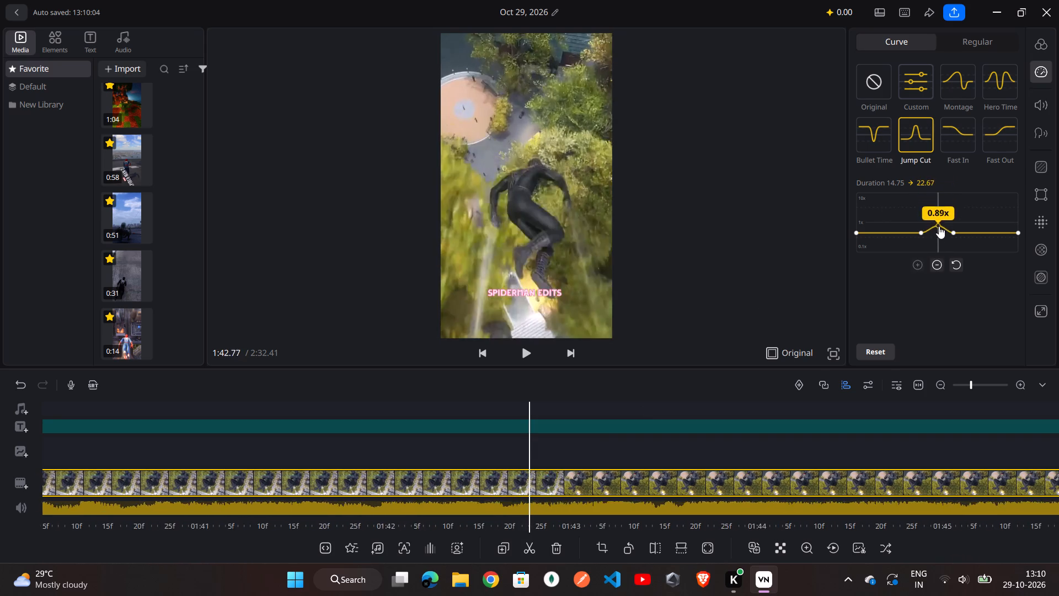
{"action": "left_click_drag", "start_coordinate": [939, 226], "coordinate": [940, 243]}
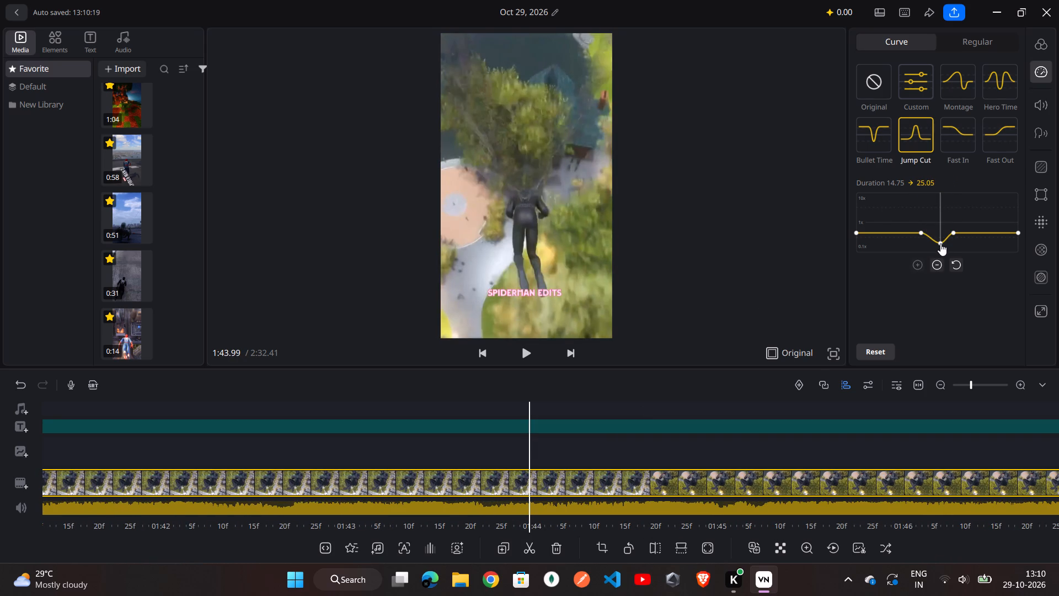
Scrub between about 1:44.5 and 1:42.9 to examine the slowed section of the Jump Cut clip.
{"action": "scroll", "coordinate": [629, 425], "scroll_direction": "left", "scroll_amount": 2}
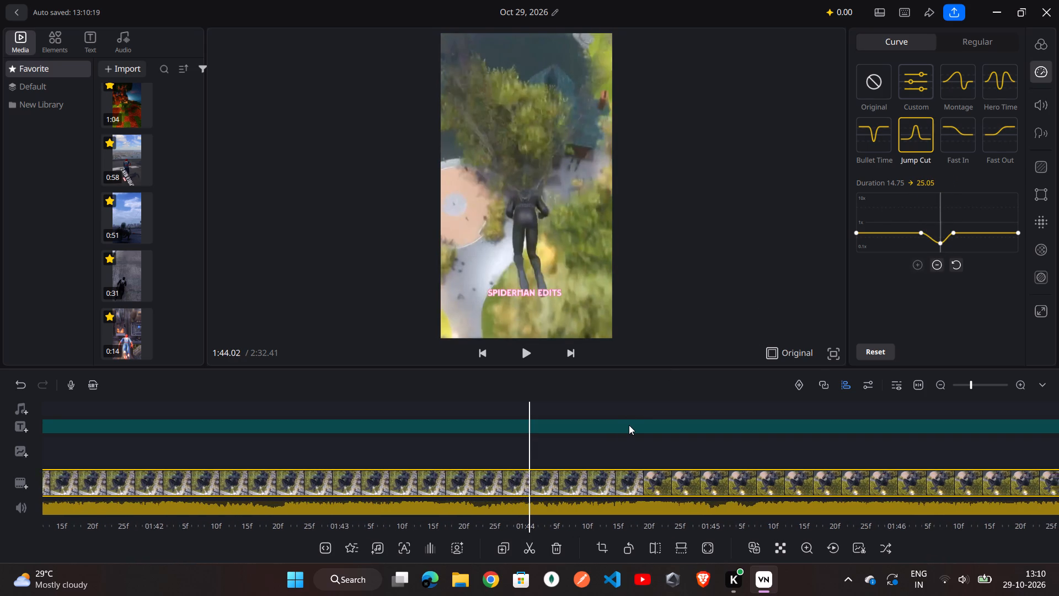
{"action": "scroll", "coordinate": [629, 425], "scroll_direction": "left", "scroll_amount": 3}
{"action": "scroll", "coordinate": [629, 425], "scroll_direction": "right", "scroll_amount": 1}
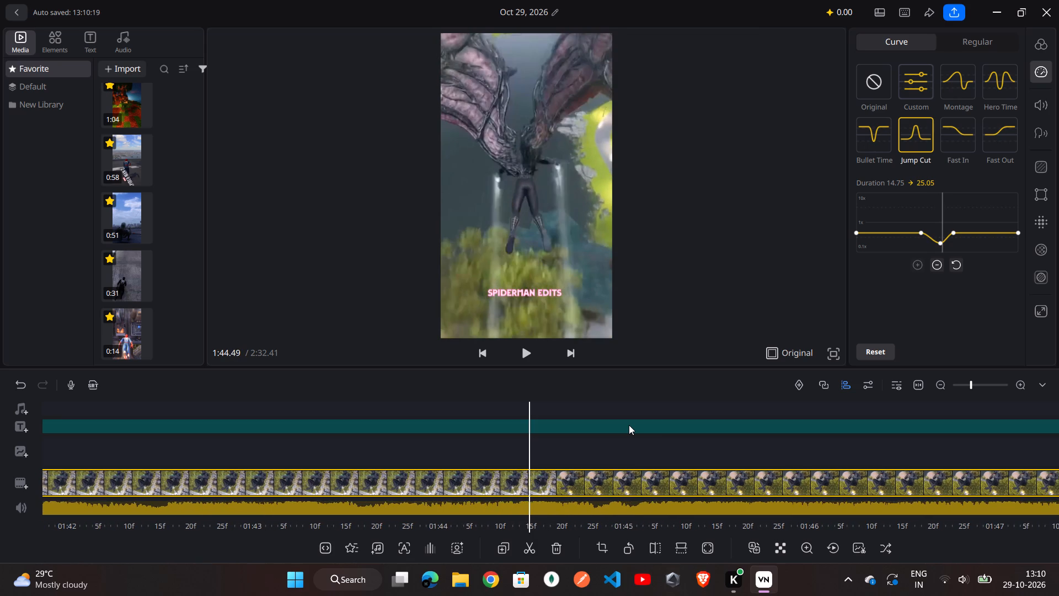
{"action": "scroll", "coordinate": [629, 425], "scroll_direction": "right", "scroll_amount": 6}
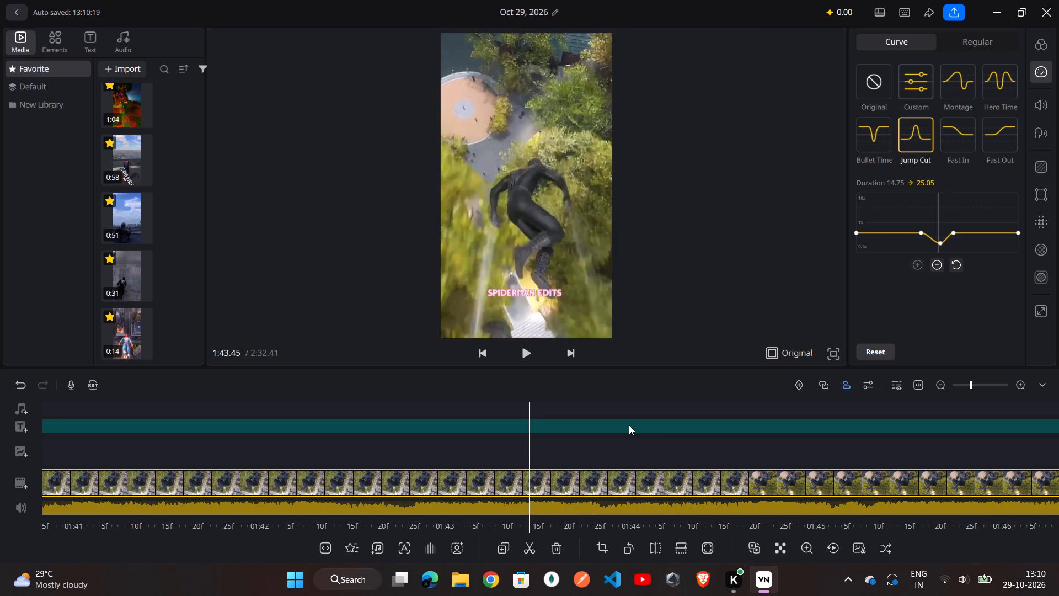
{"action": "scroll", "coordinate": [629, 425], "scroll_direction": "right", "scroll_amount": 5}
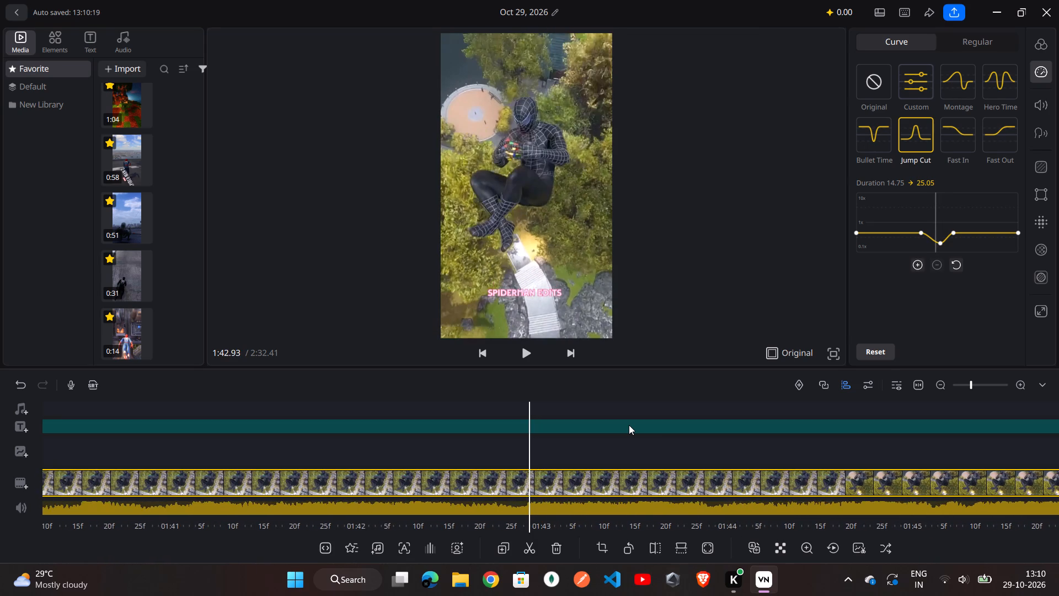
Raise the middle point of the Jump Cut clip's speed curve to a peak just after the first inner point, giving a 21.05-second duration.
{"action": "scroll", "coordinate": [629, 425], "scroll_direction": "right", "scroll_amount": 8}
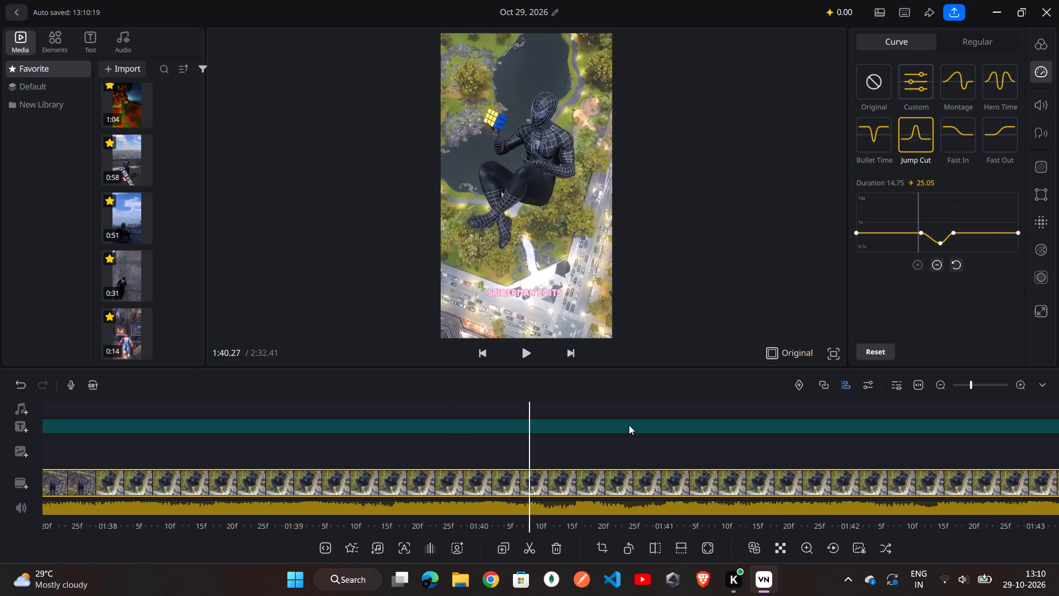
{"action": "scroll", "coordinate": [629, 425], "scroll_direction": "left", "scroll_amount": 5}
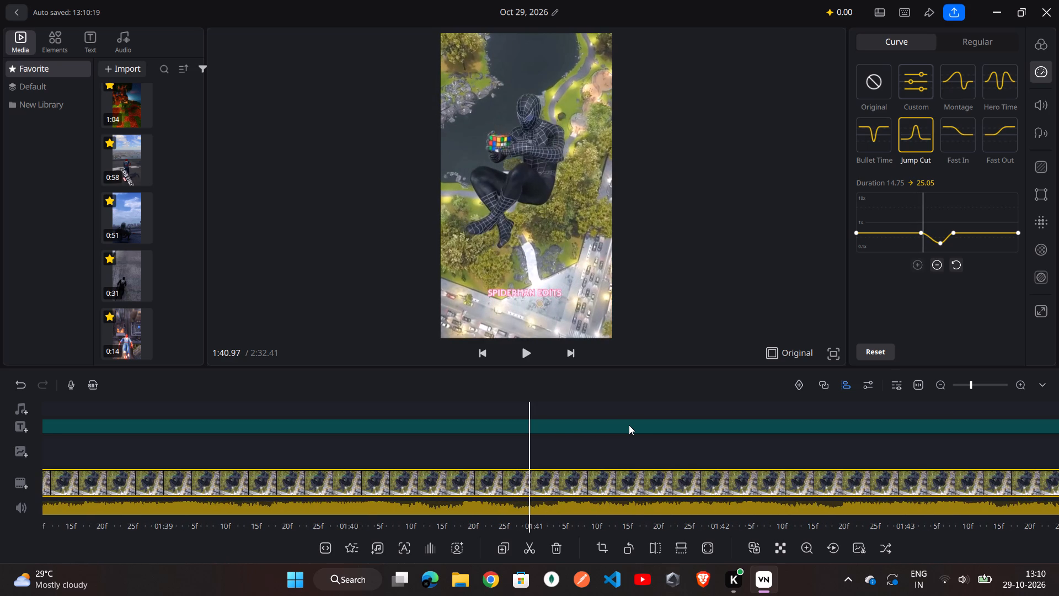
{"action": "scroll", "coordinate": [629, 425], "scroll_direction": "left", "scroll_amount": 3}
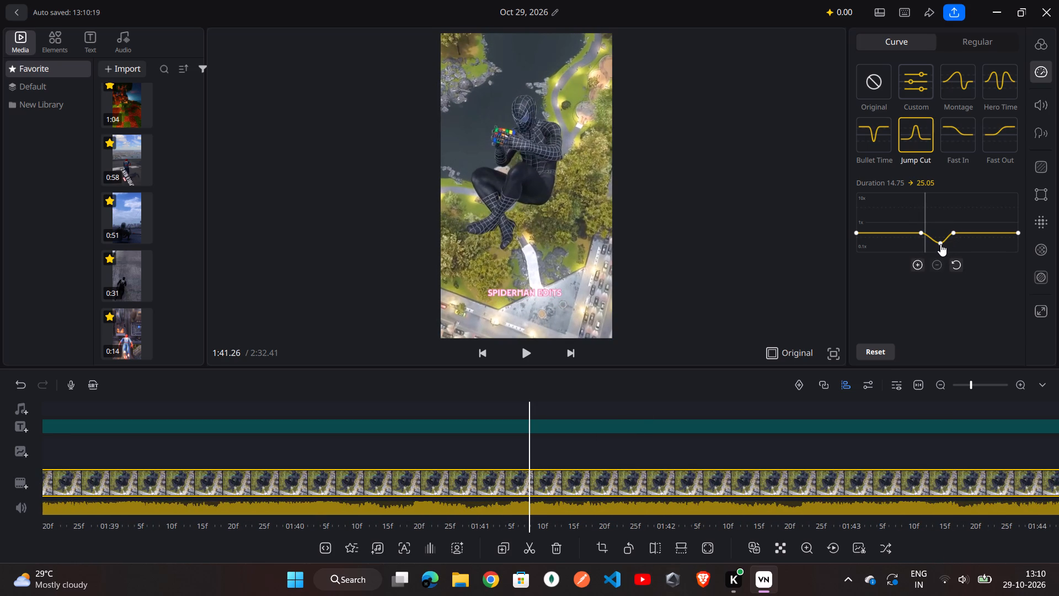
{"action": "left_click_drag", "start_coordinate": [939, 244], "coordinate": [939, 243]}
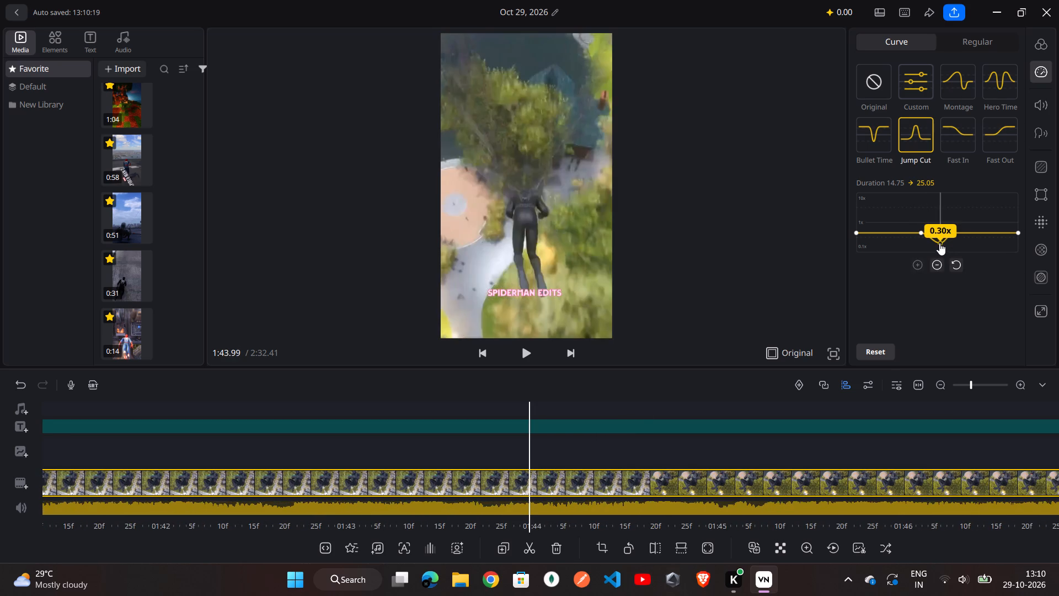
{"action": "left_click_drag", "start_coordinate": [939, 243], "coordinate": [936, 217]}
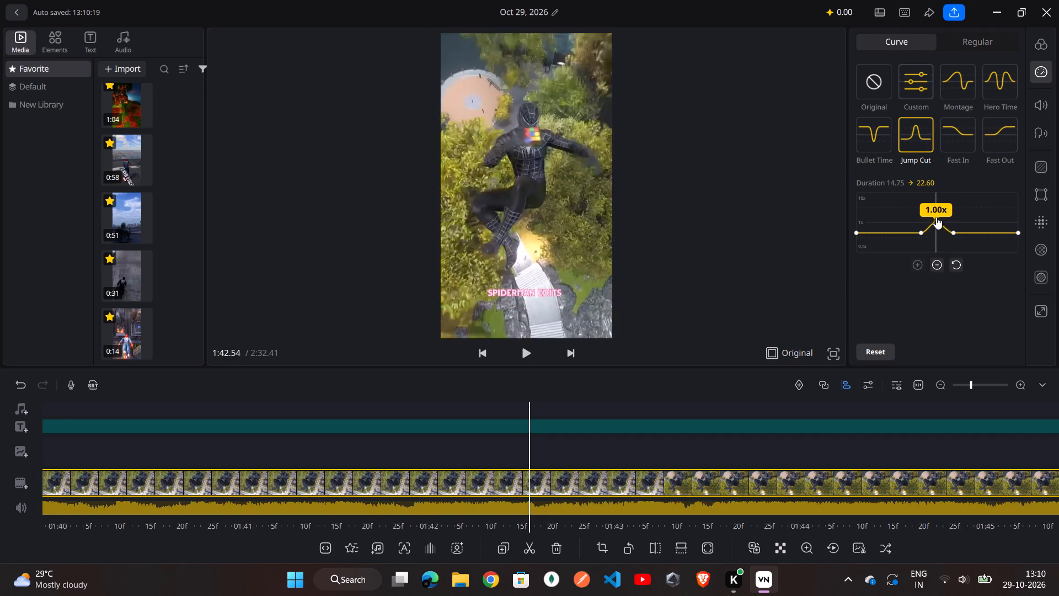
{"action": "left_click_drag", "start_coordinate": [936, 217], "coordinate": [969, 199]}
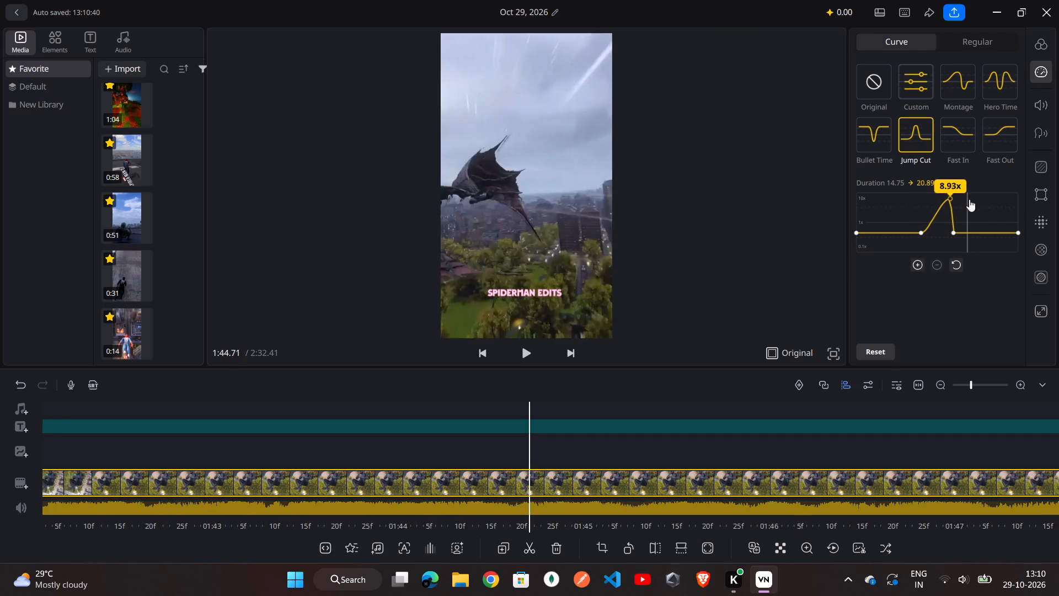
{"action": "left_click_drag", "start_coordinate": [969, 199], "coordinate": [928, 209]}
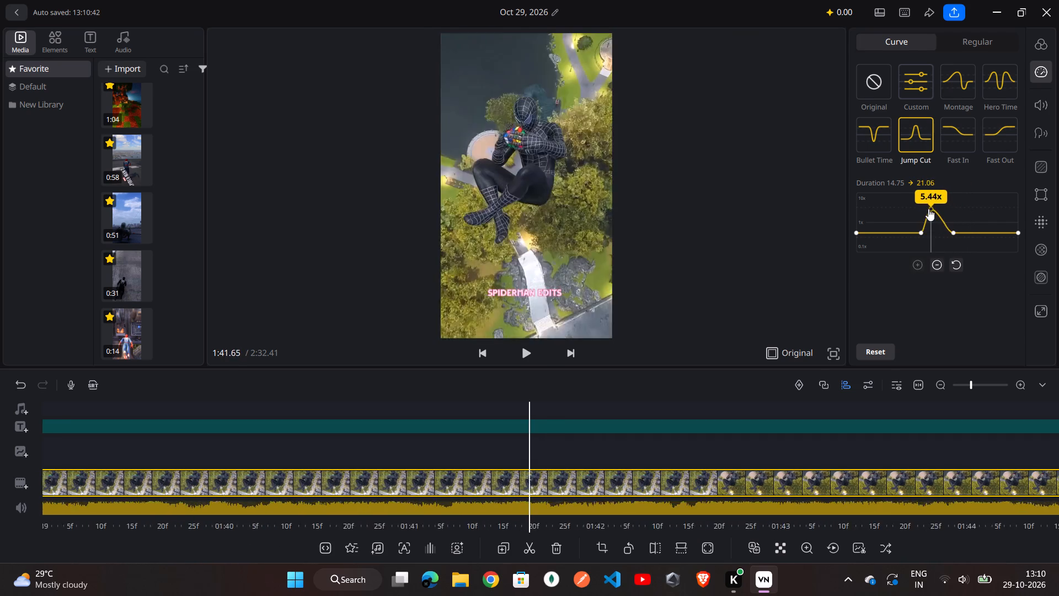
{"action": "left_click_drag", "start_coordinate": [928, 209], "coordinate": [908, 223]}
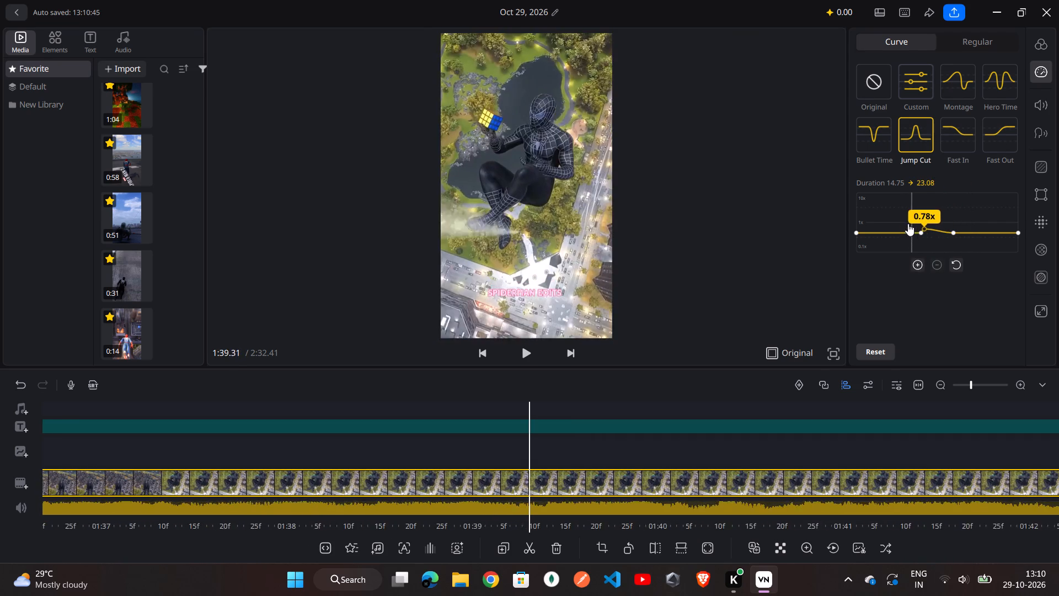
{"action": "left_click_drag", "start_coordinate": [908, 223], "coordinate": [898, 203]}
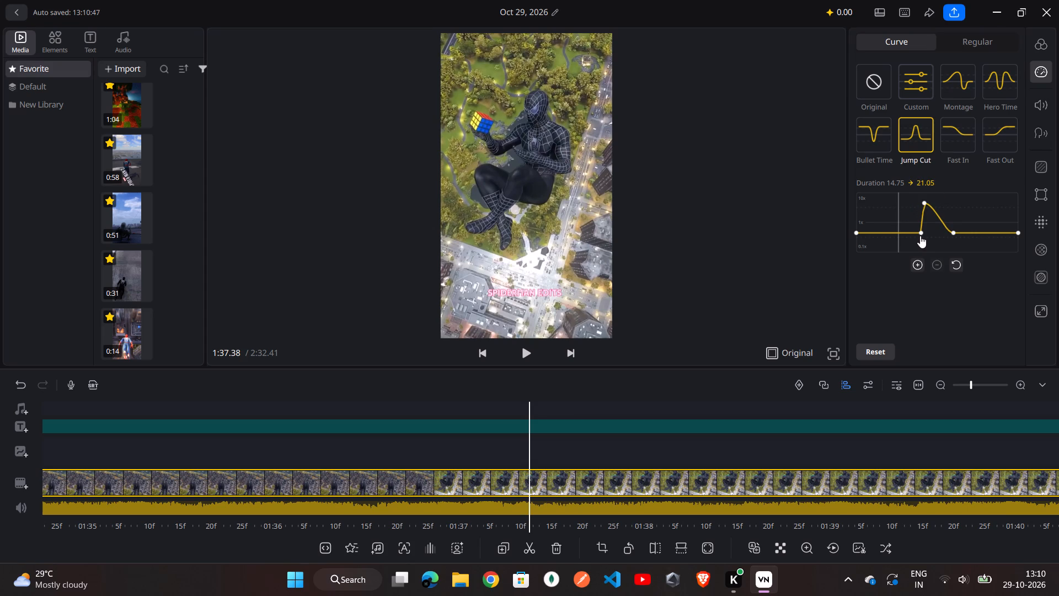
Move the first inner point of the speed curve earlier and up to a little over 4x, giving a 13.92-second duration.
{"action": "left_click_drag", "start_coordinate": [920, 232], "coordinate": [903, 223]}
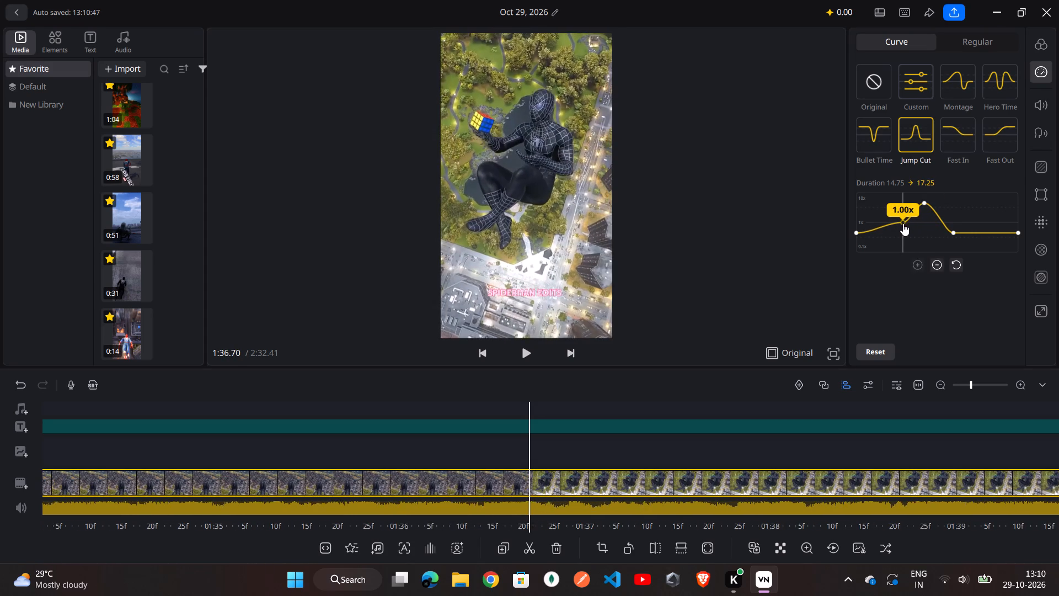
{"action": "left_click_drag", "start_coordinate": [903, 223], "coordinate": [888, 213]}
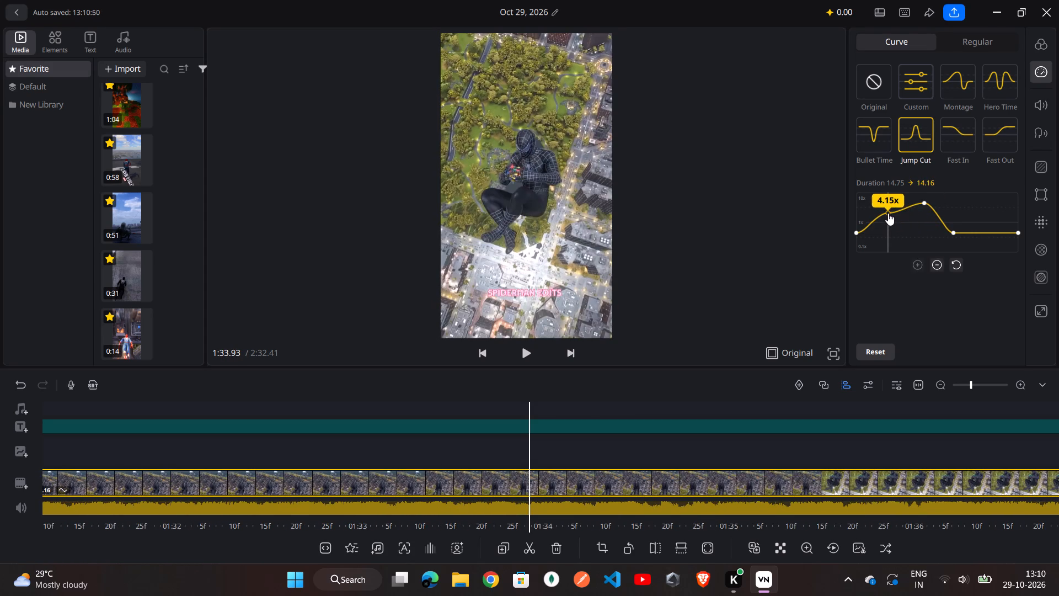
{"action": "left_click_drag", "start_coordinate": [888, 213], "coordinate": [886, 211]}
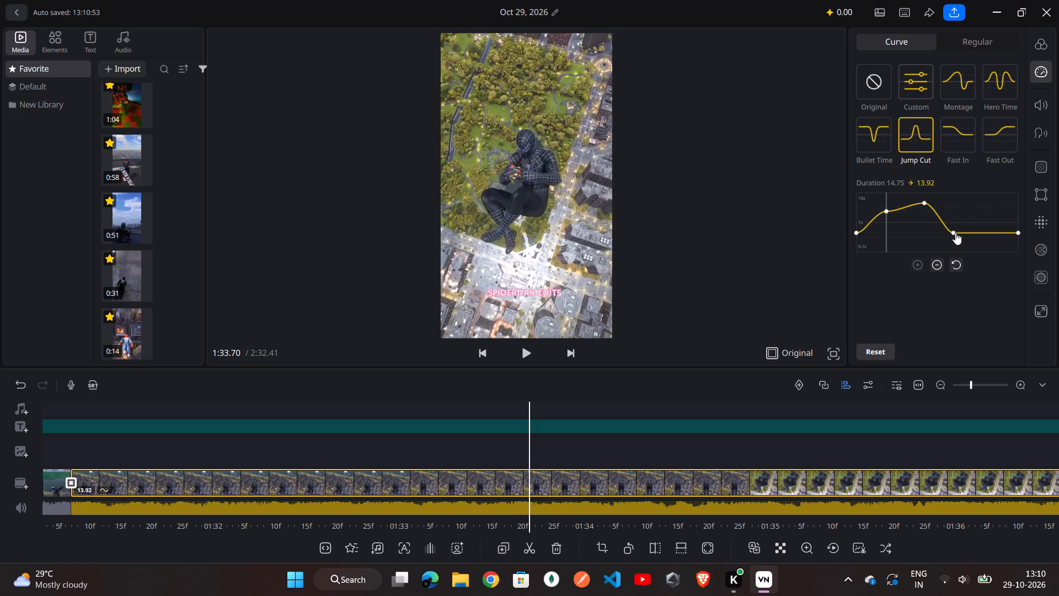
Move the last inner point of the speed curve slightly later and up to about 1x, giving a 10.56-second duration.
{"action": "left_click_drag", "start_coordinate": [955, 232], "coordinate": [961, 214]}
{"action": "left_click", "coordinate": [961, 214]}
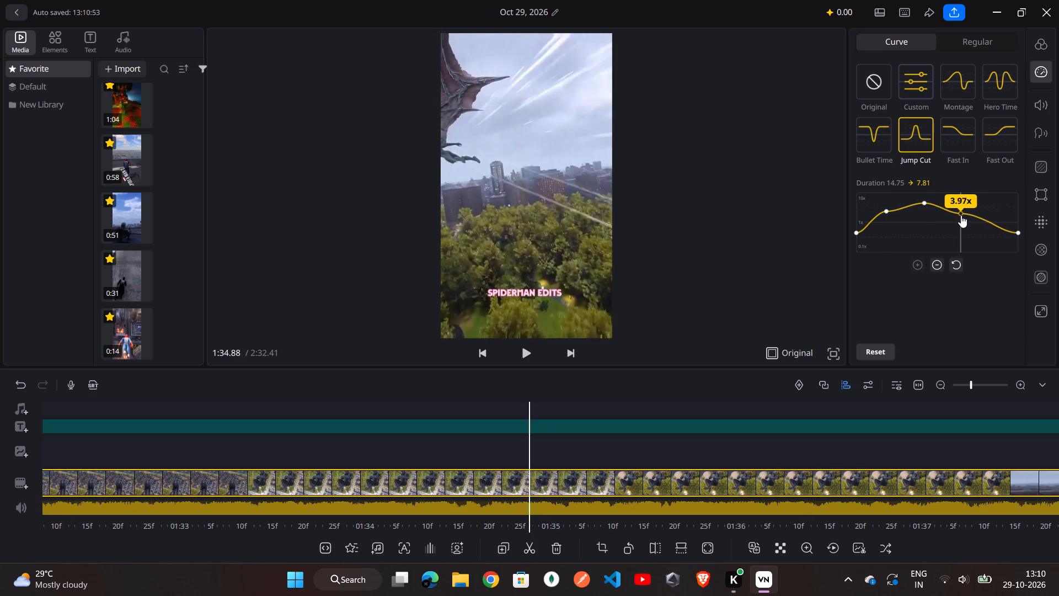
{"action": "left_click", "coordinate": [961, 218]}
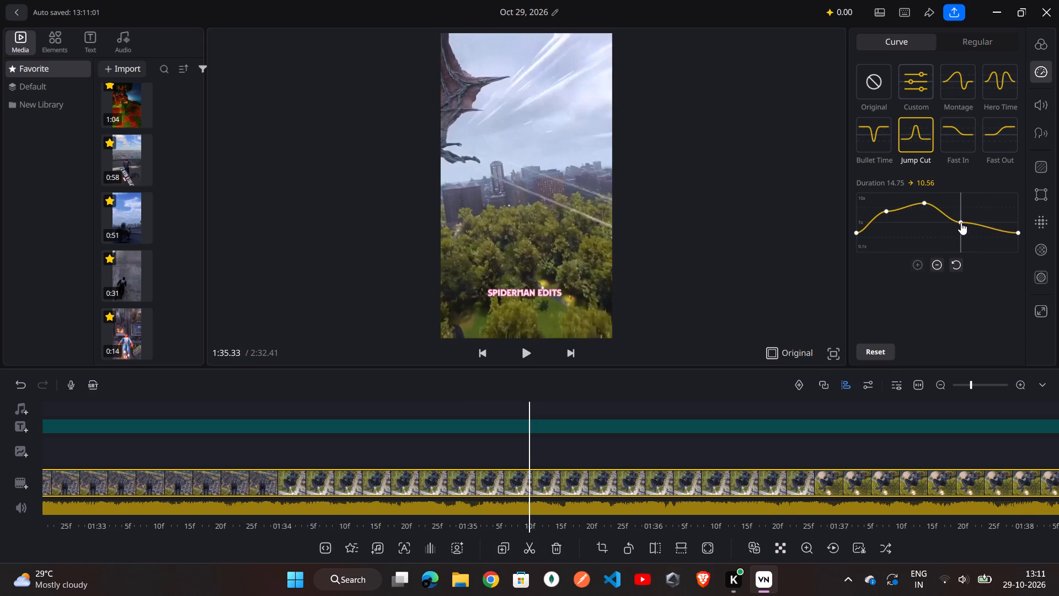
Play the Jump Cut clip from about 1:32.6 to 1:40.6 to review the reshaped speed curve.
{"action": "scroll", "coordinate": [581, 464], "scroll_direction": "right", "scroll_amount": 4}
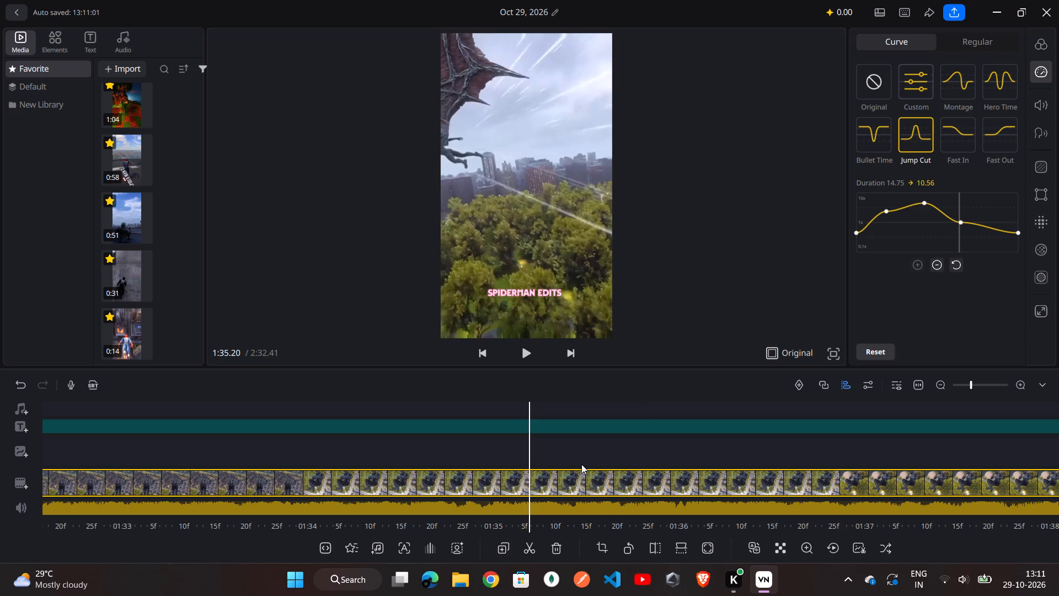
{"action": "scroll", "coordinate": [581, 464], "scroll_direction": "right", "scroll_amount": 14}
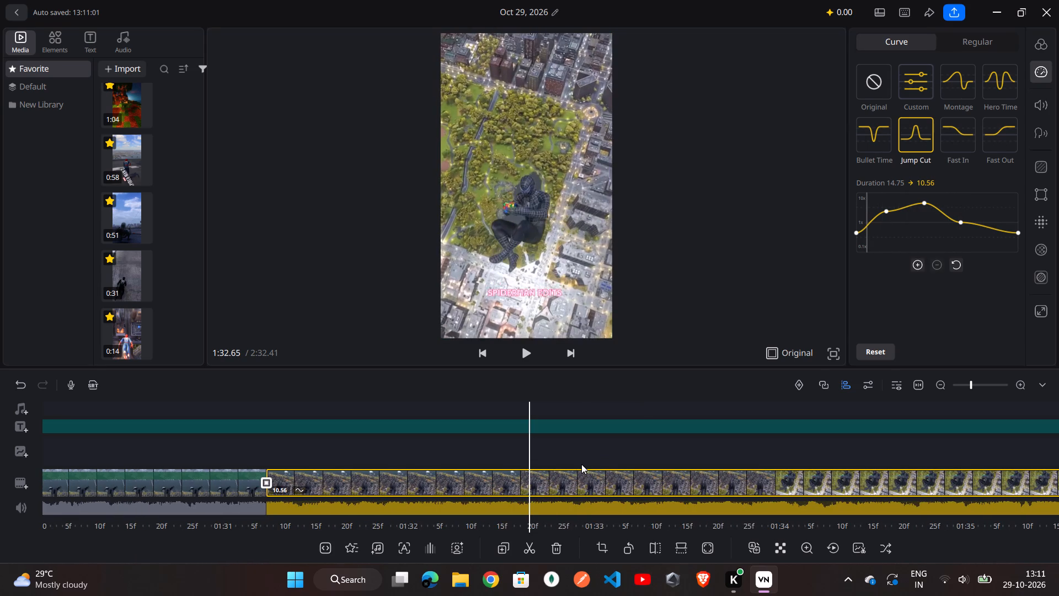
{"action": "left_click", "coordinate": [528, 347]}
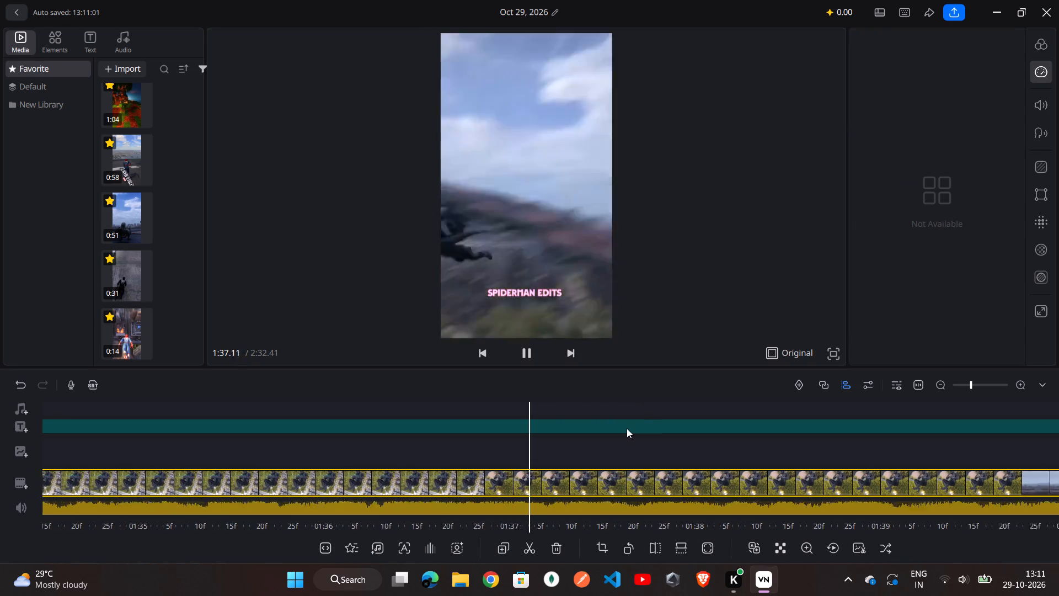
{"action": "left_click", "coordinate": [624, 443]}
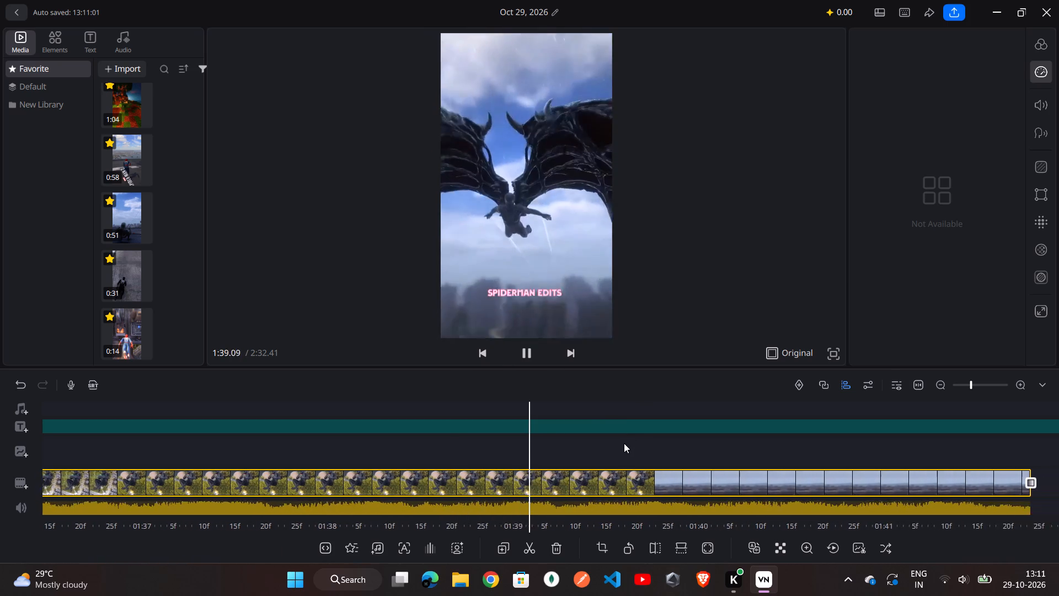
{"action": "left_click", "coordinate": [528, 361]}
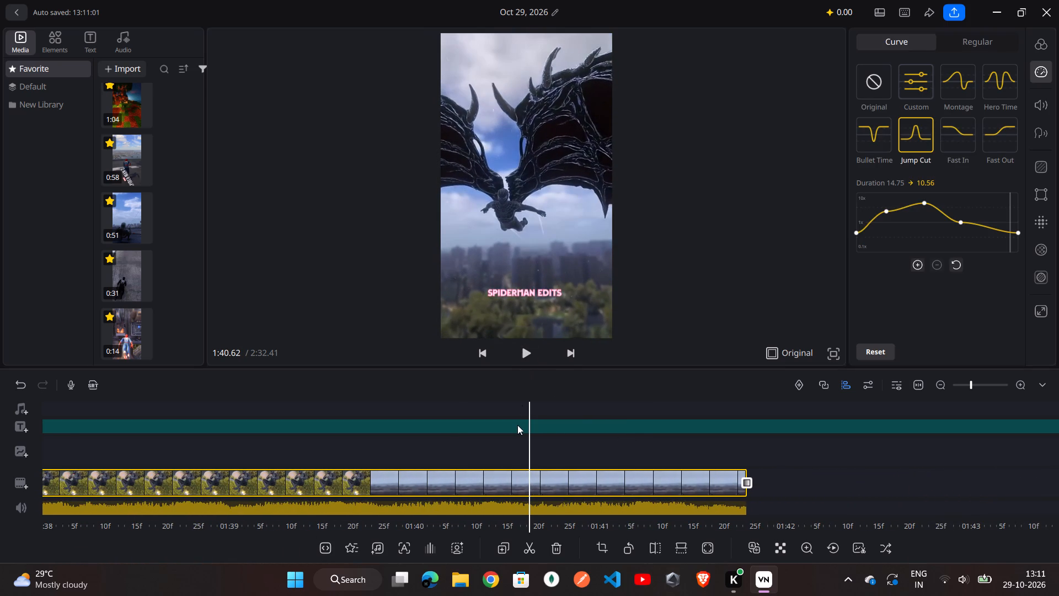
Split the Jump Cut clip at about 1:39.77, during the winged creature shot.
{"action": "scroll", "coordinate": [517, 425], "scroll_direction": "right", "scroll_amount": 8}
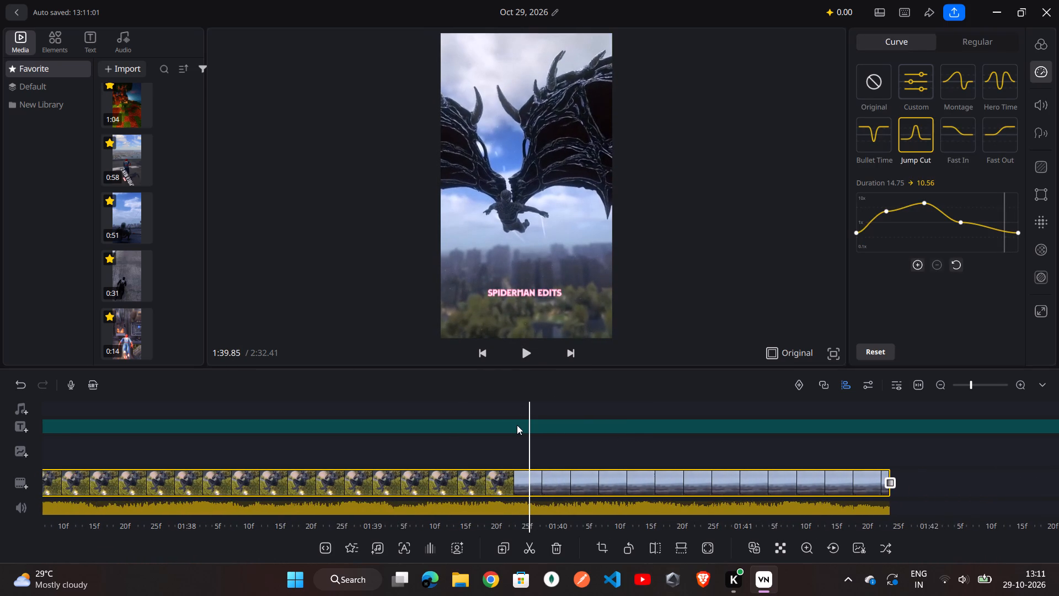
{"action": "scroll", "coordinate": [517, 425], "scroll_direction": "right", "scroll_amount": 2}
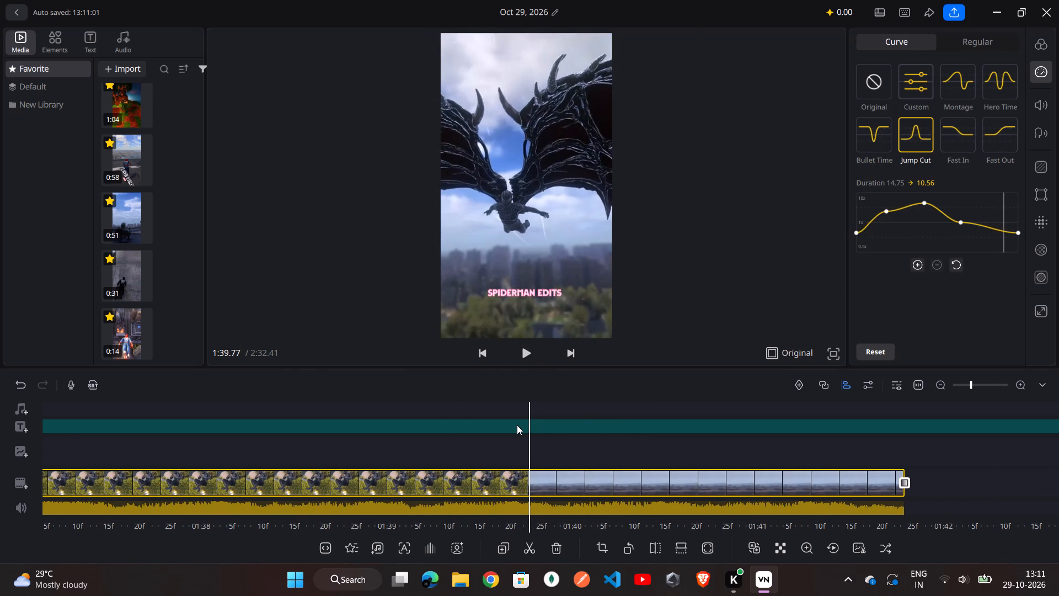
{"action": "scroll", "coordinate": [517, 425], "scroll_direction": "right", "scroll_amount": 1}
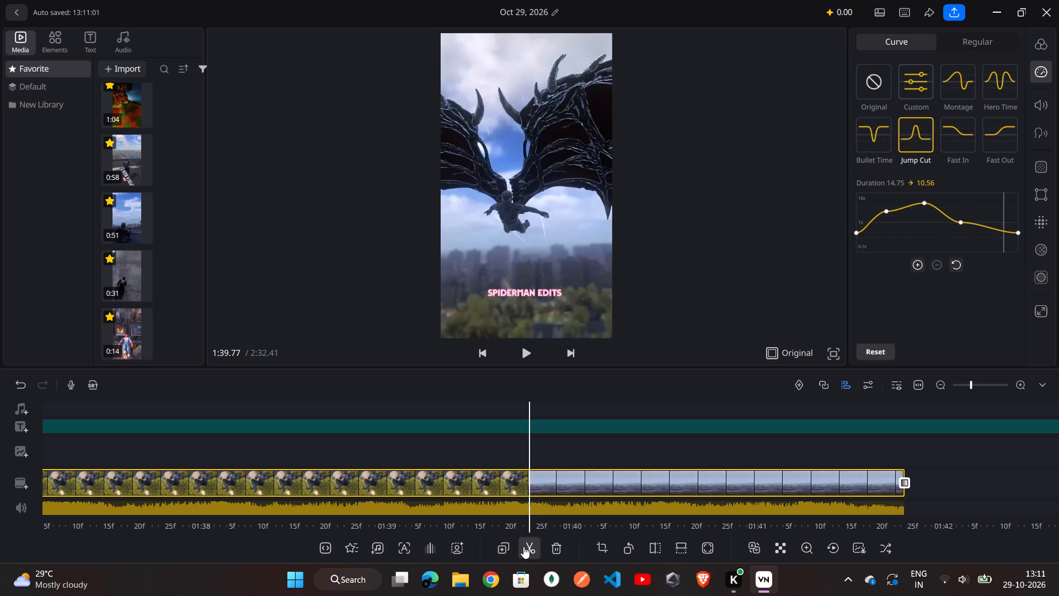
{"action": "left_click", "coordinate": [521, 548]}
Apply the Lovely Bloom effect to the last split clip and extend it over the full 2.02 seconds.
{"action": "left_click", "coordinate": [584, 467]}
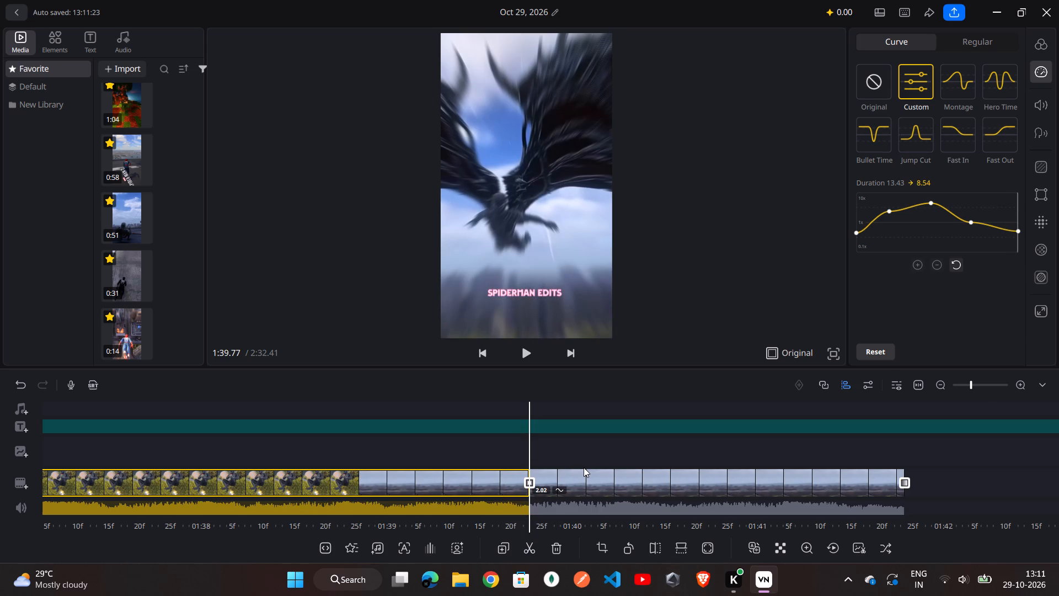
{"action": "left_click", "coordinate": [586, 475]}
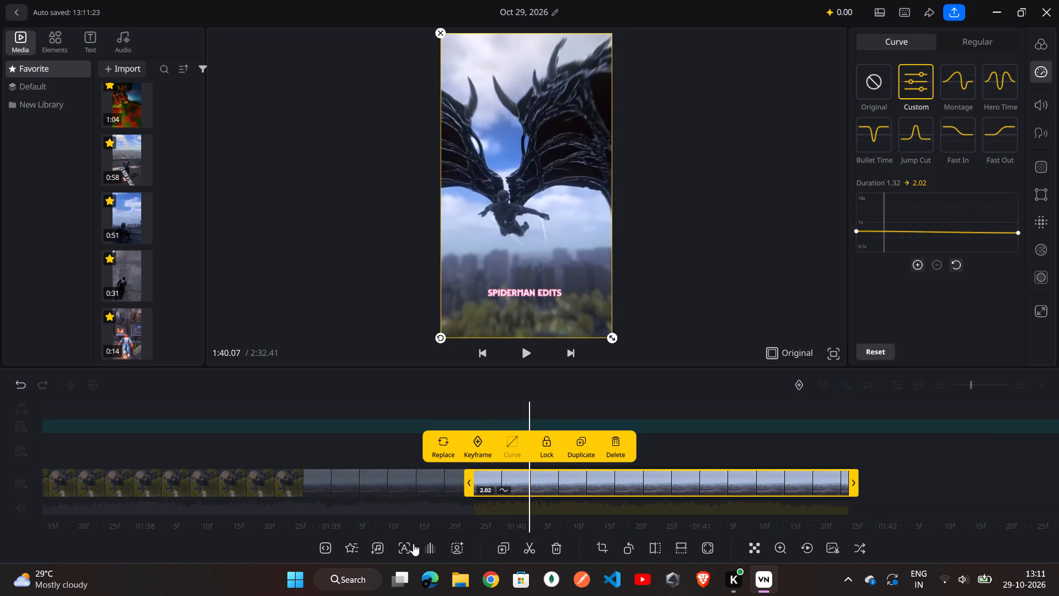
{"action": "left_click", "coordinate": [350, 552]}
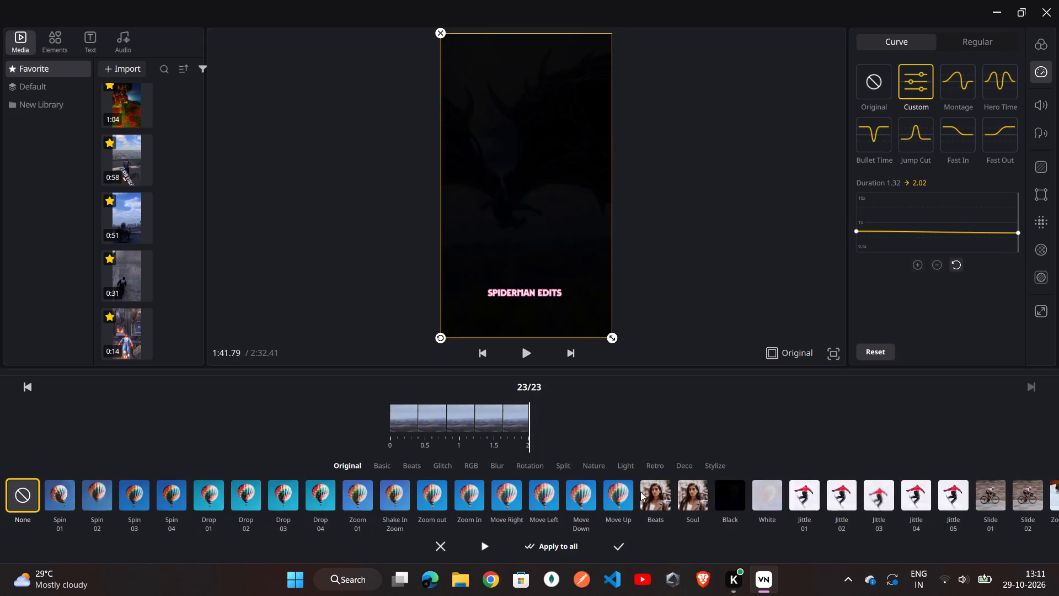
{"action": "left_click", "coordinate": [684, 465]}
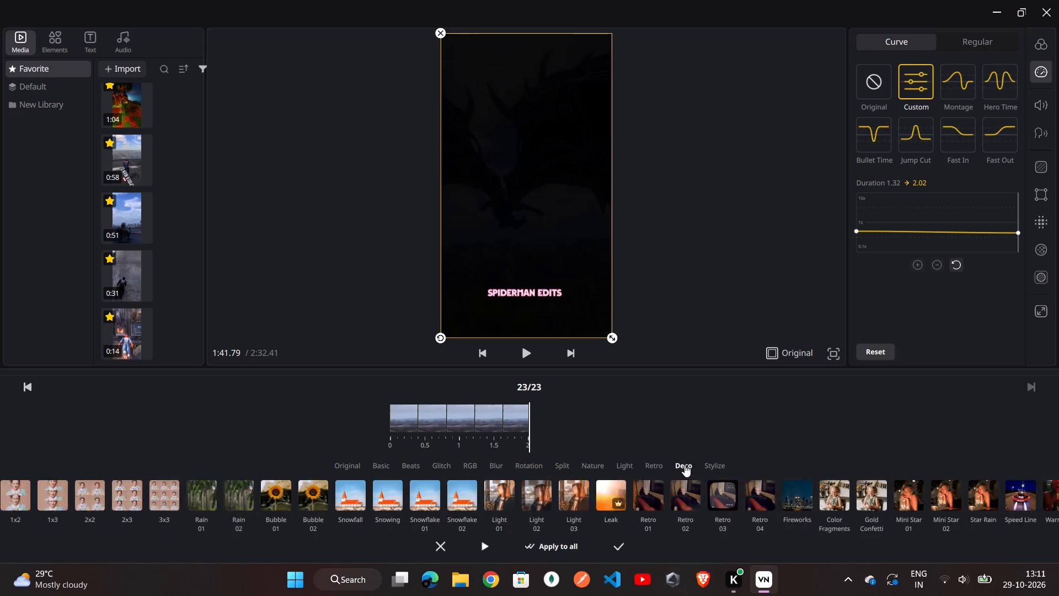
{"action": "left_click", "coordinate": [1049, 498]}
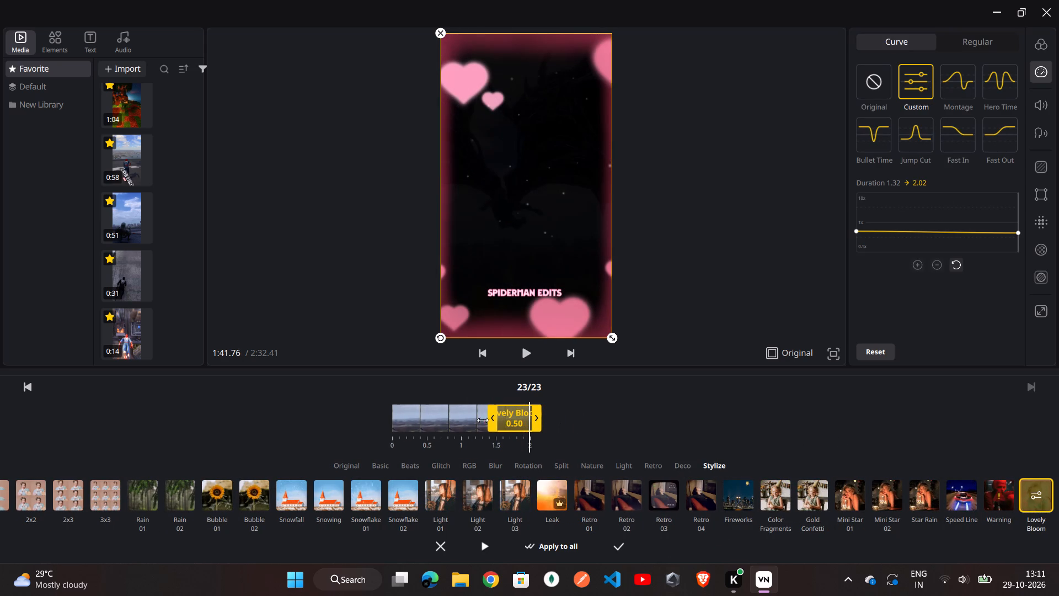
{"action": "left_click_drag", "start_coordinate": [494, 418], "coordinate": [379, 428]}
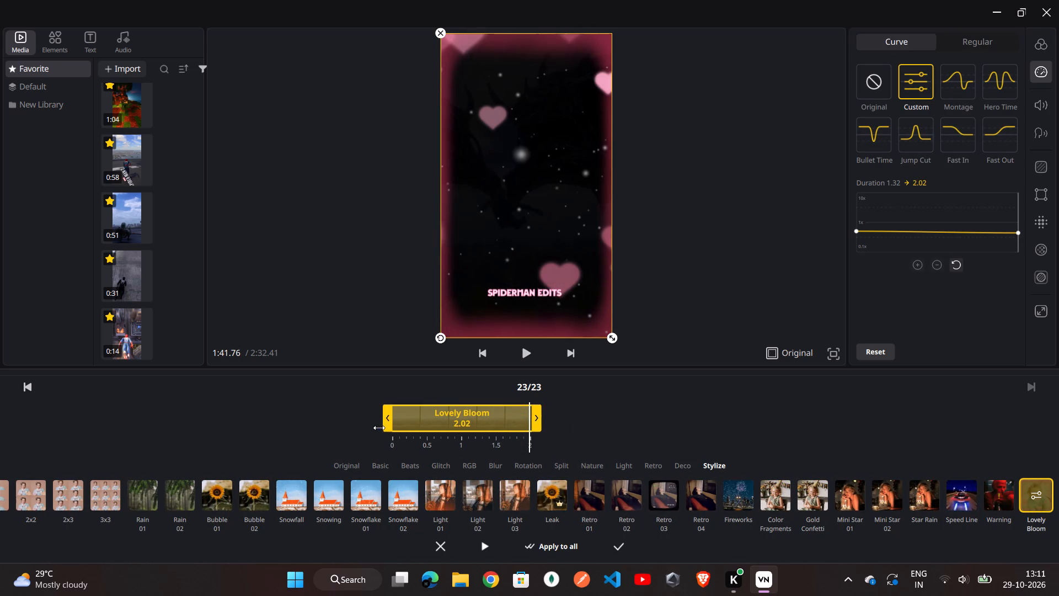
{"action": "left_click_drag", "start_coordinate": [379, 428], "coordinate": [375, 428]}
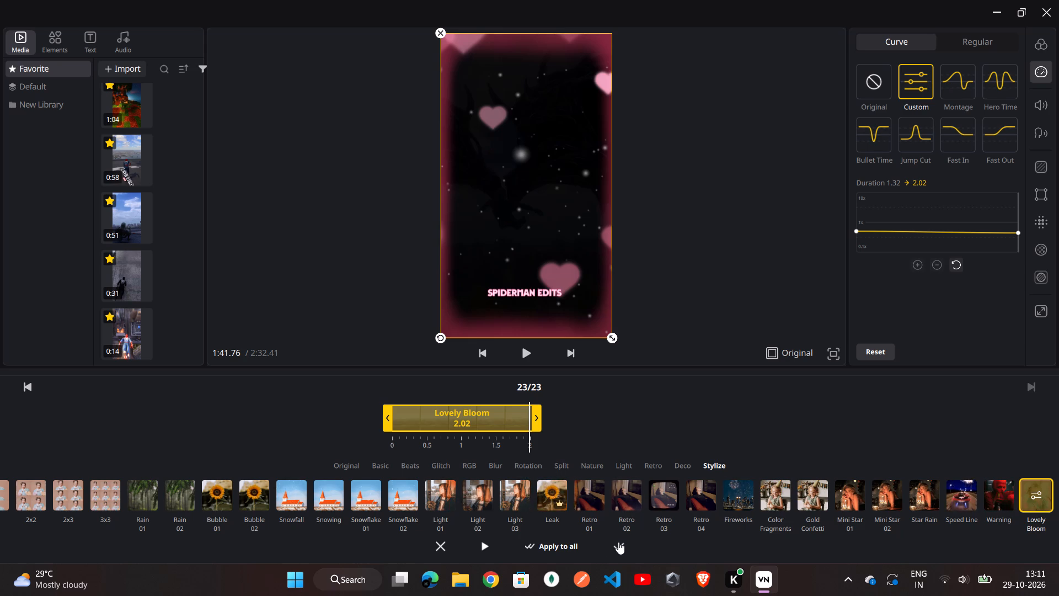
{"action": "left_click", "coordinate": [618, 542]}
Scrub back through the Lovely Bloom clip and play from about 1:39.3 to review the effect at the end.
{"action": "scroll", "coordinate": [660, 464], "scroll_direction": "right", "scroll_amount": 3}
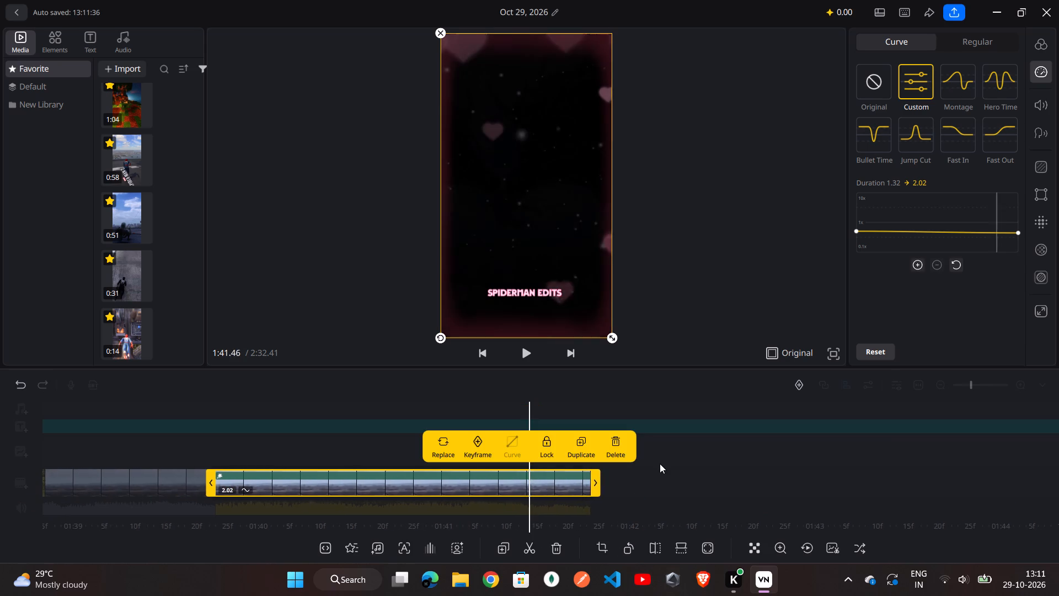
{"action": "scroll", "coordinate": [660, 464], "scroll_direction": "right", "scroll_amount": 8}
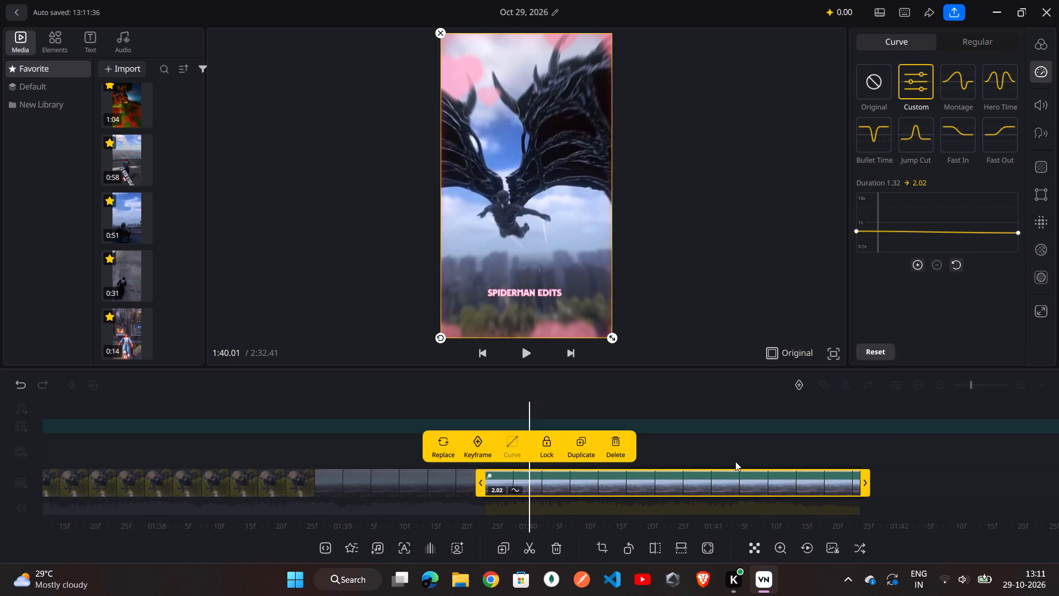
{"action": "scroll", "coordinate": [735, 461], "scroll_direction": "right", "scroll_amount": 6}
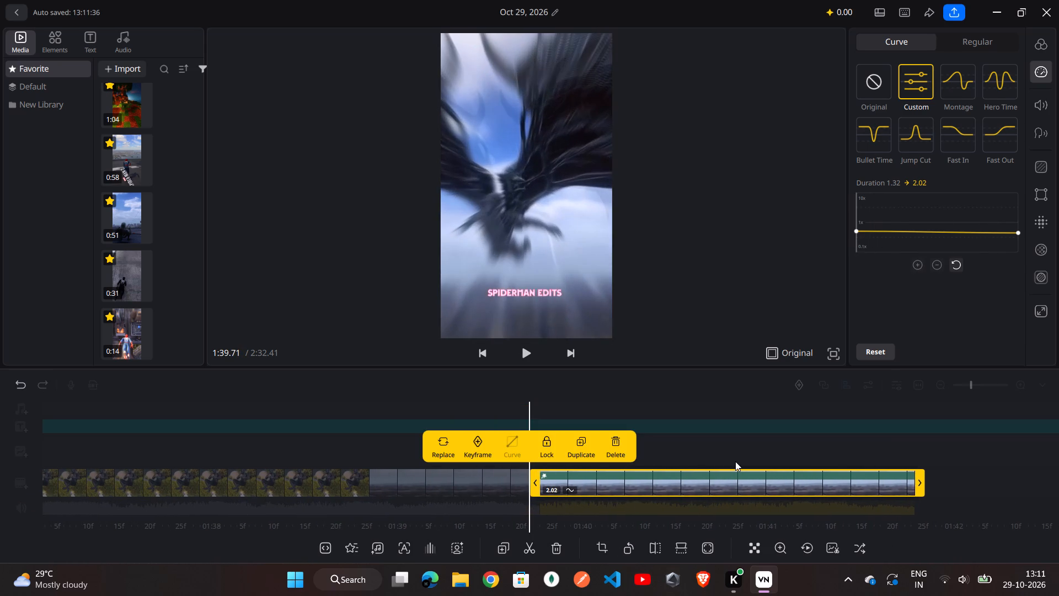
{"action": "scroll", "coordinate": [735, 461], "scroll_direction": "right", "scroll_amount": 6}
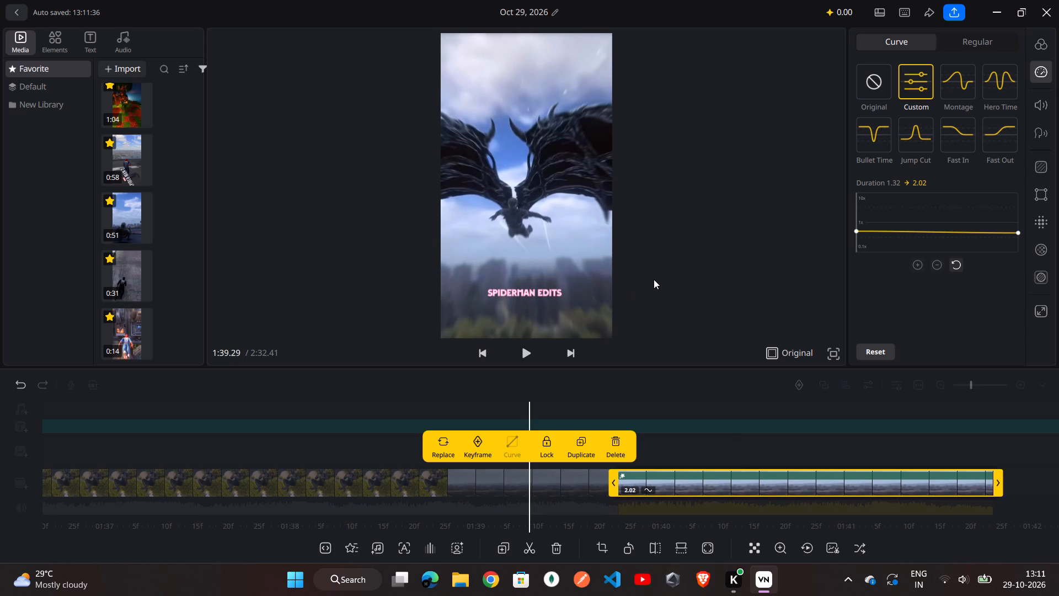
{"action": "left_click", "coordinate": [654, 279]}
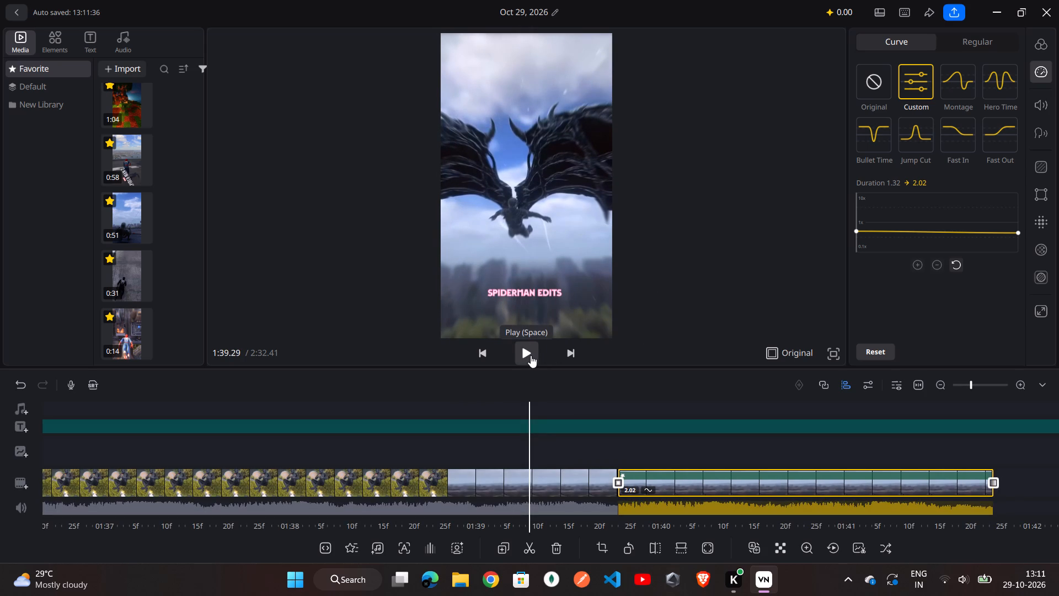
{"action": "left_click", "coordinate": [531, 355]}
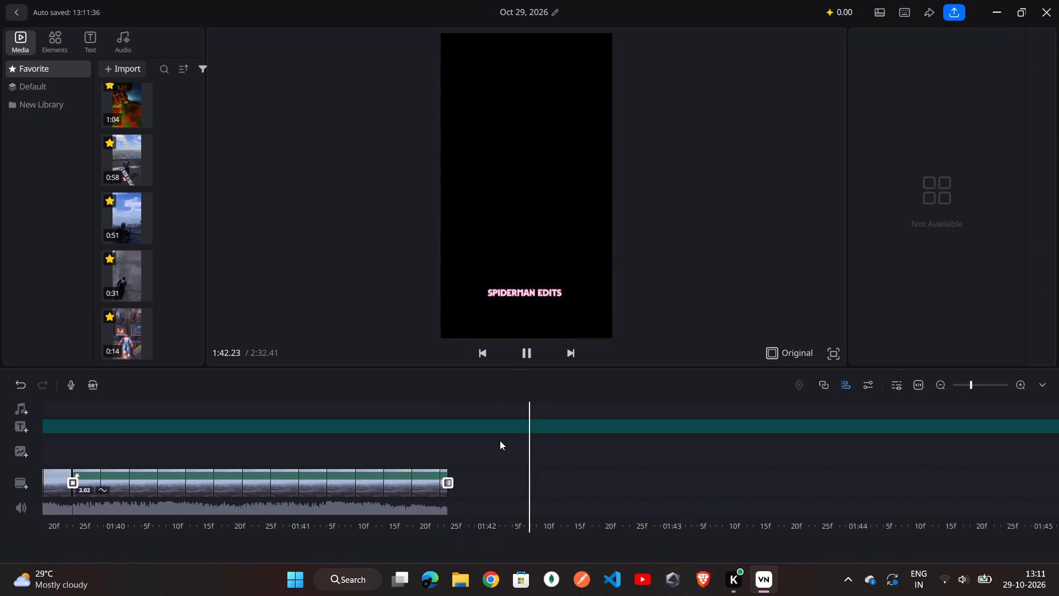
Scrub backward from about 1:42.6 to 1:33.4 to review the Lovely Bloom ending and the winged creature clip before it.
{"action": "scroll", "coordinate": [501, 444], "scroll_direction": "right", "scroll_amount": 1}
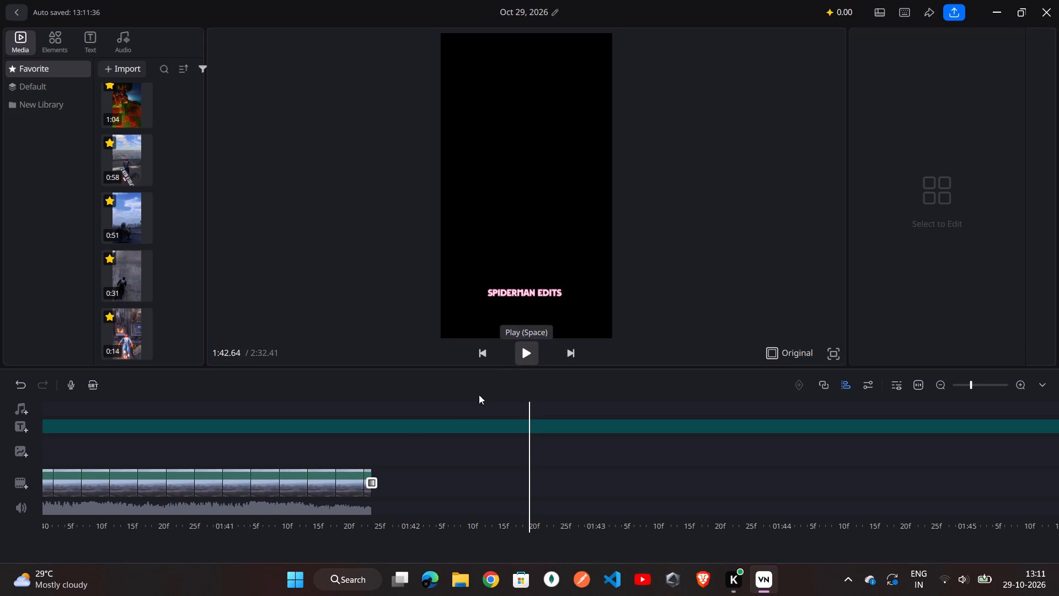
{"action": "scroll", "coordinate": [385, 444], "scroll_direction": "right", "scroll_amount": 11}
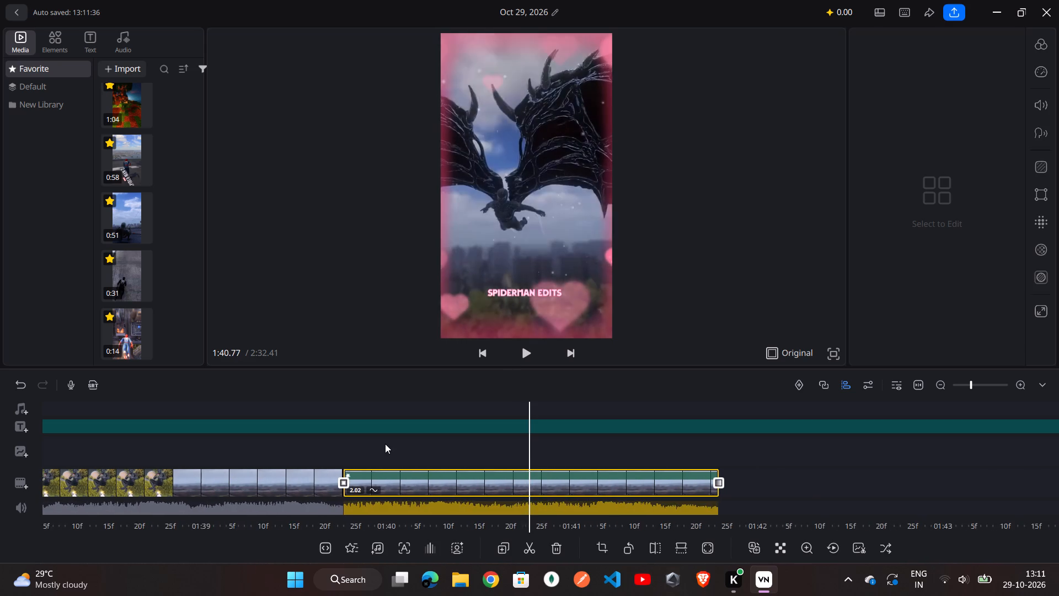
{"action": "scroll", "coordinate": [385, 444], "scroll_direction": "right", "scroll_amount": 18}
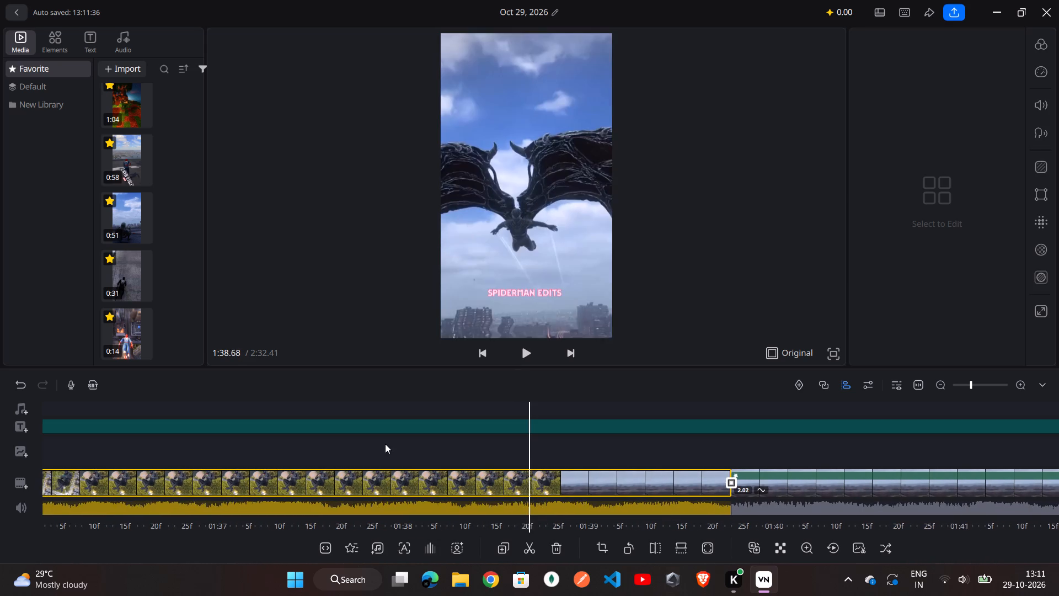
{"action": "scroll", "coordinate": [385, 444], "scroll_direction": "right", "scroll_amount": 14}
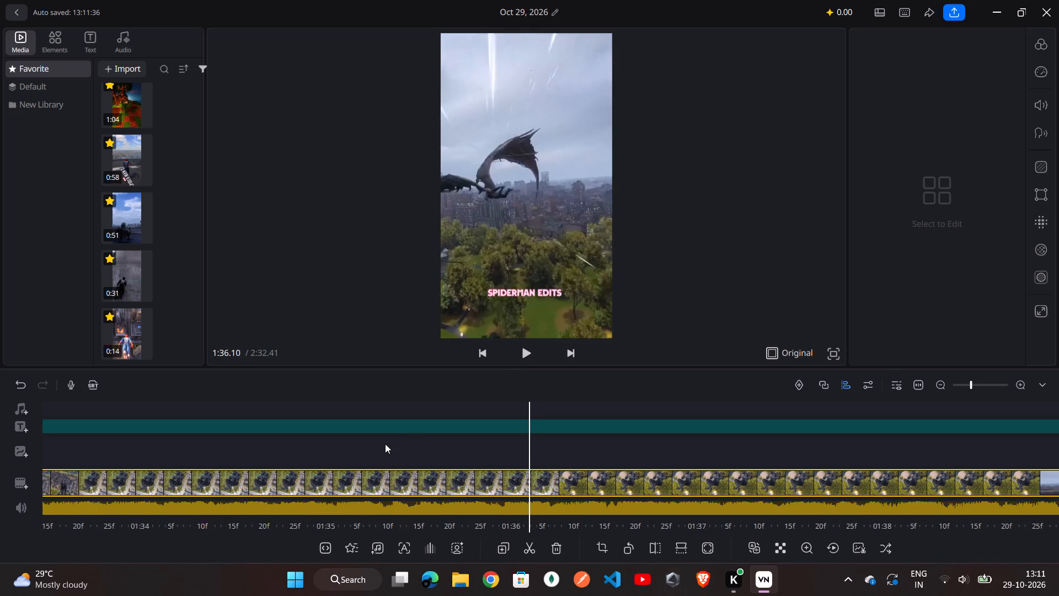
{"action": "scroll", "coordinate": [385, 444], "scroll_direction": "right", "scroll_amount": 7}
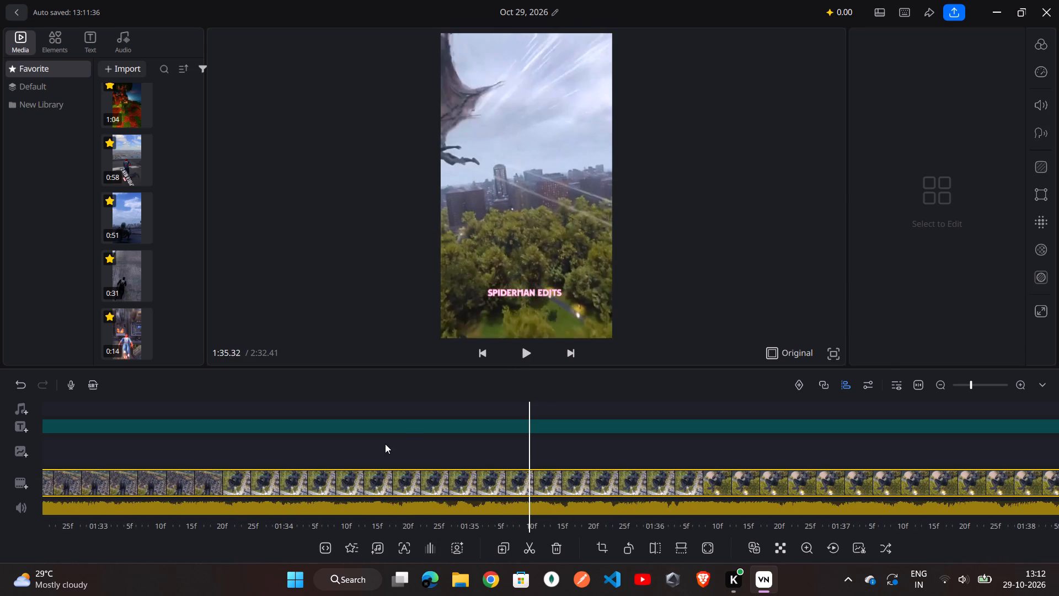
{"action": "scroll", "coordinate": [385, 444], "scroll_direction": "right", "scroll_amount": 8}
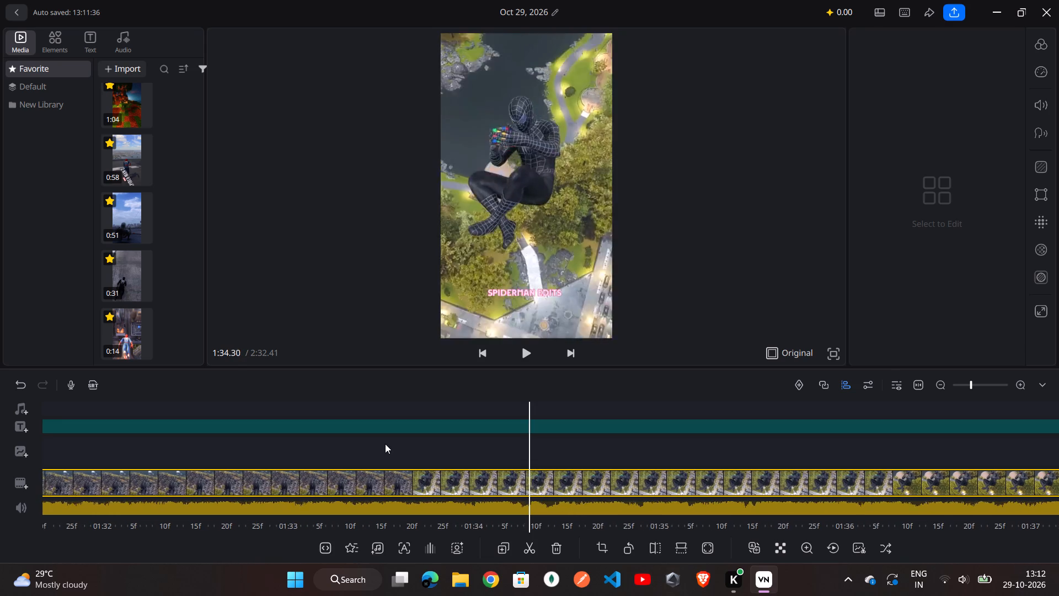
{"action": "scroll", "coordinate": [385, 444], "scroll_direction": "right", "scroll_amount": 7}
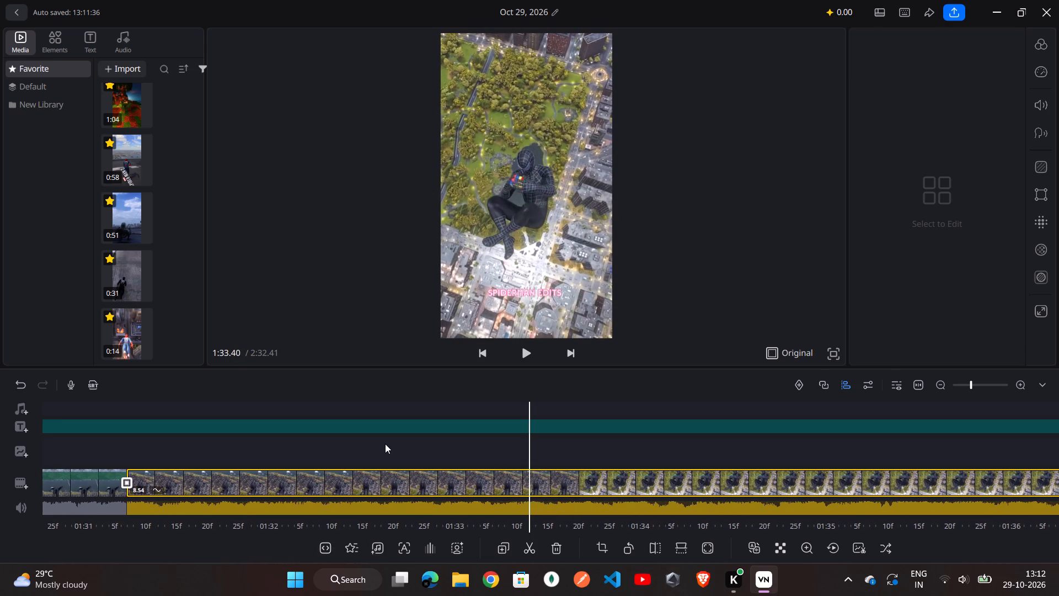
Review the 8.54-second and 13.10-second black-suit clips backward from about 1:33.4 to 1:19.6, with more of the timeline in view.
{"action": "scroll", "coordinate": [385, 444], "scroll_direction": "down", "scroll_amount": 2, "text": "ctrl"}
{"action": "scroll", "coordinate": [385, 444], "scroll_direction": "right", "scroll_amount": 5}
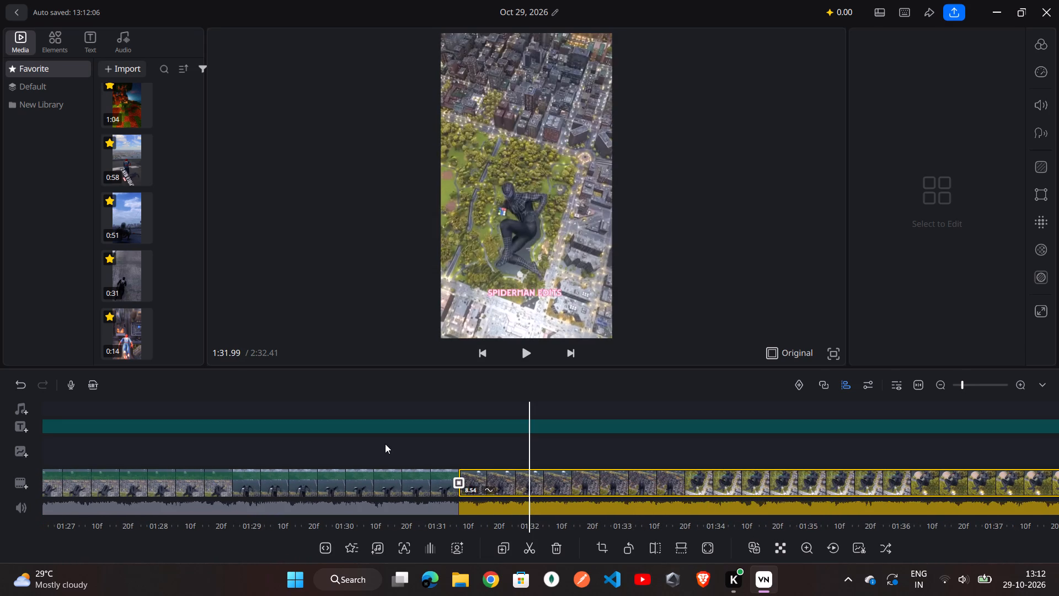
{"action": "scroll", "coordinate": [385, 444], "scroll_direction": "right", "scroll_amount": 7}
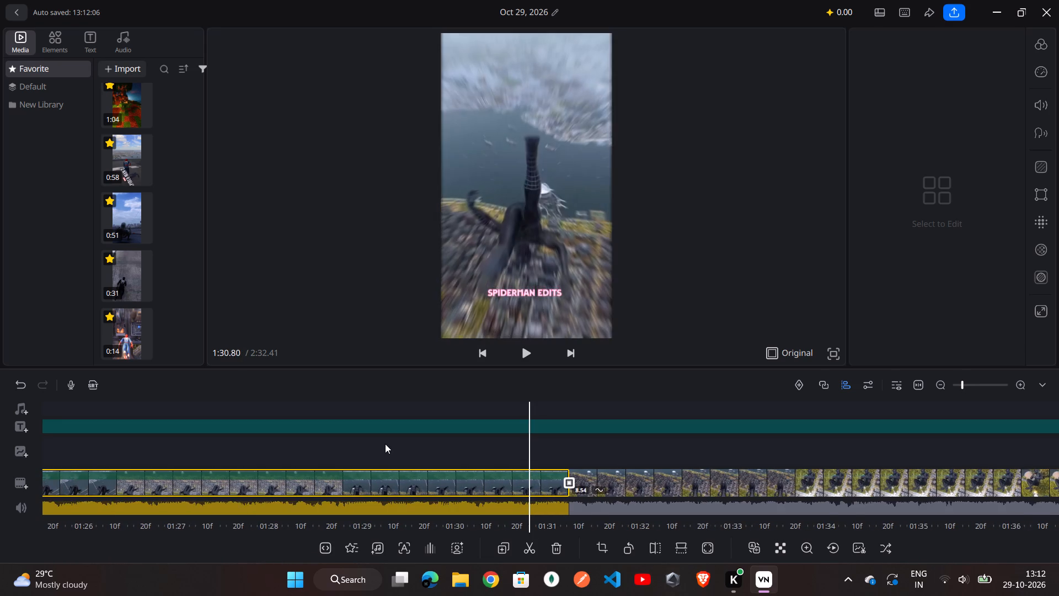
{"action": "scroll", "coordinate": [385, 444], "scroll_direction": "right", "scroll_amount": 9}
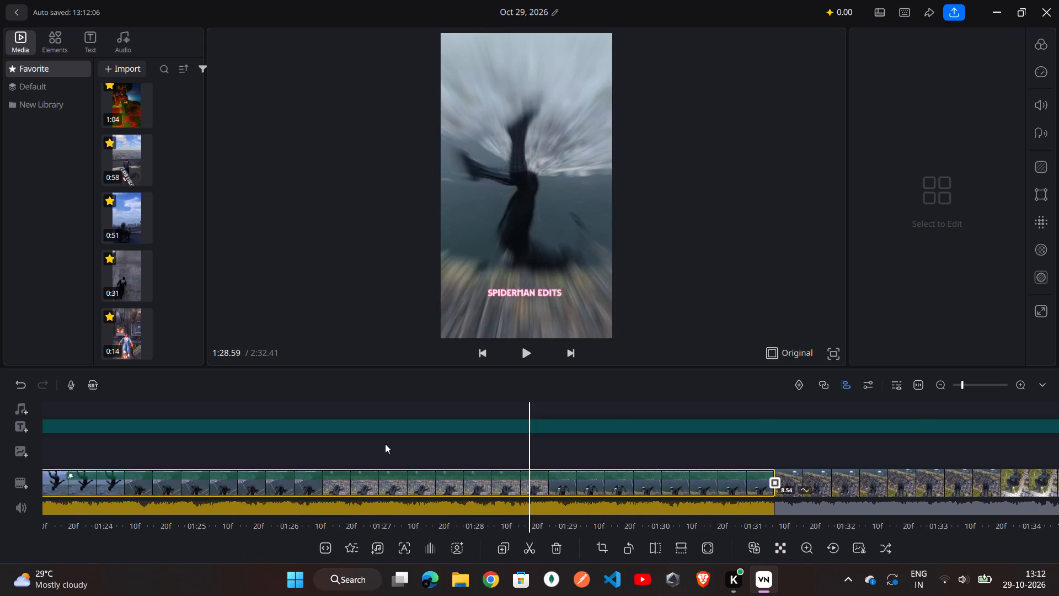
{"action": "scroll", "coordinate": [385, 444], "scroll_direction": "right", "scroll_amount": 4}
{"action": "scroll", "coordinate": [385, 444], "scroll_direction": "down", "scroll_amount": 1}
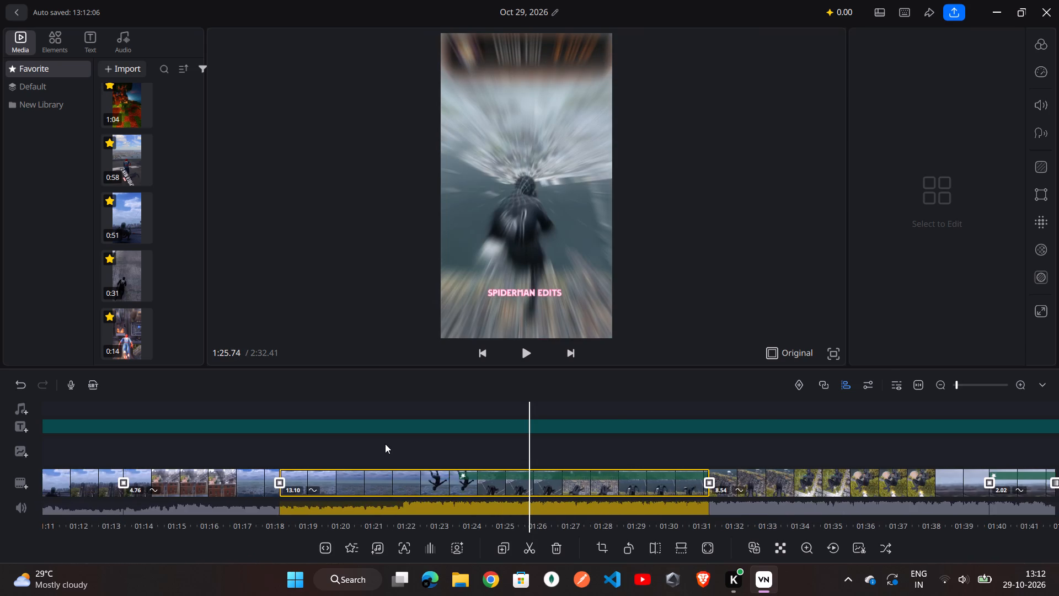
{"action": "scroll", "coordinate": [385, 444], "scroll_direction": "down", "scroll_amount": 2}
{"action": "scroll", "coordinate": [385, 444], "scroll_direction": "right", "scroll_amount": 2}
{"action": "scroll", "coordinate": [385, 444], "scroll_direction": "down", "scroll_amount": 1}
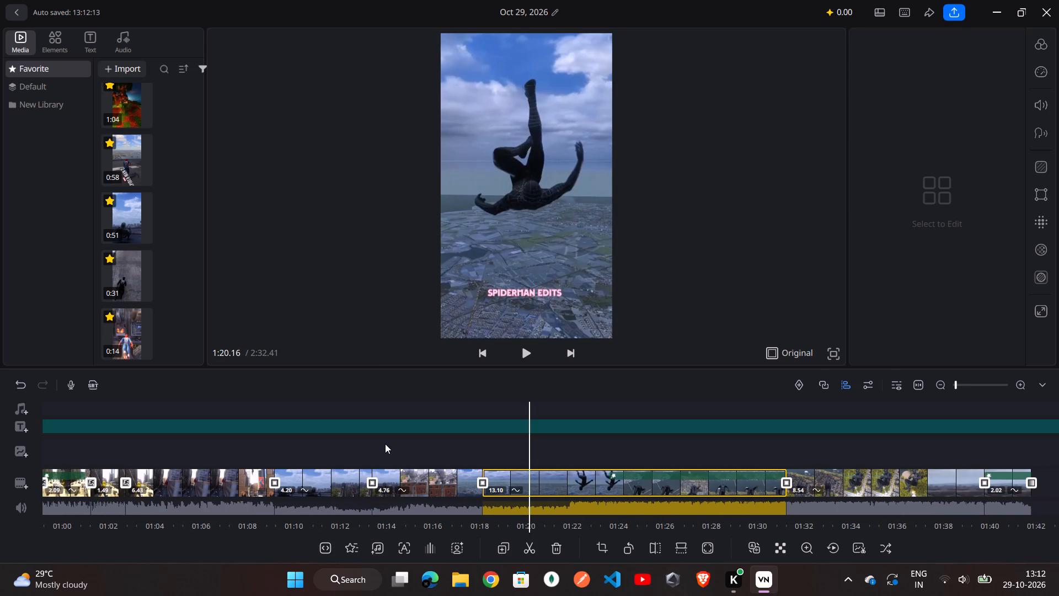
{"action": "scroll", "coordinate": [385, 444], "scroll_direction": "down", "scroll_amount": 2}
{"action": "scroll", "coordinate": [385, 444], "scroll_direction": "right", "scroll_amount": 2}
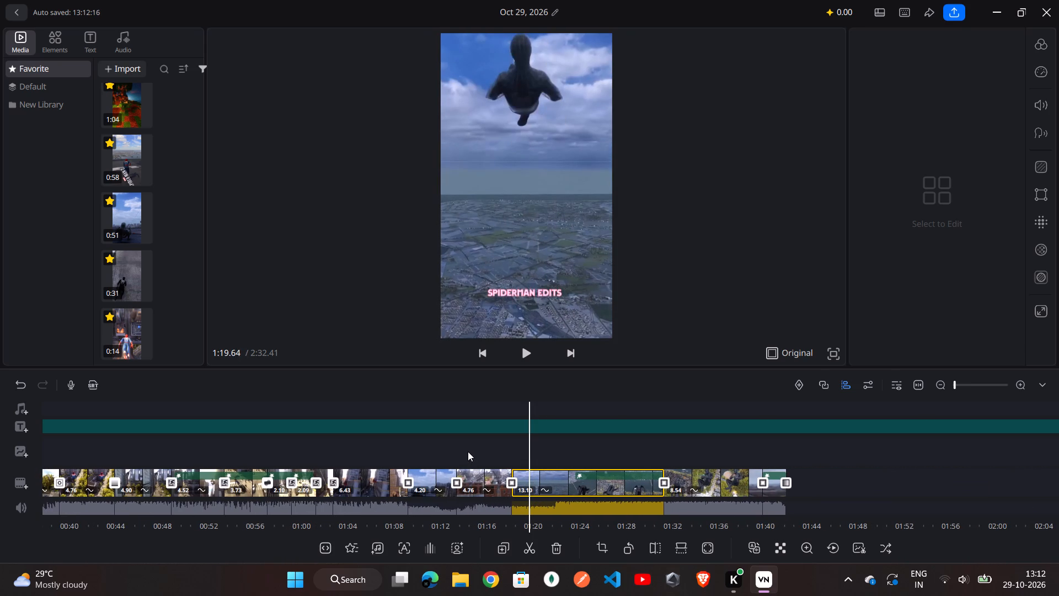
Scrub backward from about 1:19.6 to 1:02 to check the rooftop, skyline and city-swinging clips and their cuts.
{"action": "scroll", "coordinate": [460, 451], "scroll_direction": "up", "scroll_amount": 1, "text": "ctrl"}
{"action": "scroll", "coordinate": [460, 451], "scroll_direction": "right", "scroll_amount": 3}
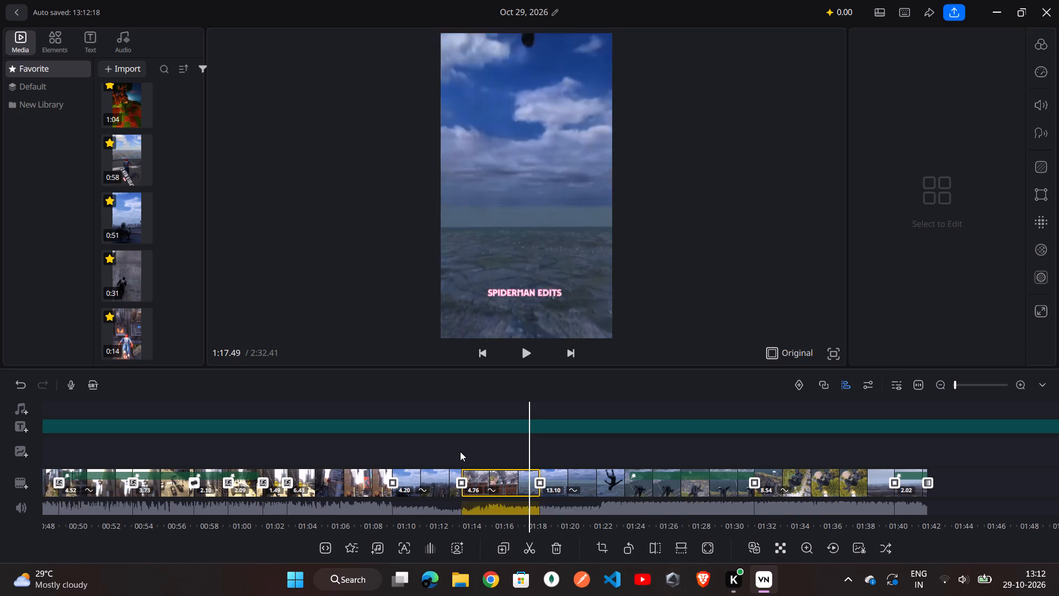
{"action": "scroll", "coordinate": [460, 451], "scroll_direction": "right", "scroll_amount": 4}
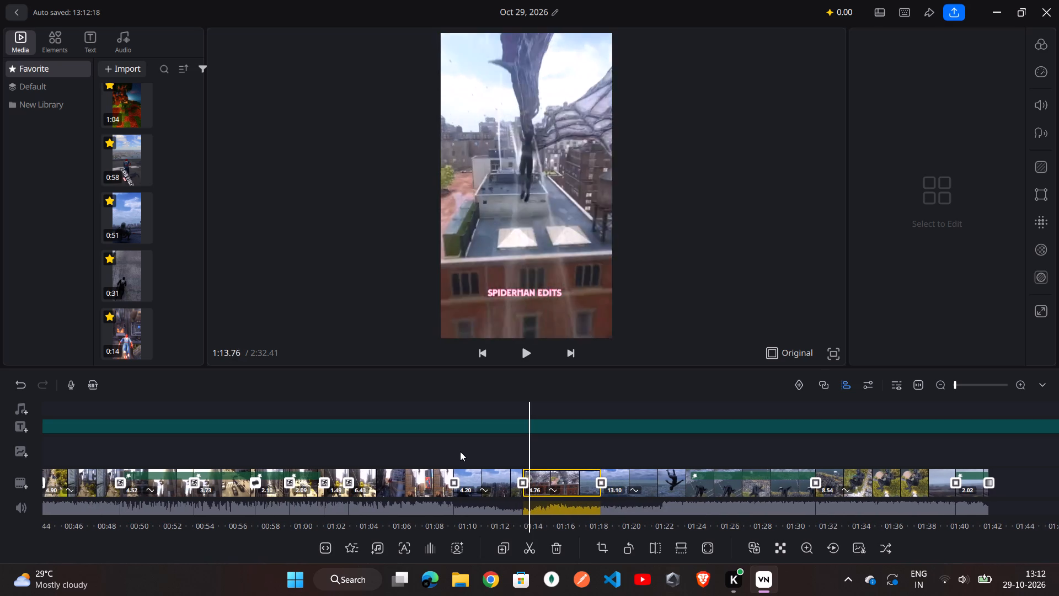
{"action": "scroll", "coordinate": [460, 451], "scroll_direction": "right", "scroll_amount": 5}
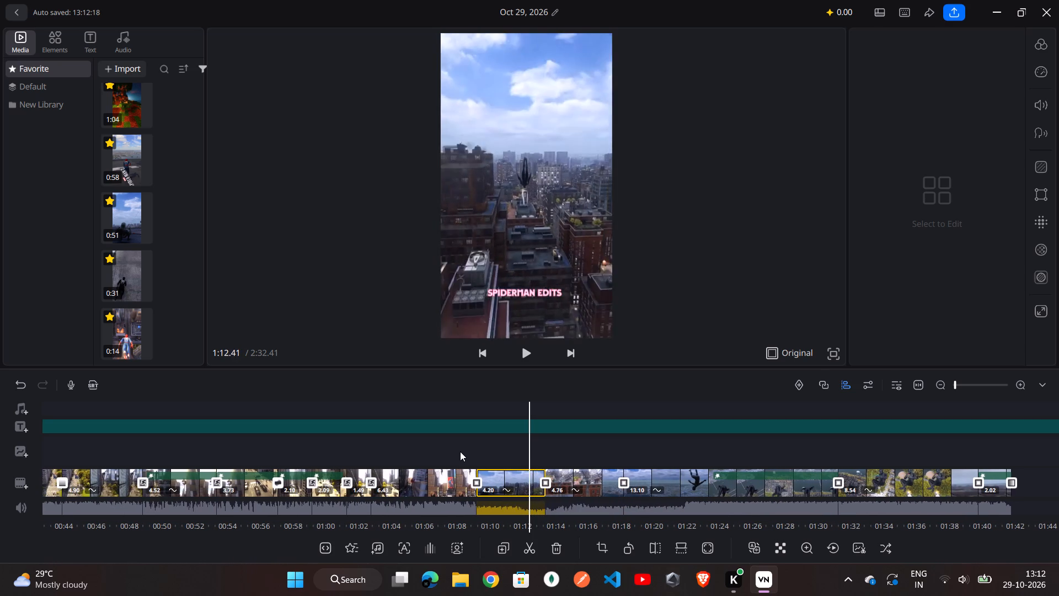
{"action": "scroll", "coordinate": [460, 451], "scroll_direction": "right", "scroll_amount": 3}
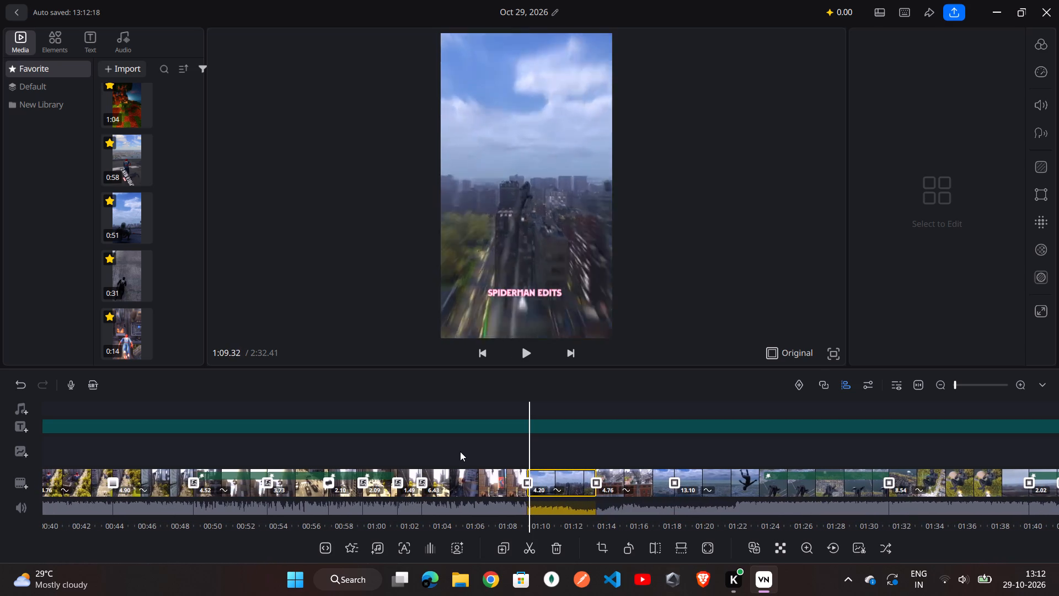
{"action": "scroll", "coordinate": [460, 451], "scroll_direction": "right", "scroll_amount": 4}
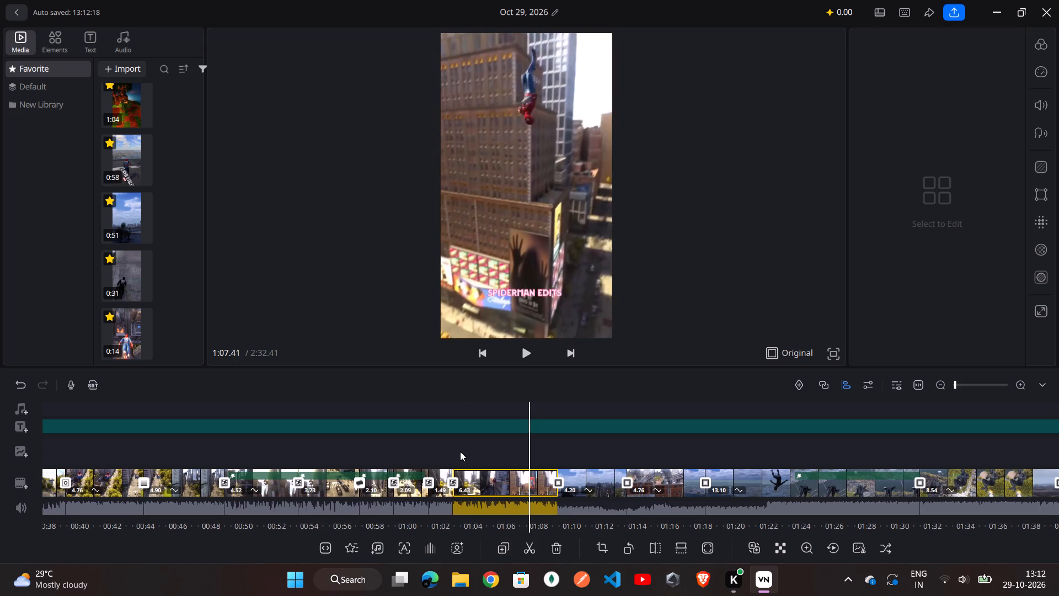
{"action": "scroll", "coordinate": [460, 451], "scroll_direction": "right", "scroll_amount": 3}
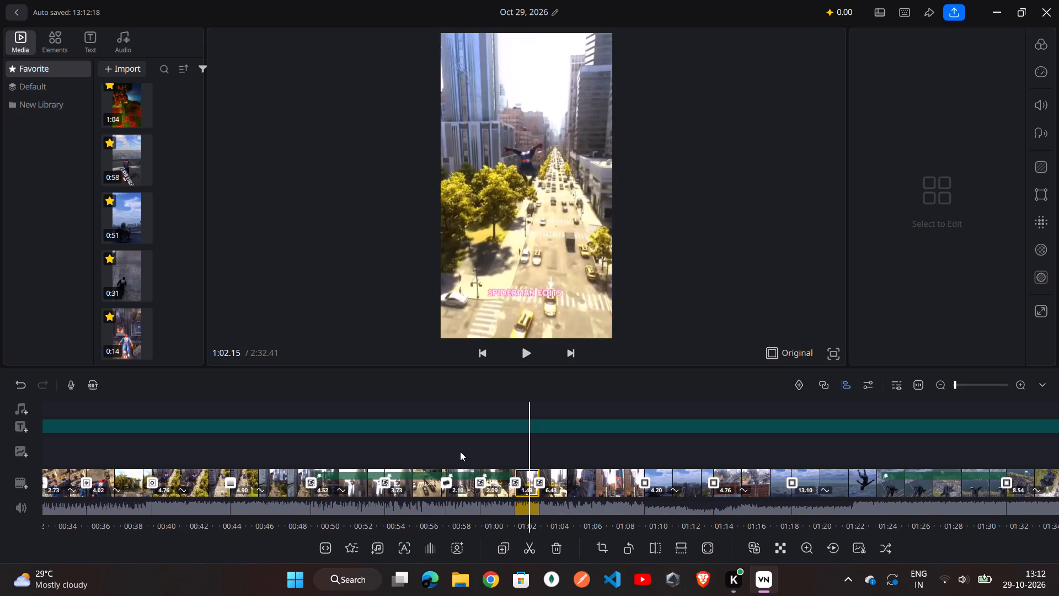
Examine the short street-swinging clips and their transitions backward from about 1:02 to 0:56.
{"action": "scroll", "coordinate": [460, 451], "scroll_direction": "up", "scroll_amount": 1, "text": "ctrl"}
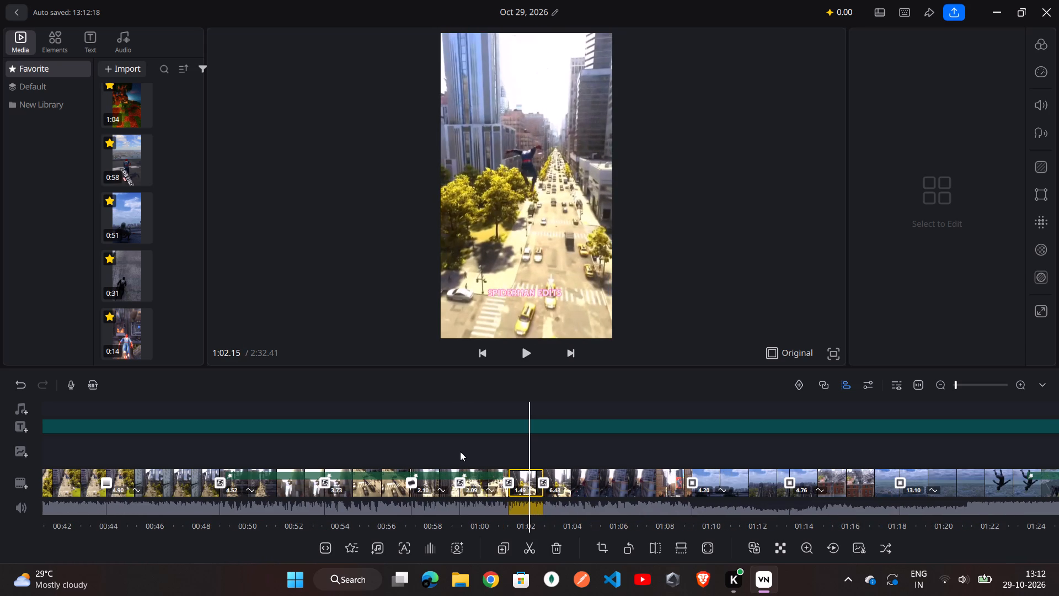
{"action": "scroll", "coordinate": [460, 451], "scroll_direction": "down", "scroll_amount": 2}
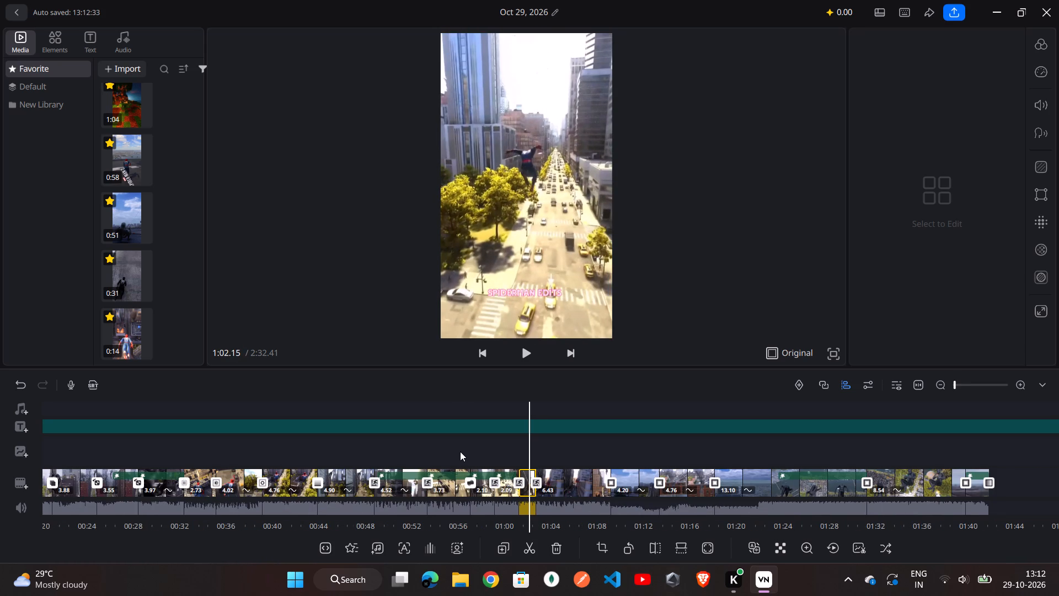
{"action": "scroll", "coordinate": [460, 451], "scroll_direction": "up", "scroll_amount": 2, "text": "ctrl"}
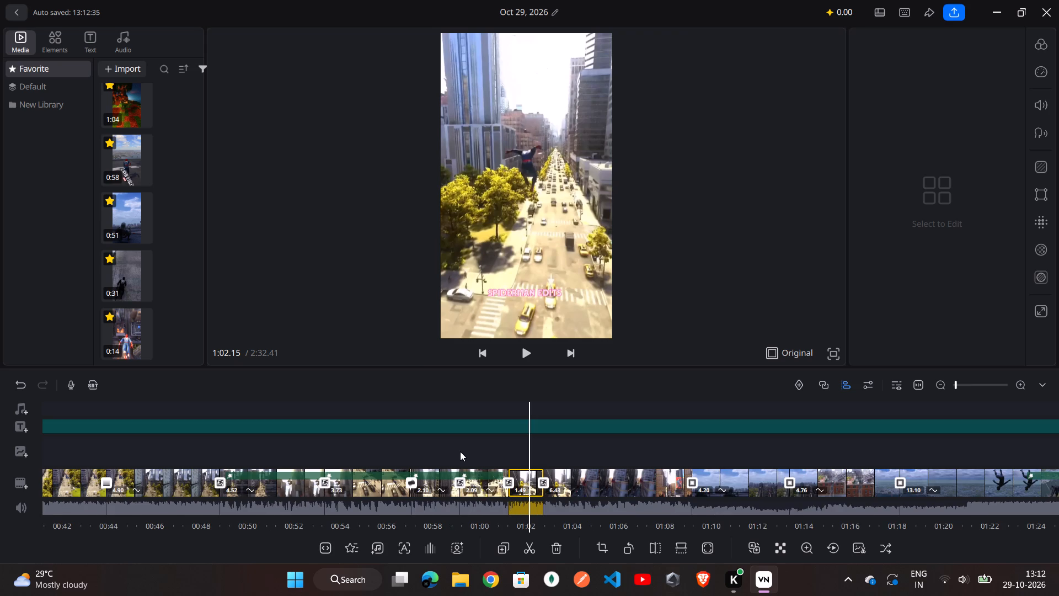
{"action": "scroll", "coordinate": [460, 451], "scroll_direction": "right", "scroll_amount": 2}
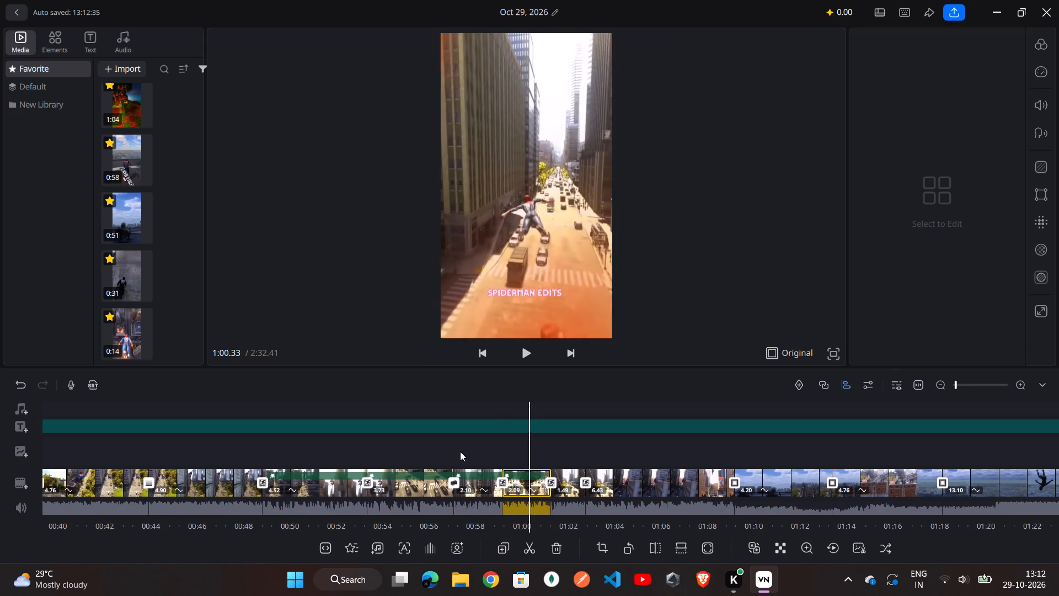
{"action": "scroll", "coordinate": [460, 451], "scroll_direction": "right", "scroll_amount": 2}
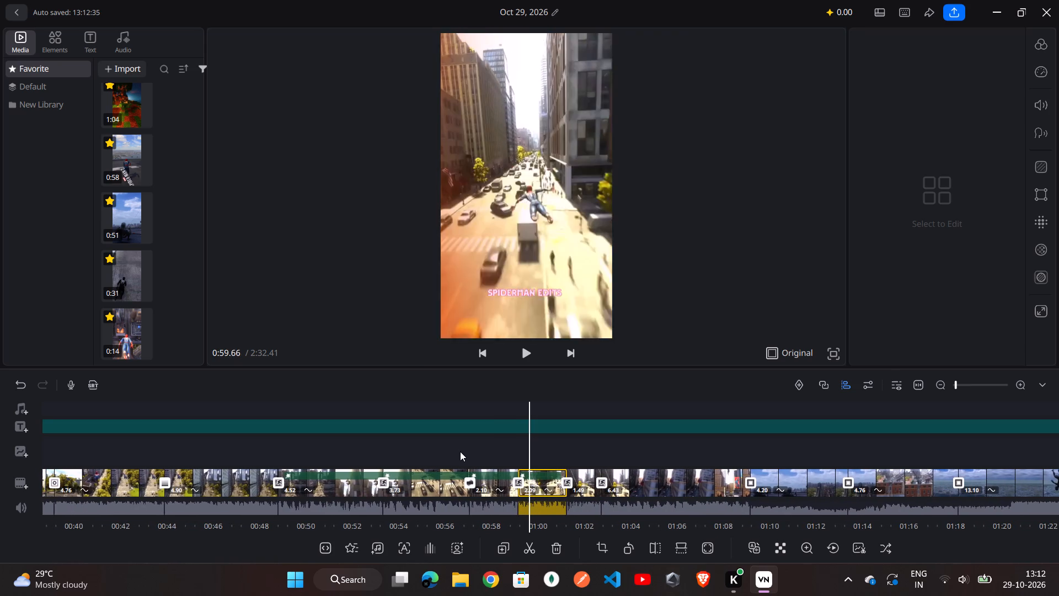
{"action": "scroll", "coordinate": [460, 451], "scroll_direction": "right", "scroll_amount": 1}
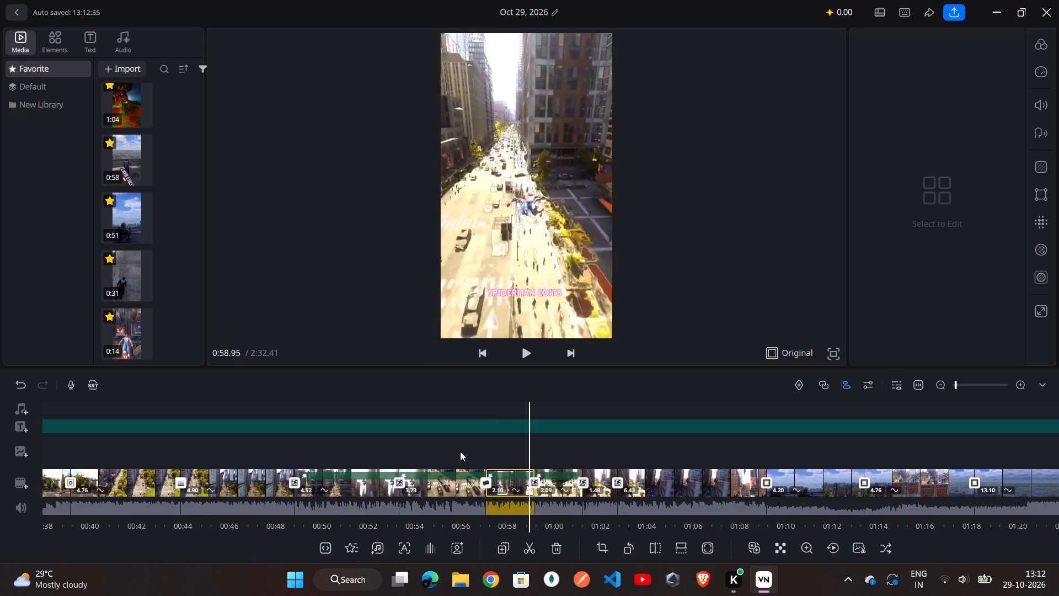
{"action": "scroll", "coordinate": [460, 451], "scroll_direction": "right", "scroll_amount": 2}
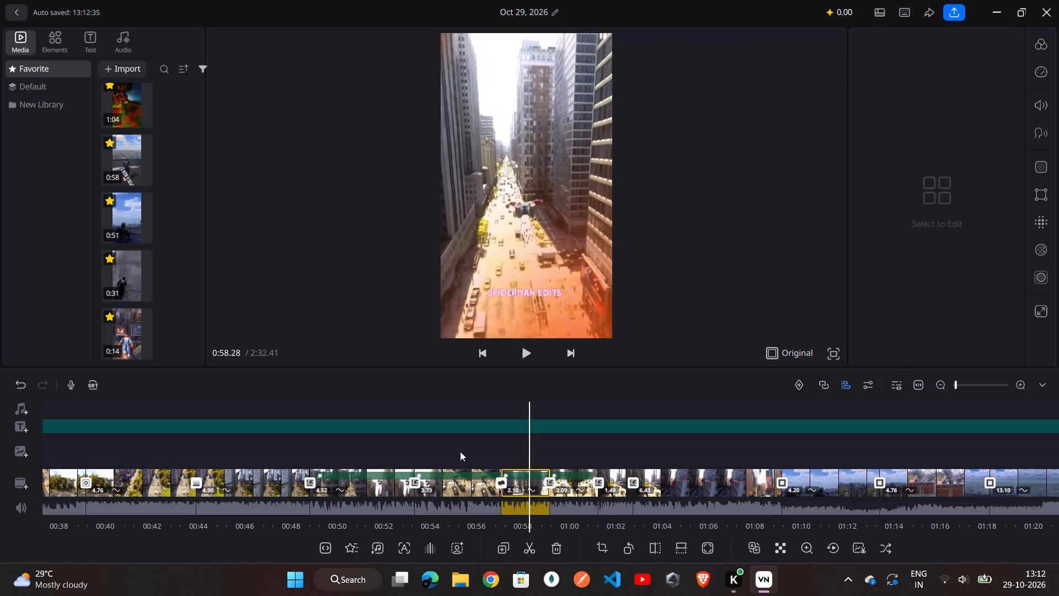
{"action": "scroll", "coordinate": [460, 451], "scroll_direction": "right", "scroll_amount": 2}
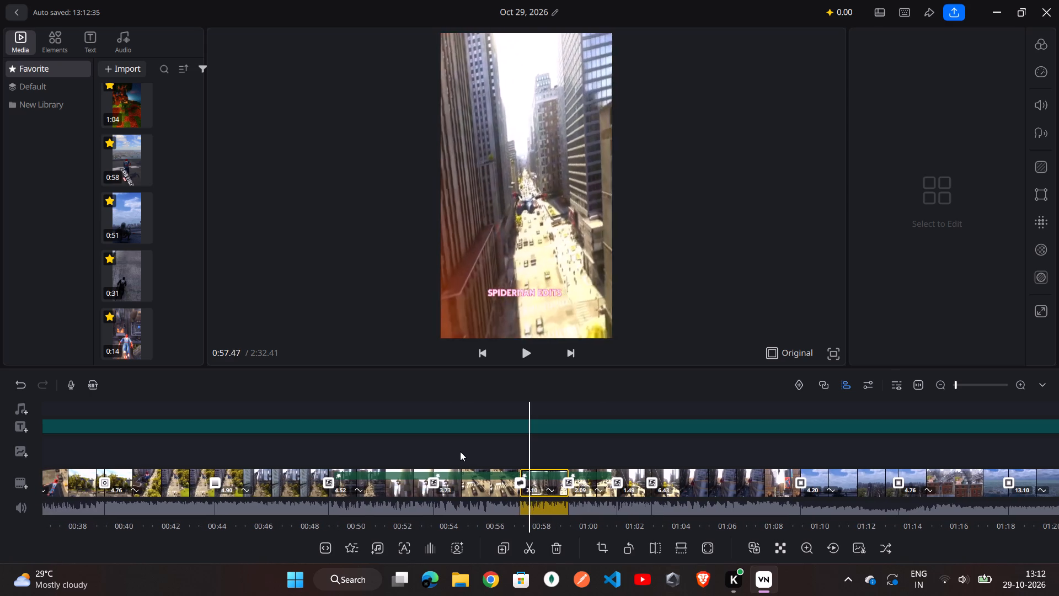
{"action": "scroll", "coordinate": [460, 451], "scroll_direction": "right", "scroll_amount": 1}
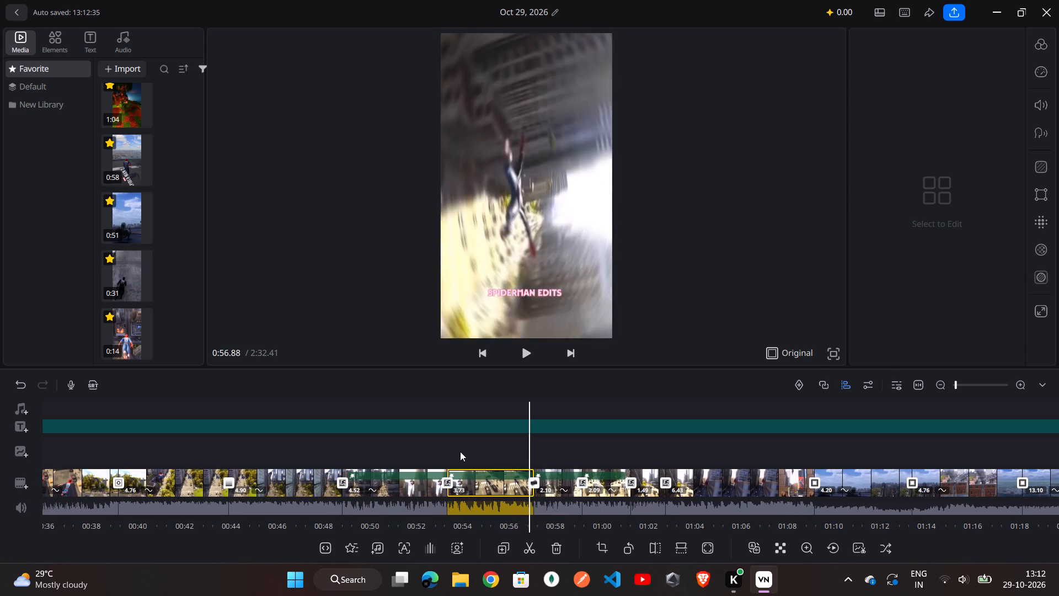
{"action": "scroll", "coordinate": [460, 451], "scroll_direction": "right", "scroll_amount": 2}
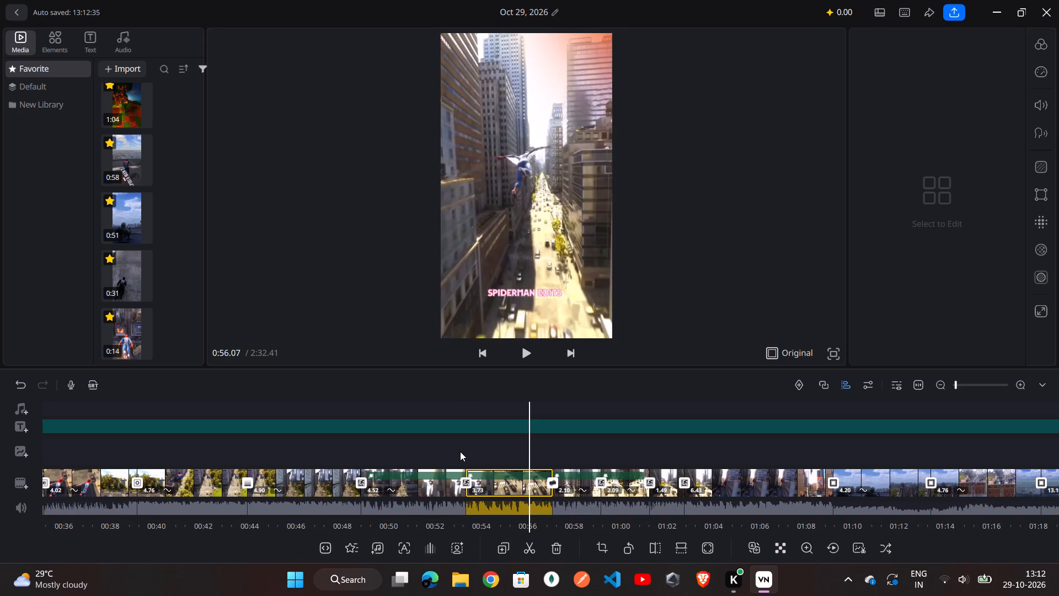
Scrub backward from about 0:56 to 0:48.8 to review the 3.73-second and 4.52-second street-swinging clips and their transitions.
{"action": "left_click", "coordinate": [521, 490]}
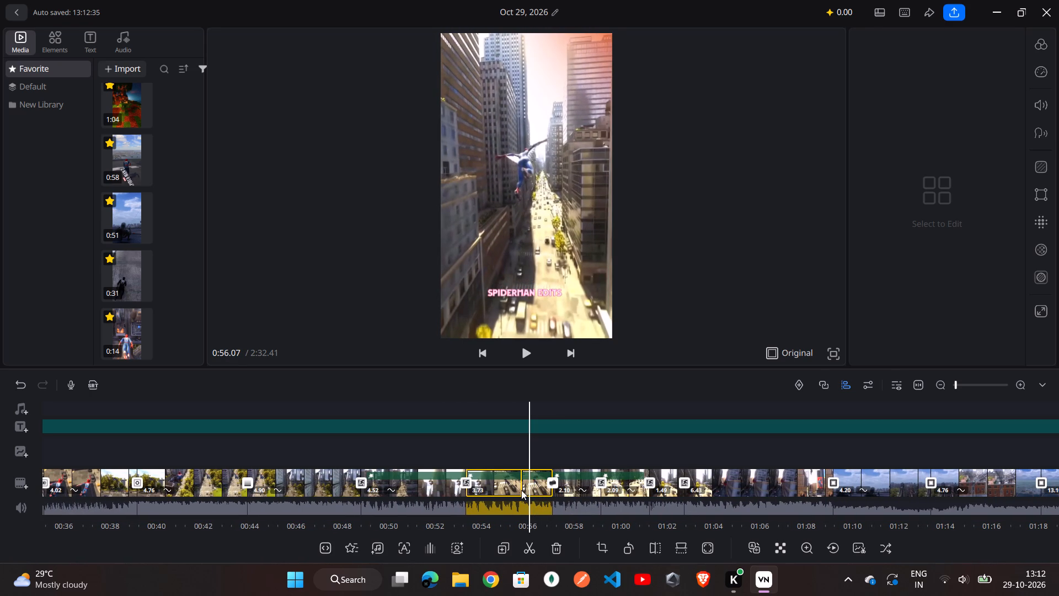
{"action": "scroll", "coordinate": [521, 490], "scroll_direction": "right", "scroll_amount": 5}
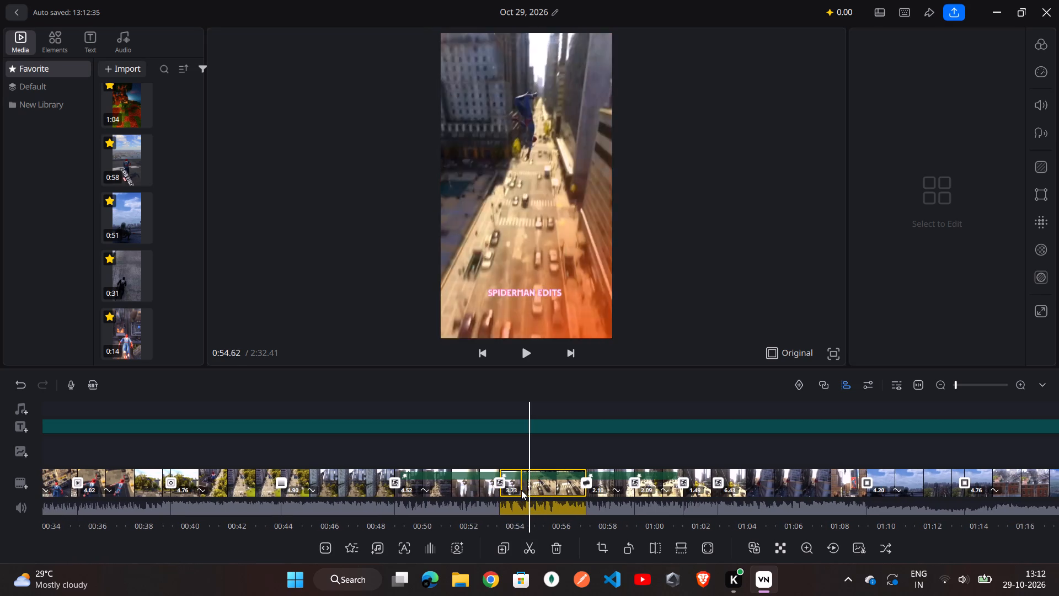
{"action": "scroll", "coordinate": [521, 490], "scroll_direction": "right", "scroll_amount": 3}
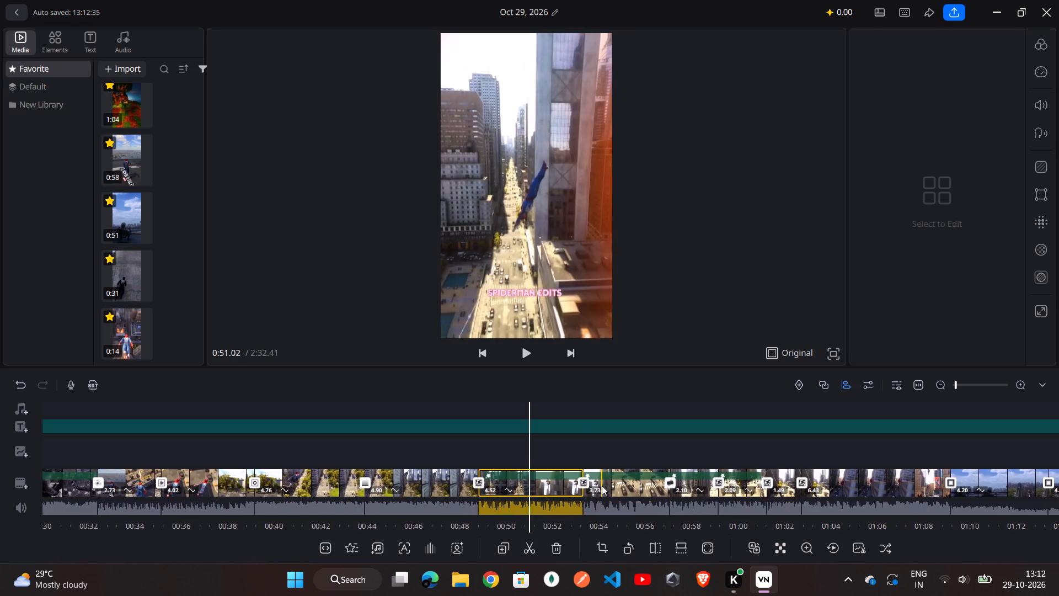
{"action": "scroll", "coordinate": [602, 486], "scroll_direction": "right", "scroll_amount": 3}
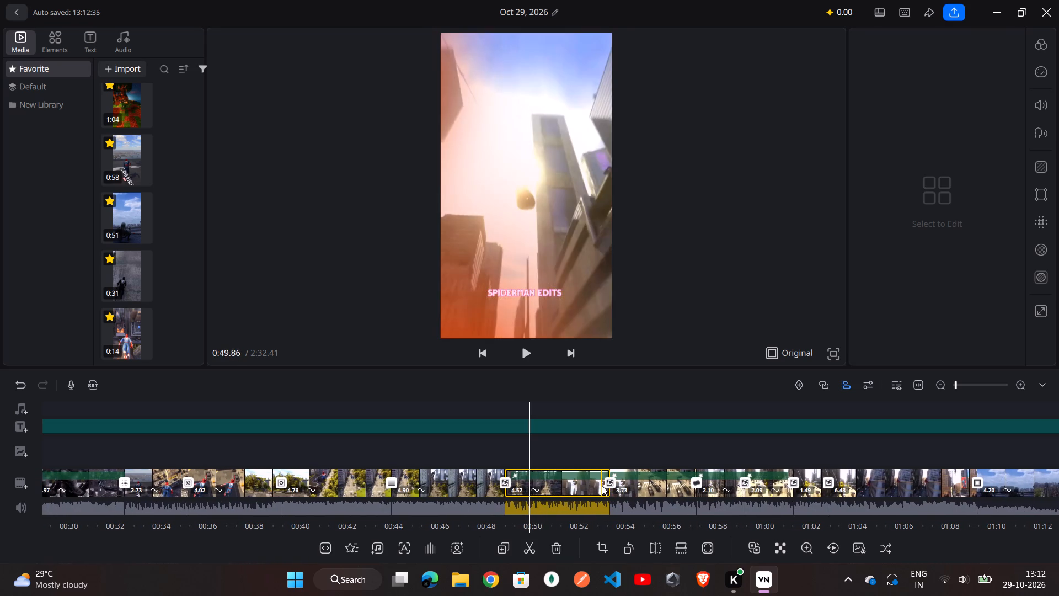
{"action": "scroll", "coordinate": [602, 486], "scroll_direction": "right", "scroll_amount": 3}
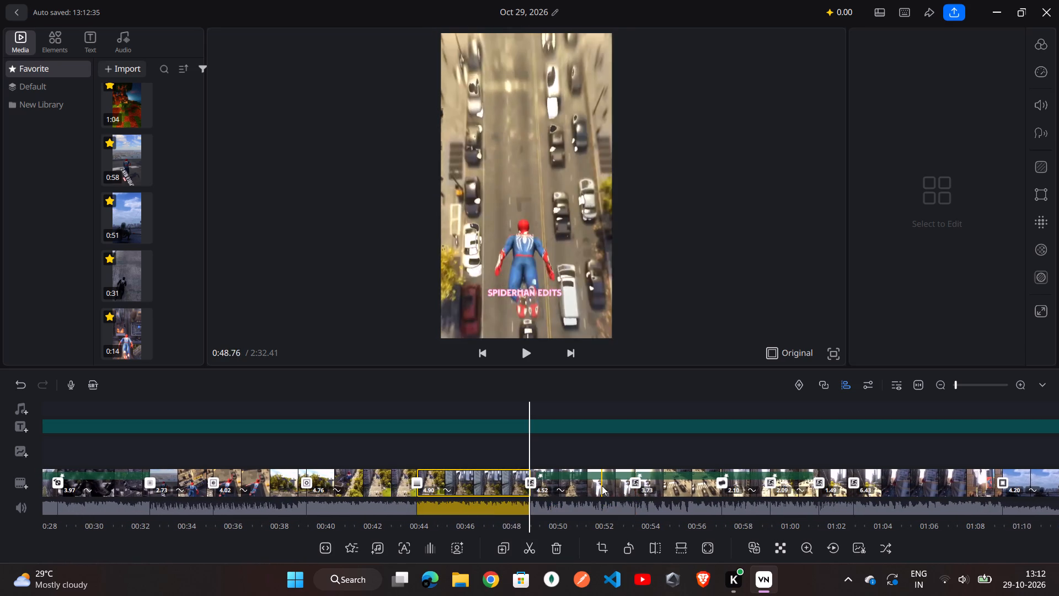
Review the 4.90-second and 4.76-second clips of swinging above the tree-lined avenue, going backward from about 0:48.8 to 0:39.6.
{"action": "scroll", "coordinate": [602, 486], "scroll_direction": "right", "scroll_amount": 3}
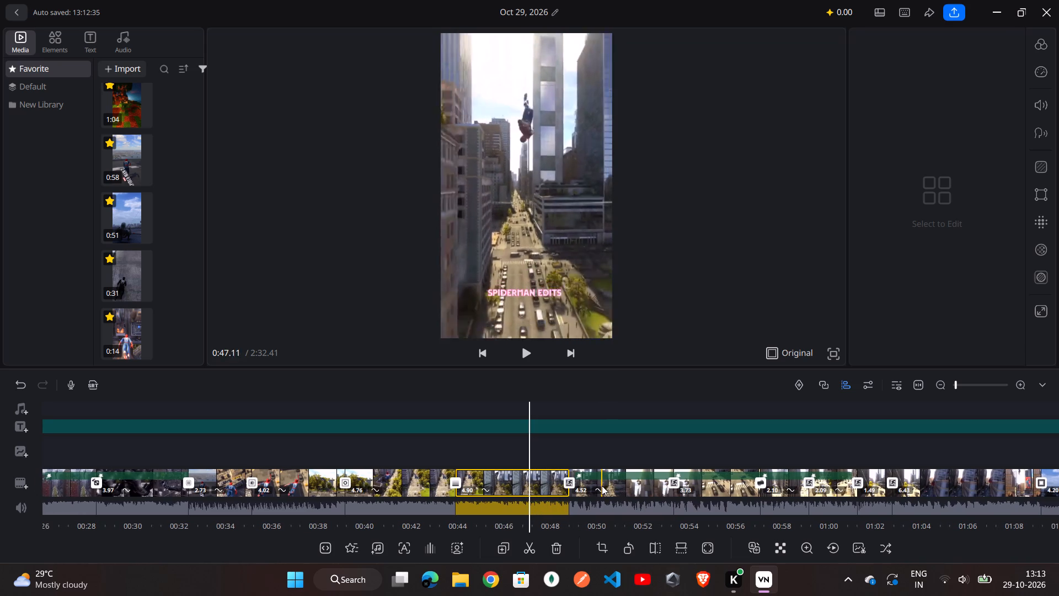
{"action": "scroll", "coordinate": [602, 486], "scroll_direction": "right", "scroll_amount": 3}
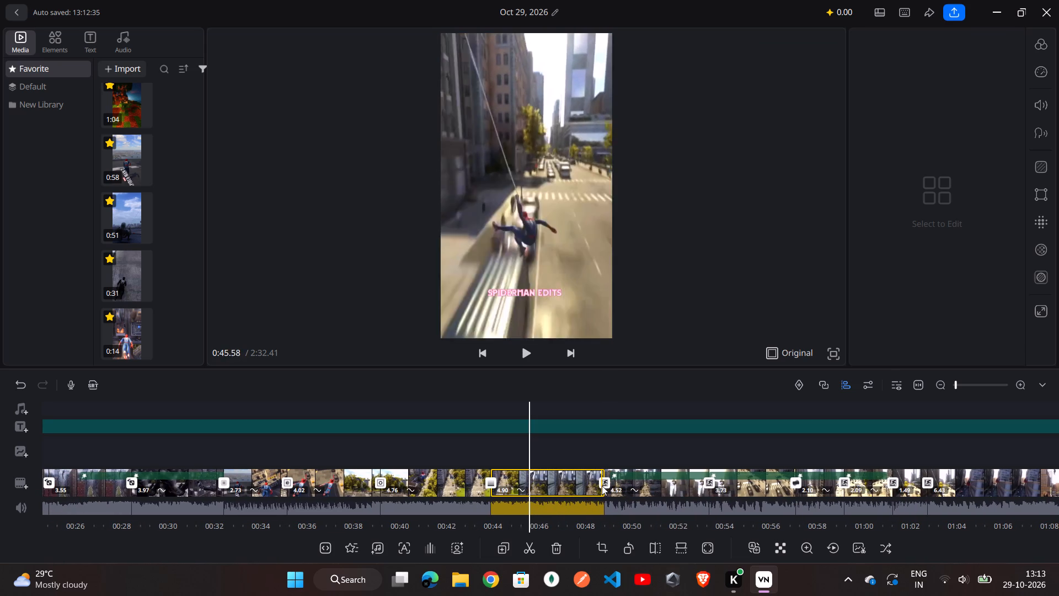
{"action": "scroll", "coordinate": [602, 486], "scroll_direction": "right", "scroll_amount": 3}
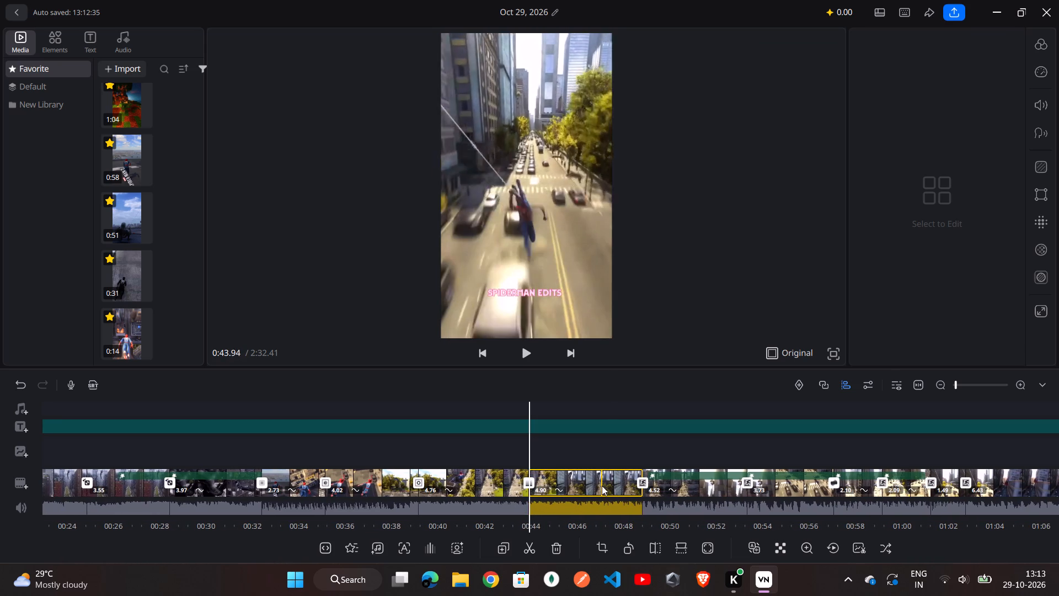
{"action": "scroll", "coordinate": [602, 486], "scroll_direction": "right", "scroll_amount": 3}
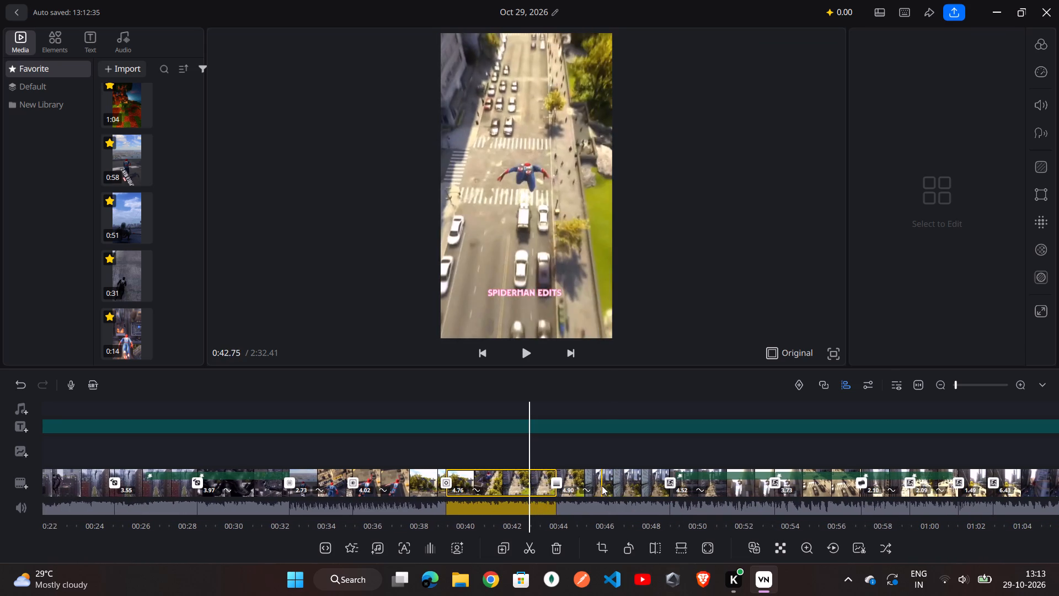
{"action": "scroll", "coordinate": [602, 486], "scroll_direction": "right", "scroll_amount": 3}
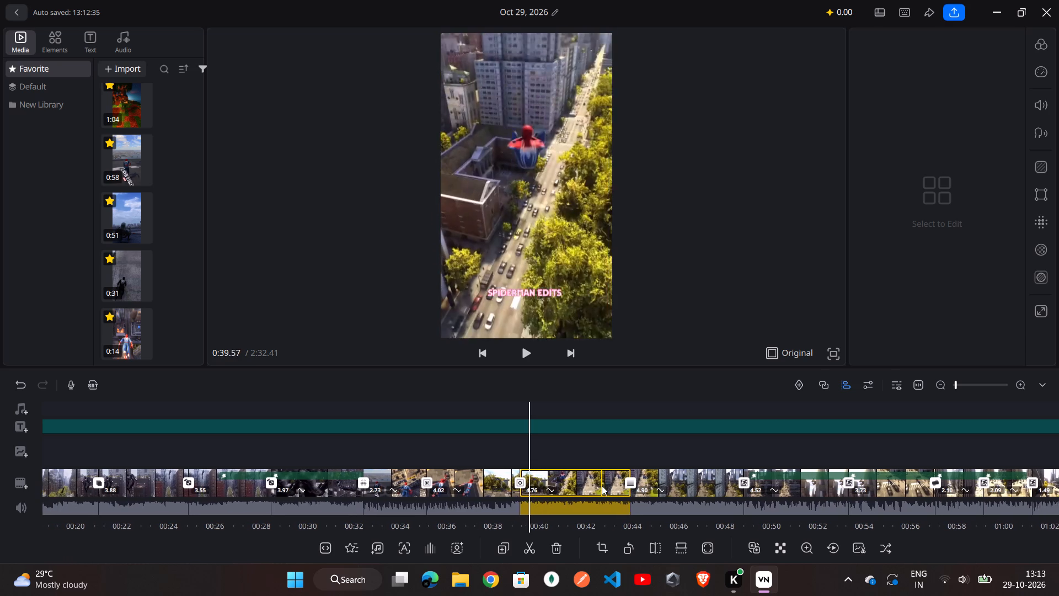
Examine the 4.02-second and 2.73-second red-and-blue suit clips backward from about 0:39.6 to the cut near 0:32.2.
{"action": "scroll", "coordinate": [602, 486], "scroll_direction": "right", "scroll_amount": 2}
{"action": "left_click", "coordinate": [509, 484]}
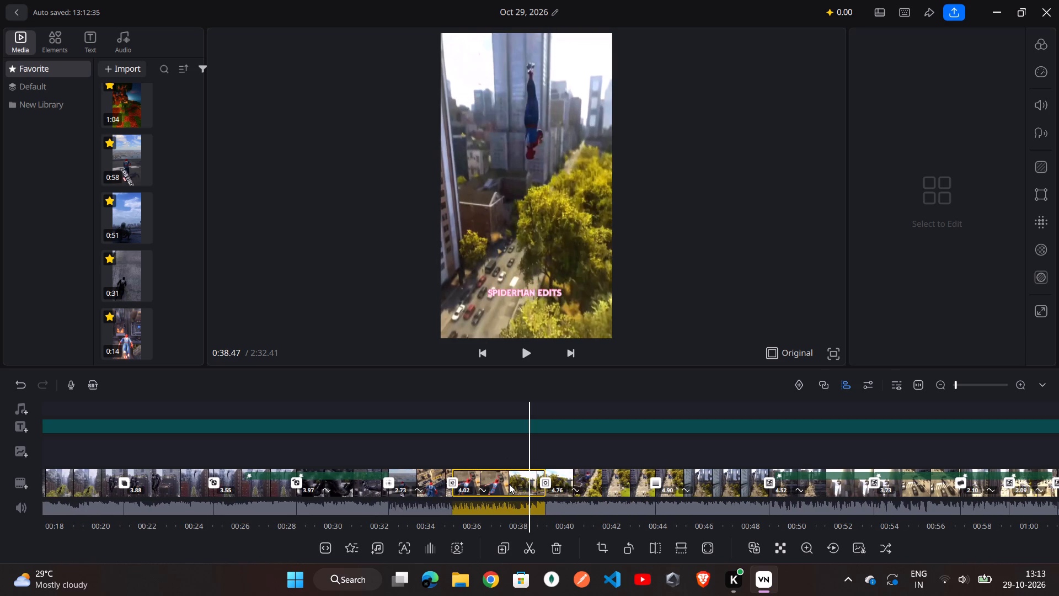
{"action": "scroll", "coordinate": [509, 484], "scroll_direction": "right", "scroll_amount": 3}
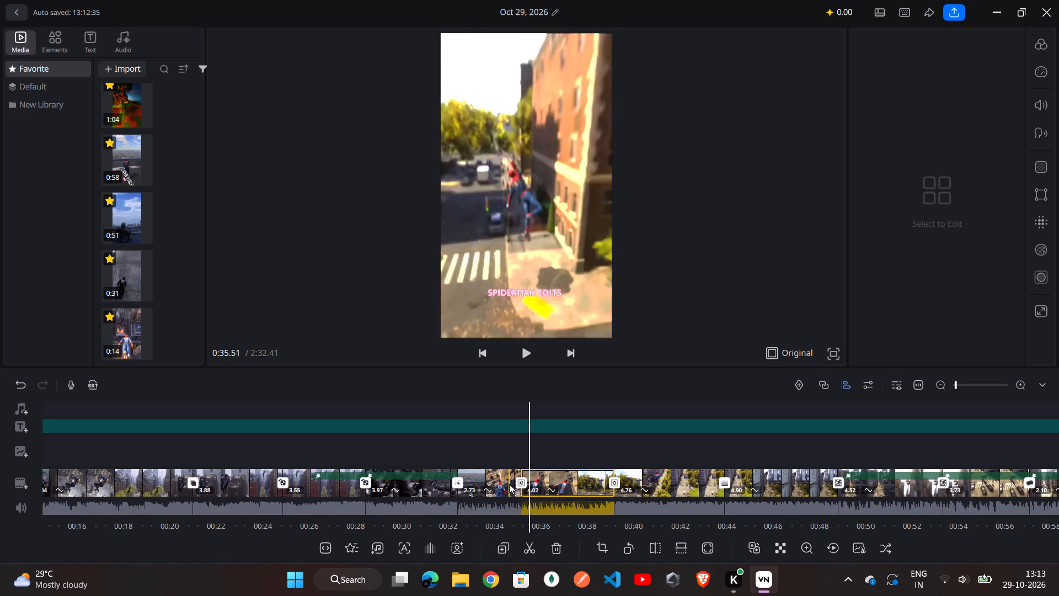
{"action": "scroll", "coordinate": [509, 484], "scroll_direction": "right", "scroll_amount": 3}
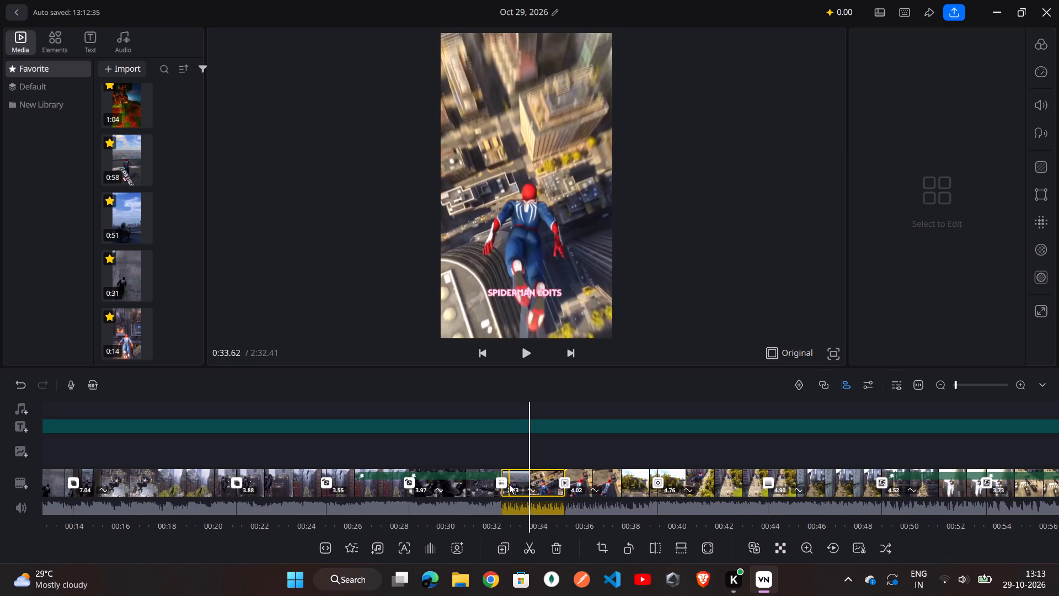
{"action": "scroll", "coordinate": [509, 484], "scroll_direction": "right", "scroll_amount": 3}
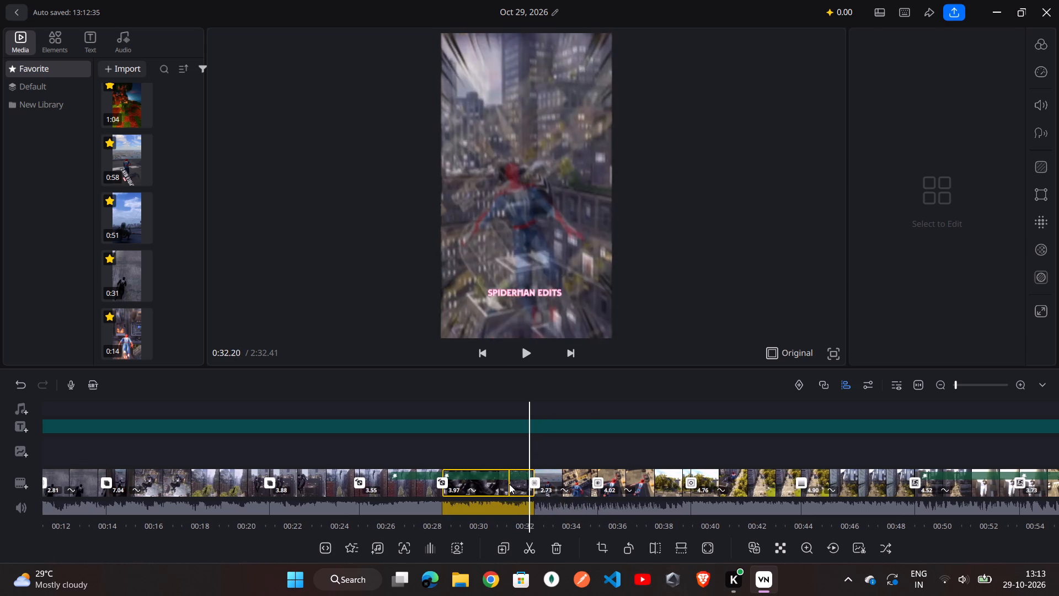
Check the dark 3.97-second clip and its light-trail effect, scrubbing backward from about 0:32.2 to 0:28.9.
{"action": "scroll", "coordinate": [509, 484], "scroll_direction": "right", "scroll_amount": 7}
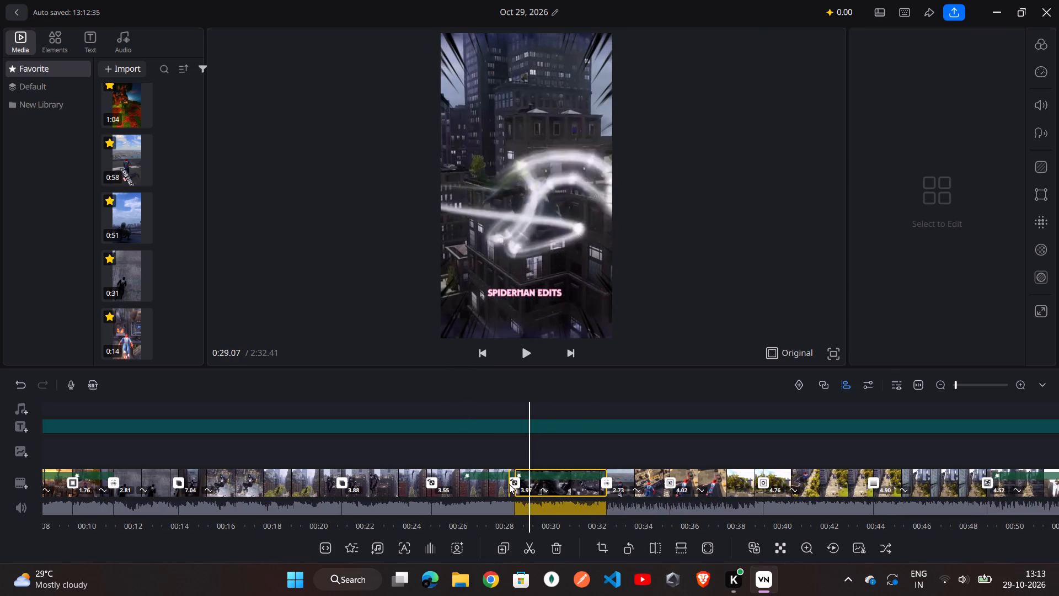
{"action": "scroll", "coordinate": [509, 484], "scroll_direction": "right", "scroll_amount": 2}
Add a keyframe near the start of the 13.10-second black-suit clip, at about 1:20.
{"action": "scroll", "coordinate": [565, 475], "scroll_direction": "left", "scroll_amount": 2}
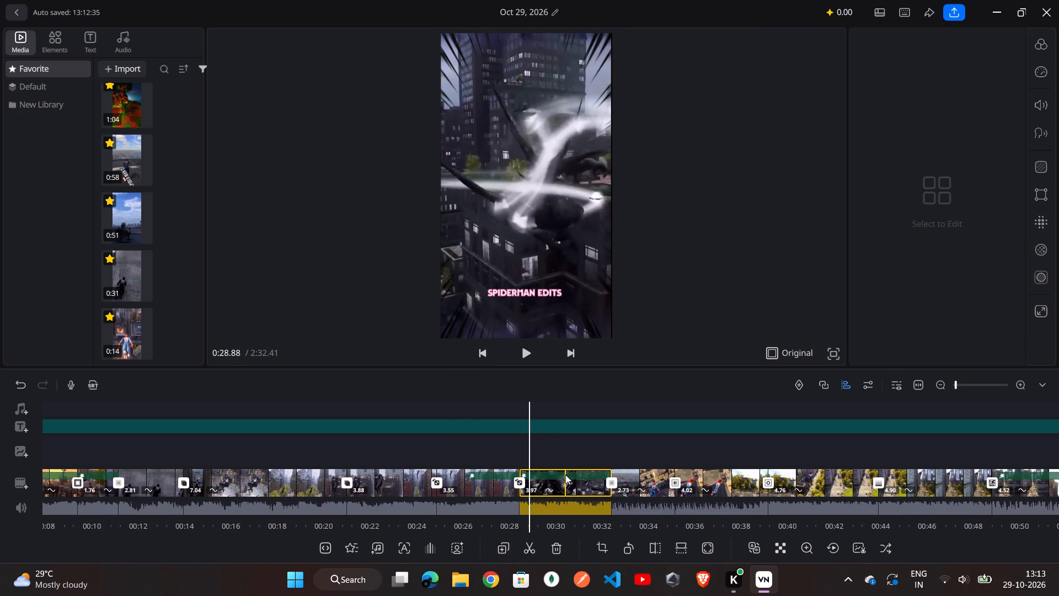
{"action": "scroll", "coordinate": [565, 475], "scroll_direction": "left", "scroll_amount": 14}
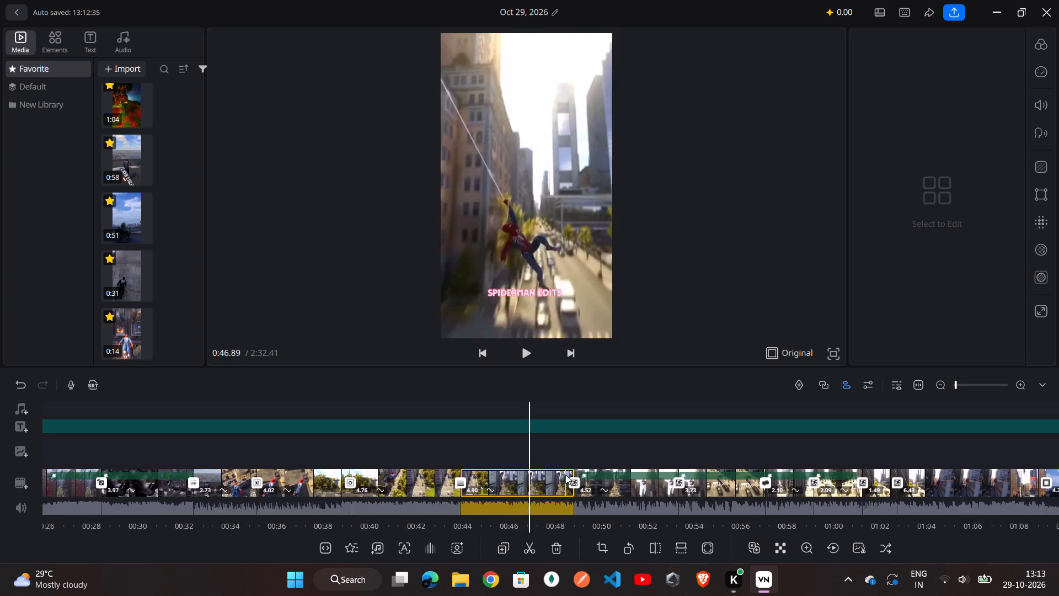
{"action": "scroll", "coordinate": [565, 475], "scroll_direction": "left", "scroll_amount": 8}
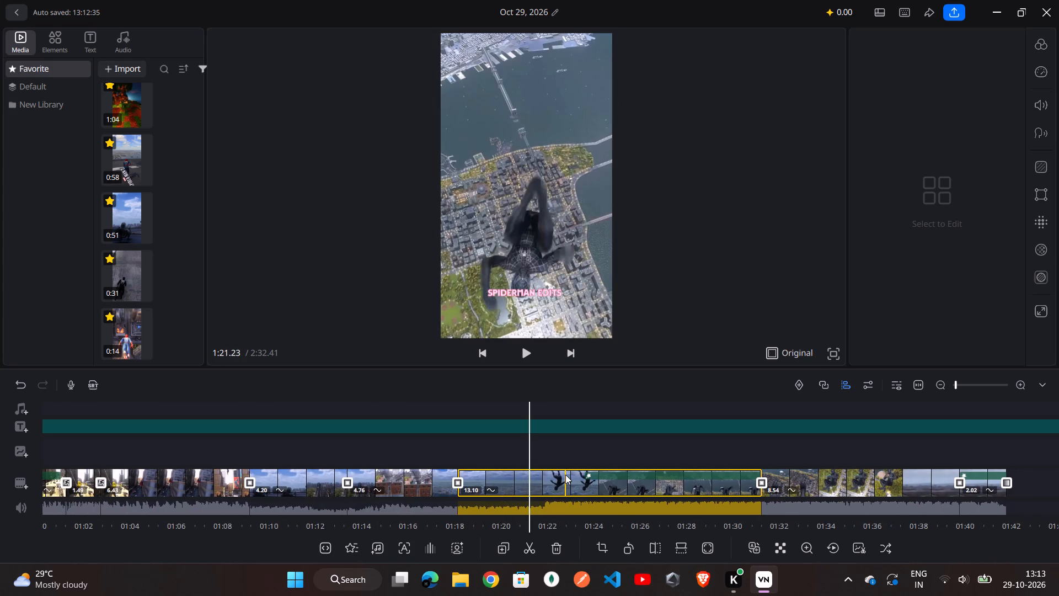
{"action": "scroll", "coordinate": [565, 475], "scroll_direction": "right", "scroll_amount": 3}
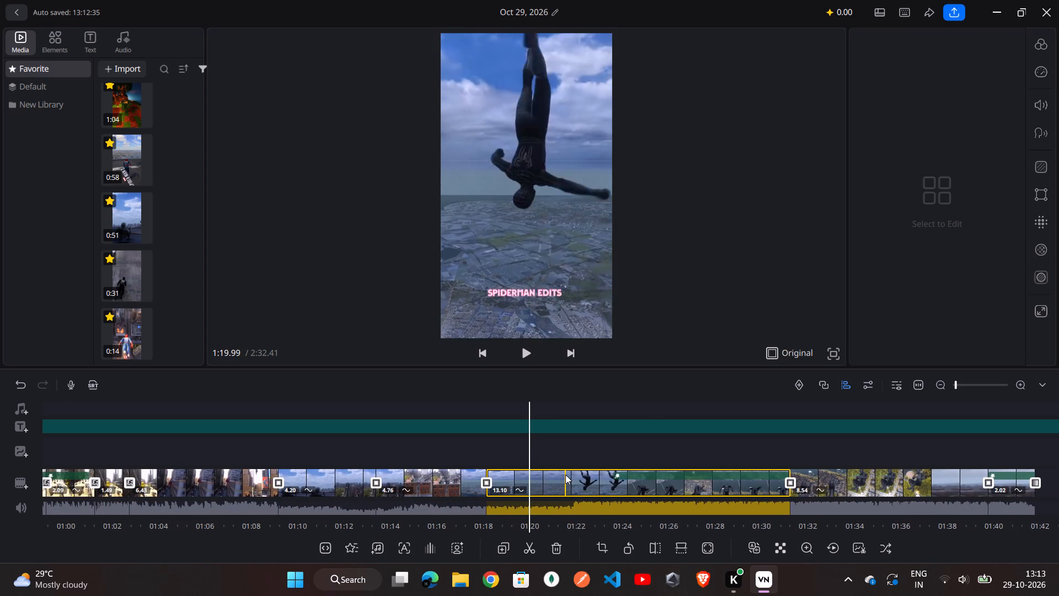
{"action": "left_click", "coordinate": [797, 379]}
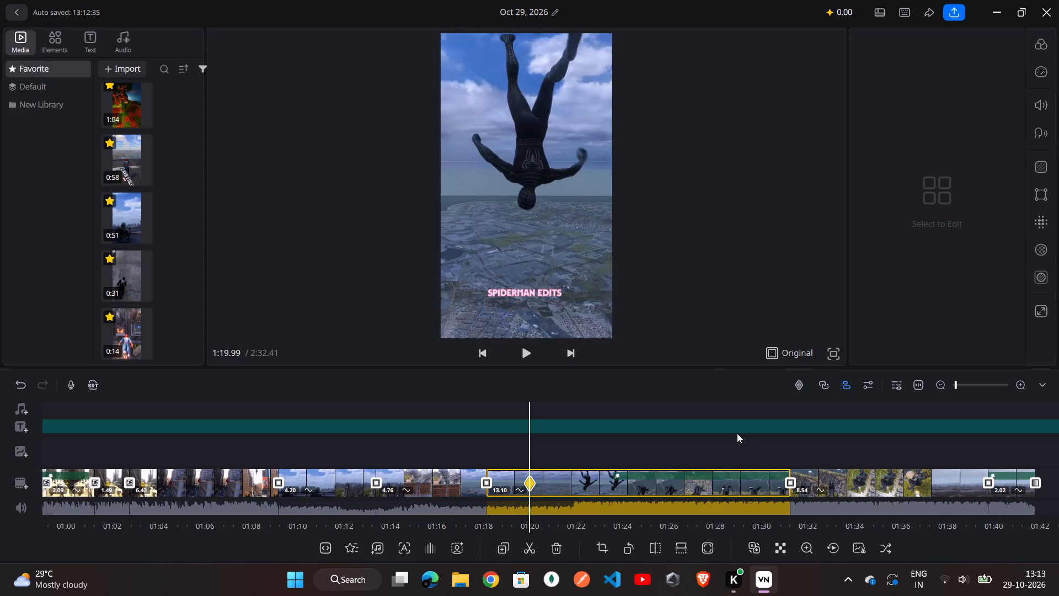
Add a second keyframe near the end of the 13.10-second black-suit clip, at about 1:30.2.
{"action": "scroll", "coordinate": [737, 433], "scroll_direction": "left", "scroll_amount": 5}
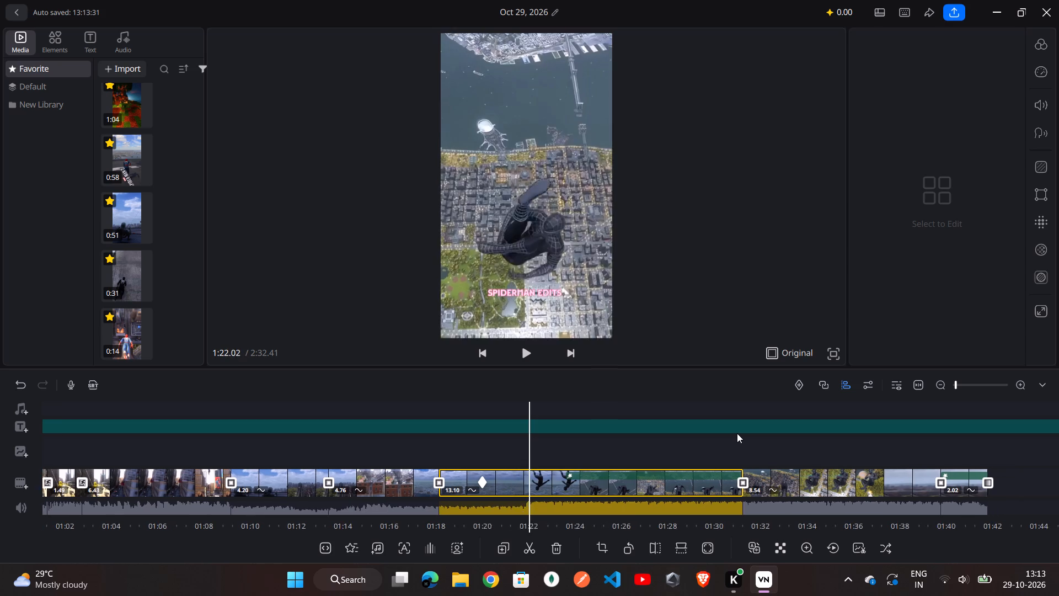
{"action": "scroll", "coordinate": [737, 433], "scroll_direction": "left", "scroll_amount": 6}
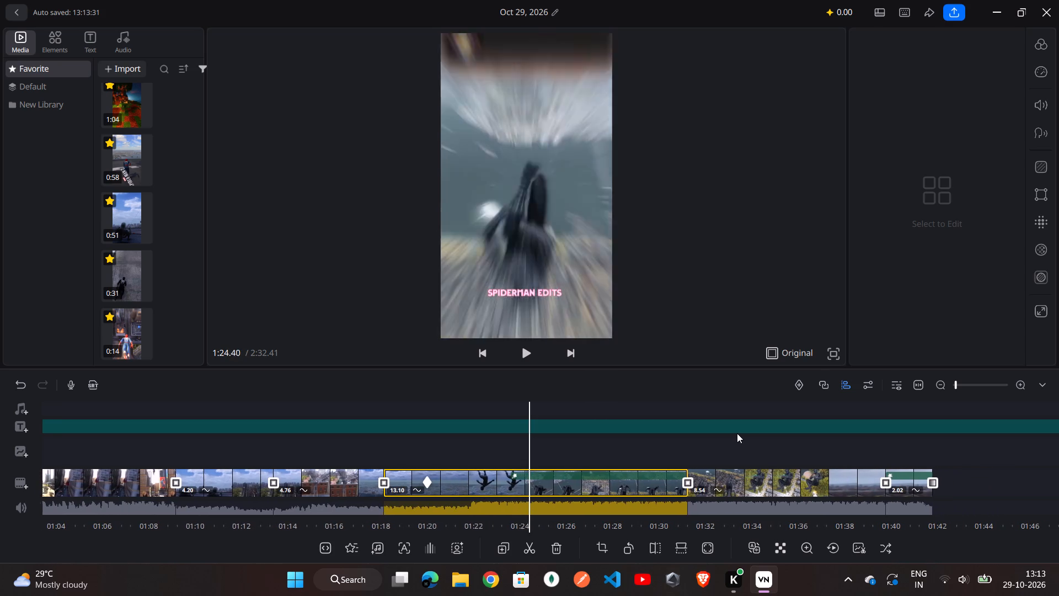
{"action": "scroll", "coordinate": [737, 433], "scroll_direction": "left", "scroll_amount": 4}
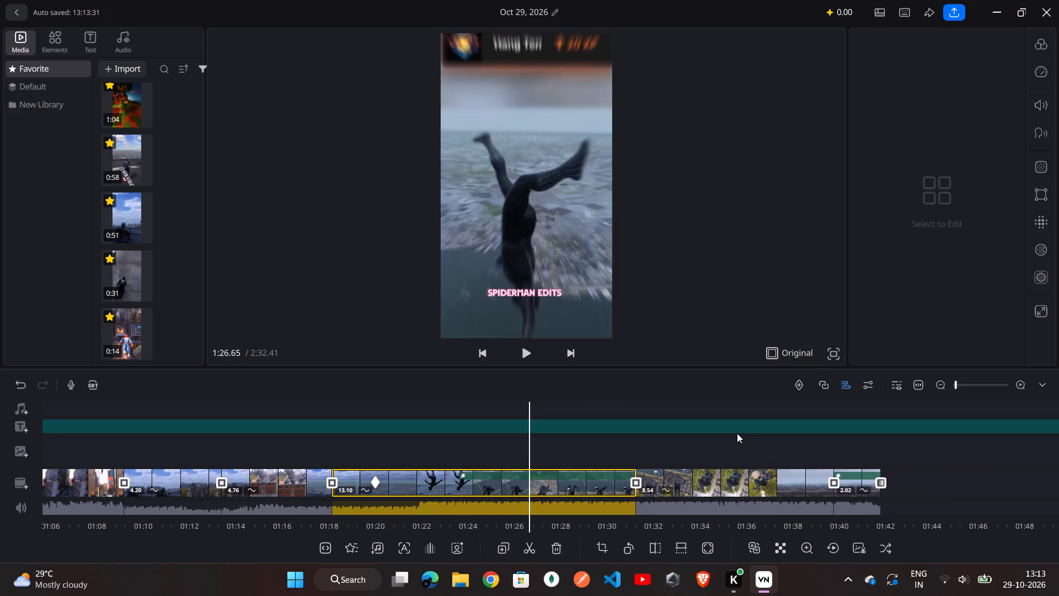
{"action": "scroll", "coordinate": [737, 433], "scroll_direction": "left", "scroll_amount": 3}
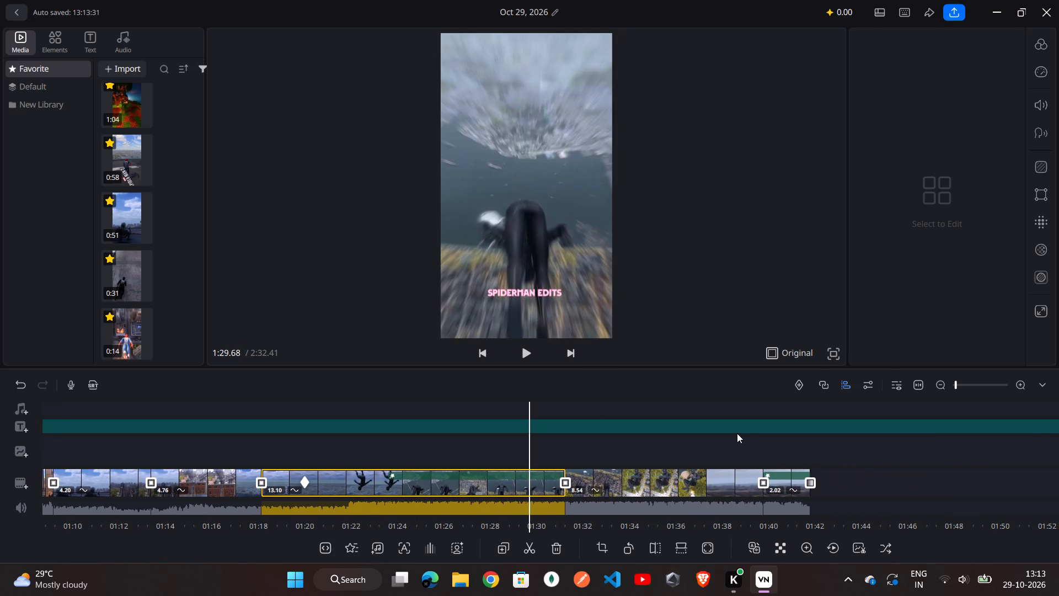
{"action": "left_click", "coordinate": [801, 385]}
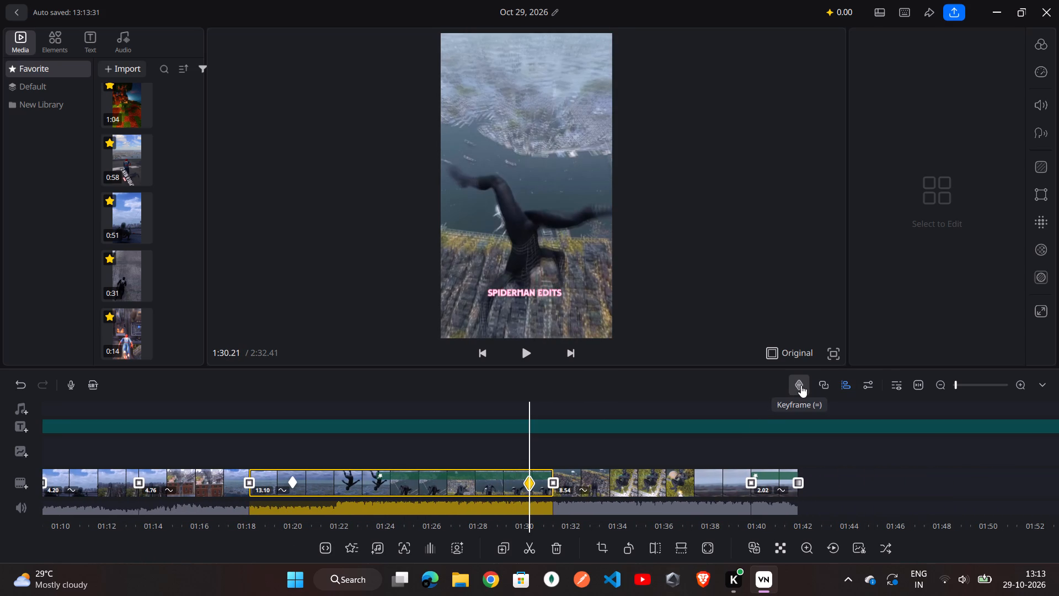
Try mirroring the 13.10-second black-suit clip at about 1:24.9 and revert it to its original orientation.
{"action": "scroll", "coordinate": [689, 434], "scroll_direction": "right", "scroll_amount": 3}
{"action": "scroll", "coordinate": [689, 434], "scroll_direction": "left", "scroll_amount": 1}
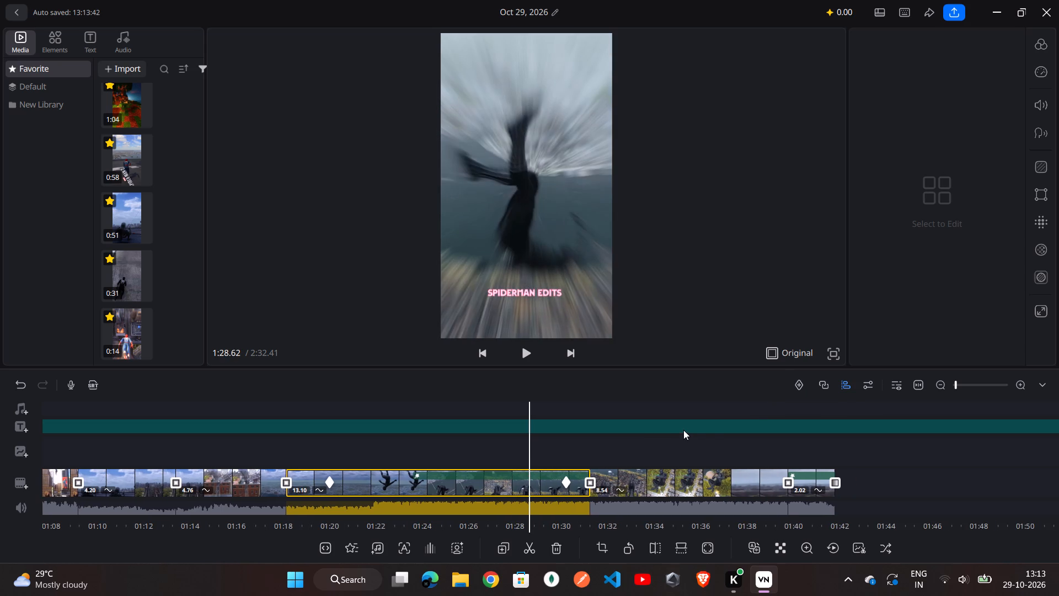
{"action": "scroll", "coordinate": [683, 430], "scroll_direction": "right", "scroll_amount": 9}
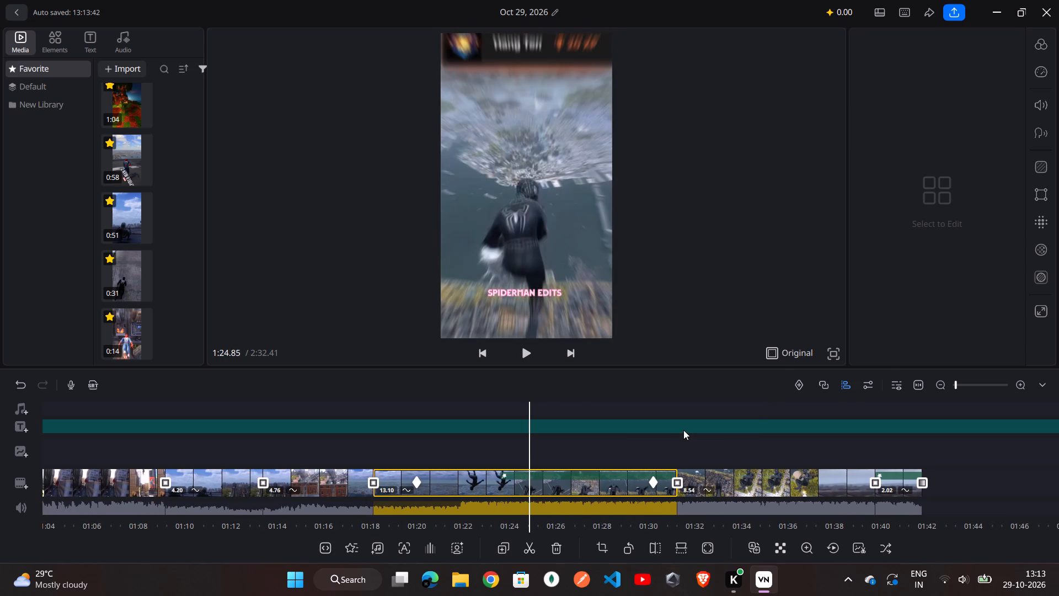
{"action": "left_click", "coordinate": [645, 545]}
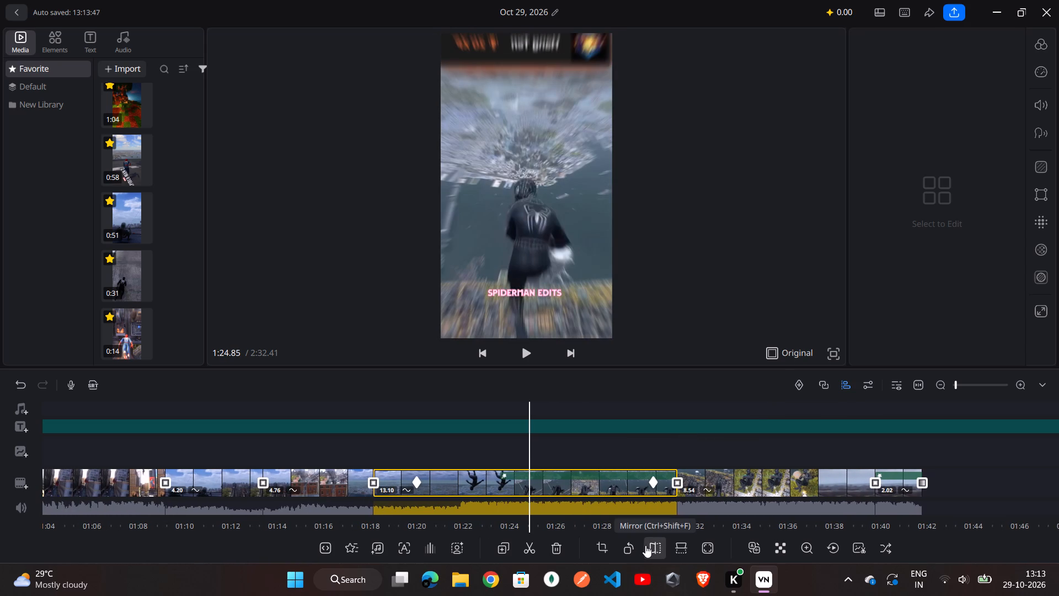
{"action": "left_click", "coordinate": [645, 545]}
Mirror the 8.54-second black-suit clip horizontally and flip it vertically.
{"action": "left_click", "coordinate": [698, 469]}
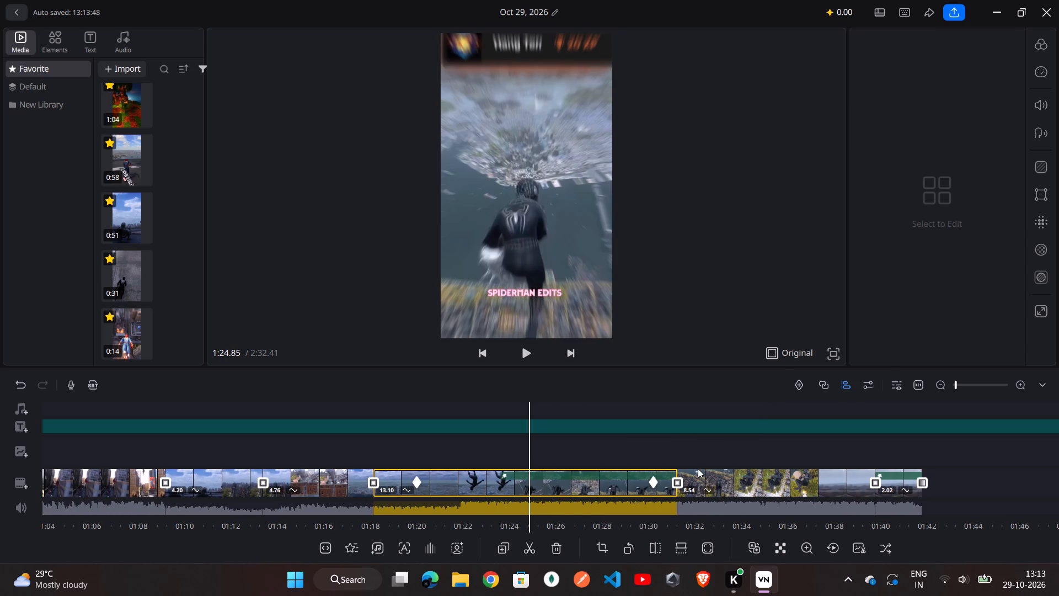
{"action": "left_click", "coordinate": [726, 479]}
{"action": "double_click", "coordinate": [726, 479]}
{"action": "left_click", "coordinate": [660, 549]}
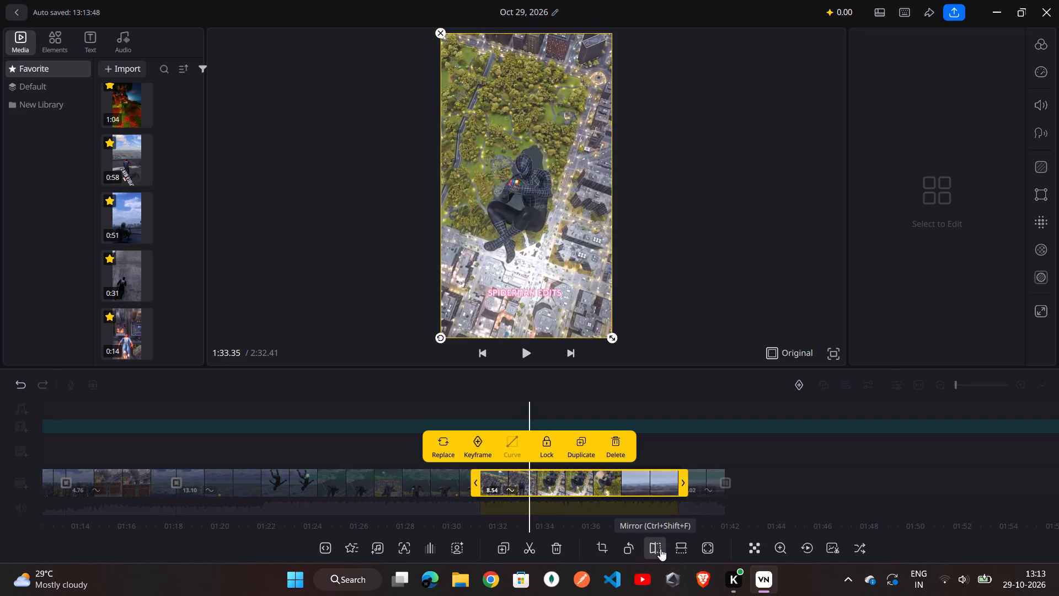
{"action": "left_click", "coordinate": [669, 548]}
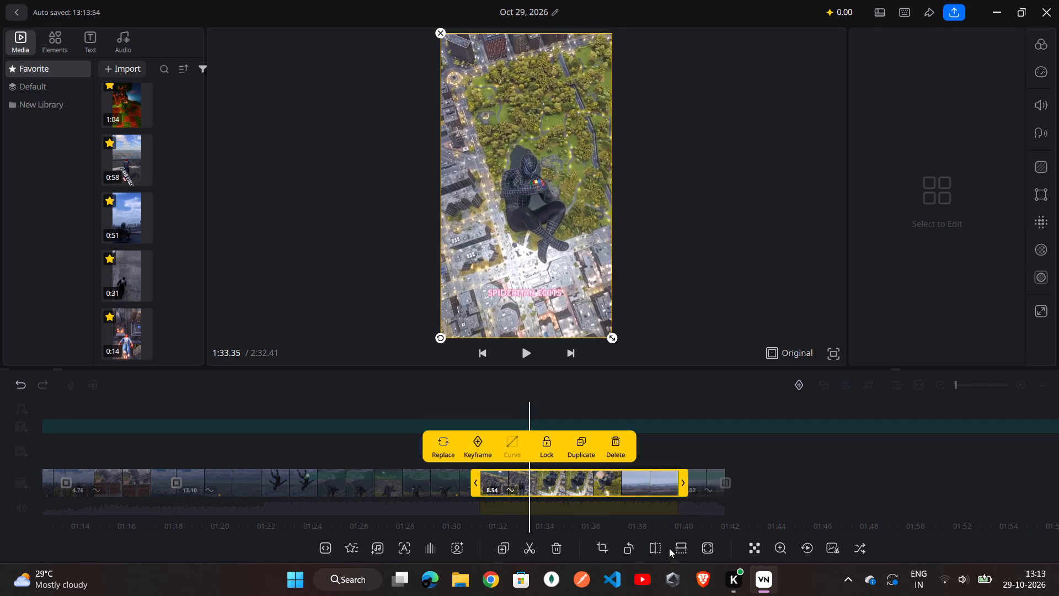
{"action": "left_click", "coordinate": [679, 547]}
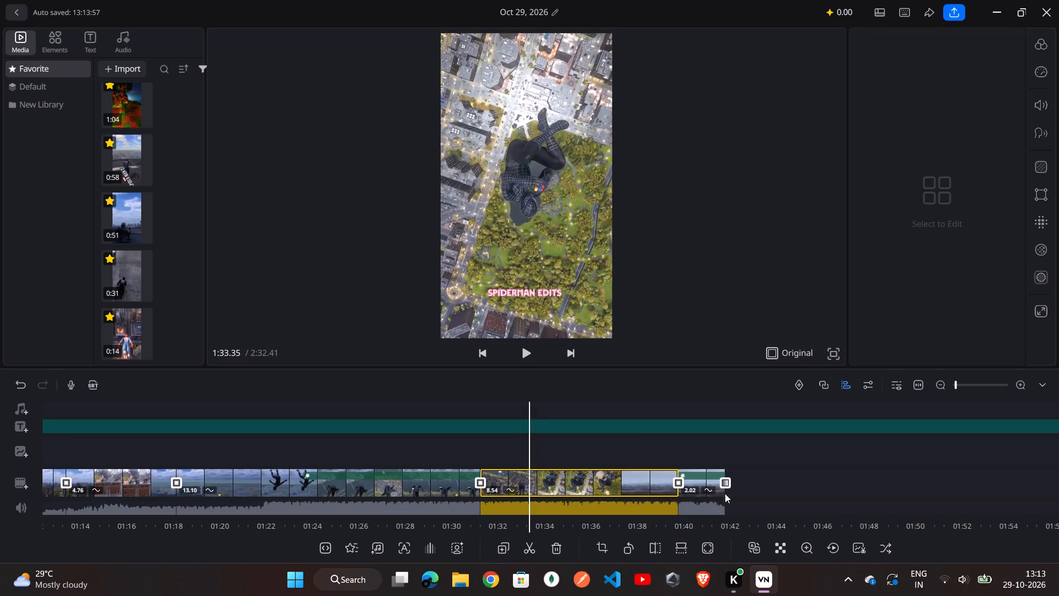
Split the 8.54-second black-suit clip at about 1:34.5, where the falling figure is above the park.
{"action": "scroll", "coordinate": [746, 462], "scroll_direction": "right", "scroll_amount": 5}
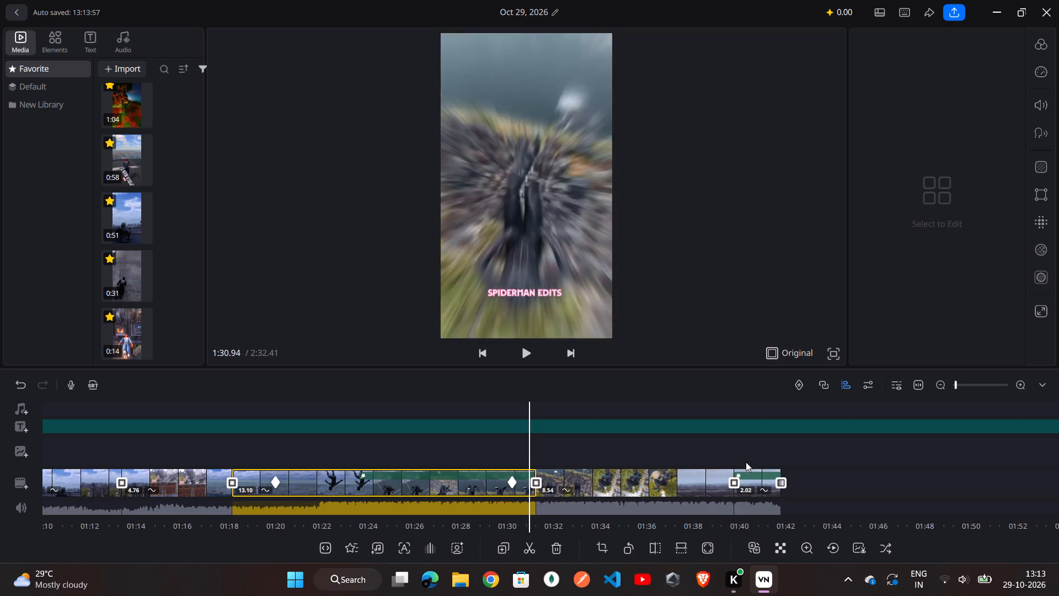
{"action": "scroll", "coordinate": [746, 462], "scroll_direction": "right", "scroll_amount": 1}
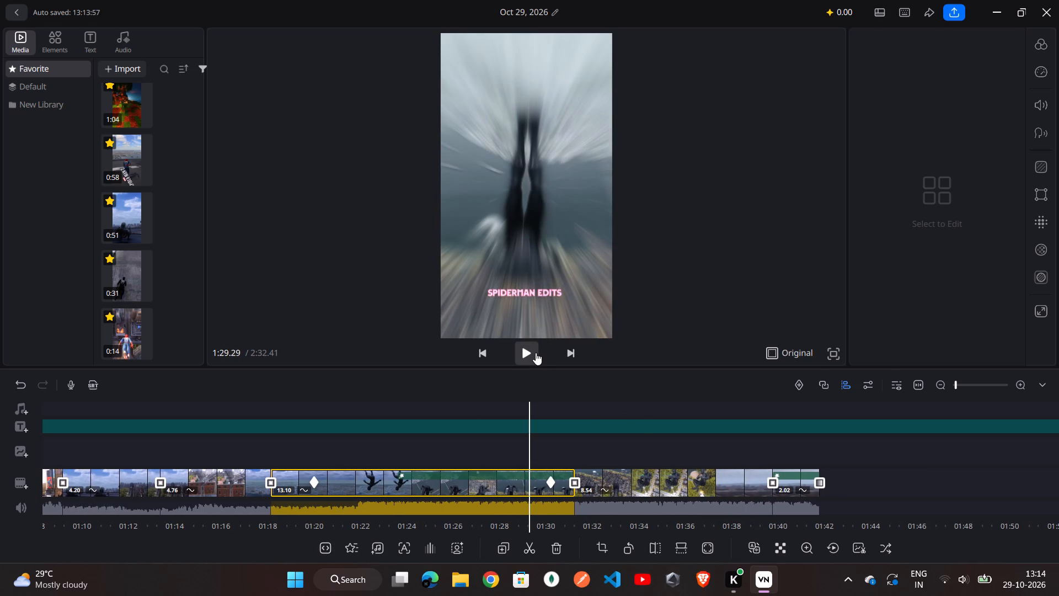
{"action": "left_click", "coordinate": [534, 353]}
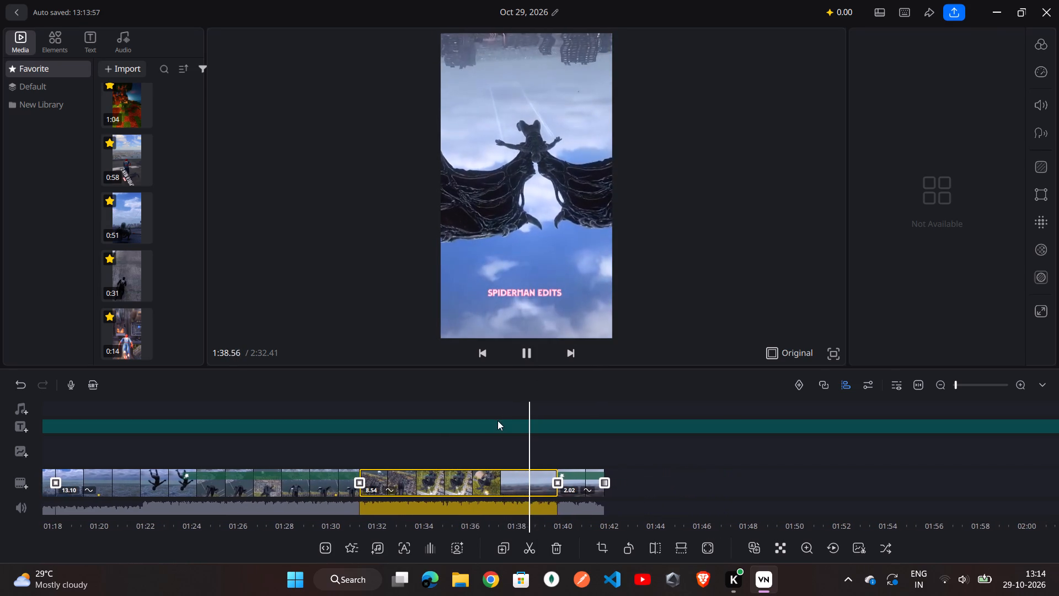
{"action": "scroll", "coordinate": [480, 464], "scroll_direction": "right", "scroll_amount": 6}
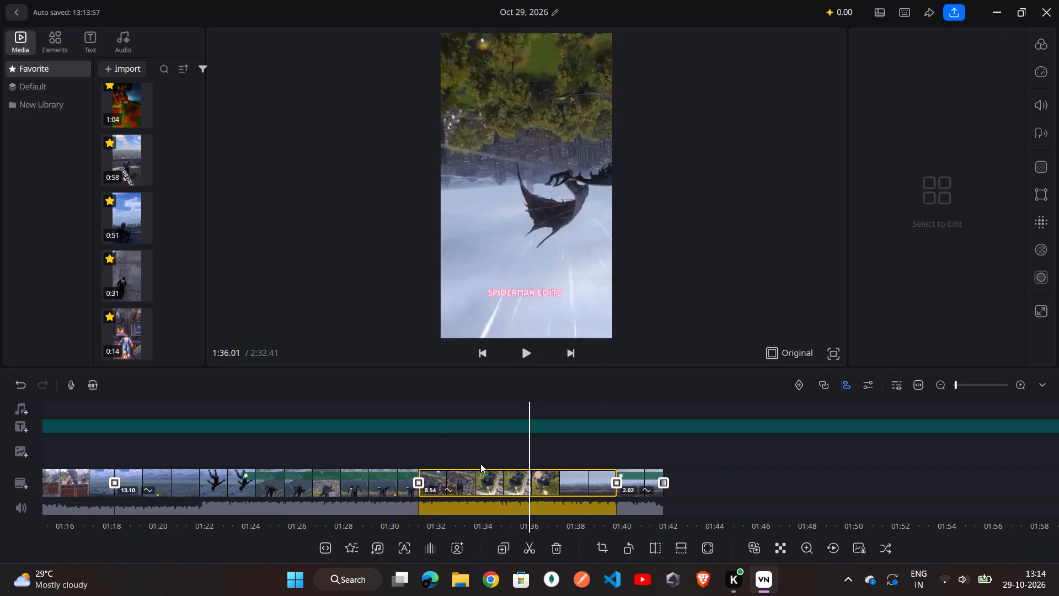
{"action": "scroll", "coordinate": [480, 464], "scroll_direction": "right", "scroll_amount": 3}
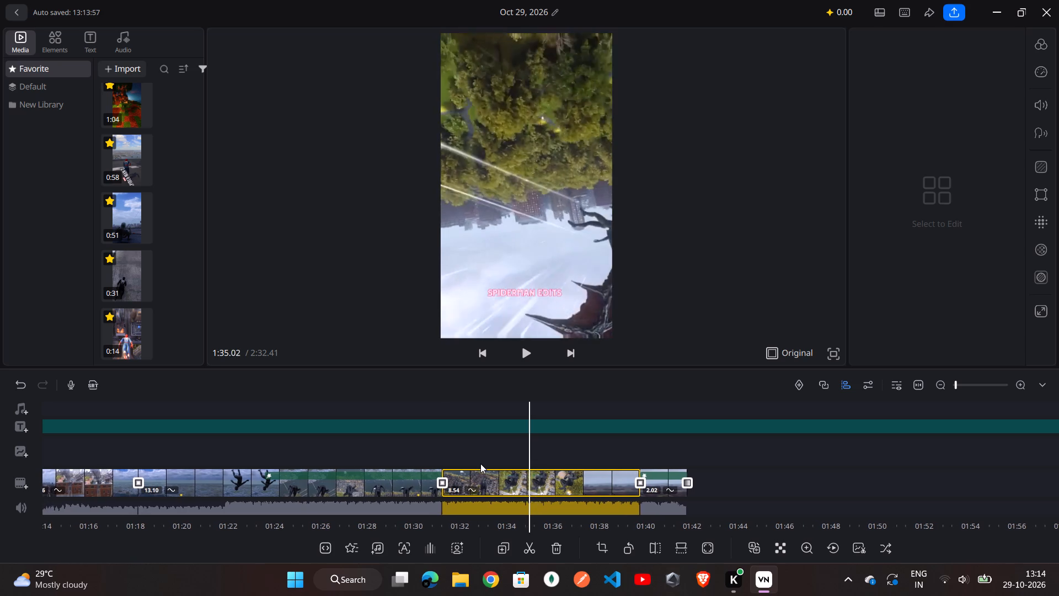
{"action": "scroll", "coordinate": [480, 464], "scroll_direction": "right", "scroll_amount": 1}
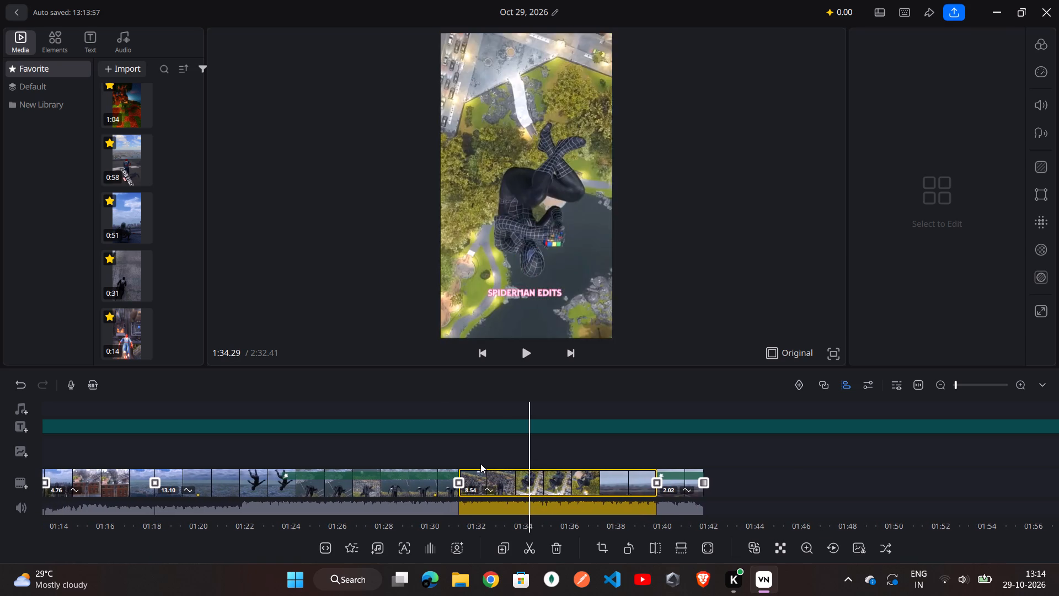
{"action": "scroll", "coordinate": [480, 464], "scroll_direction": "left", "scroll_amount": 1}
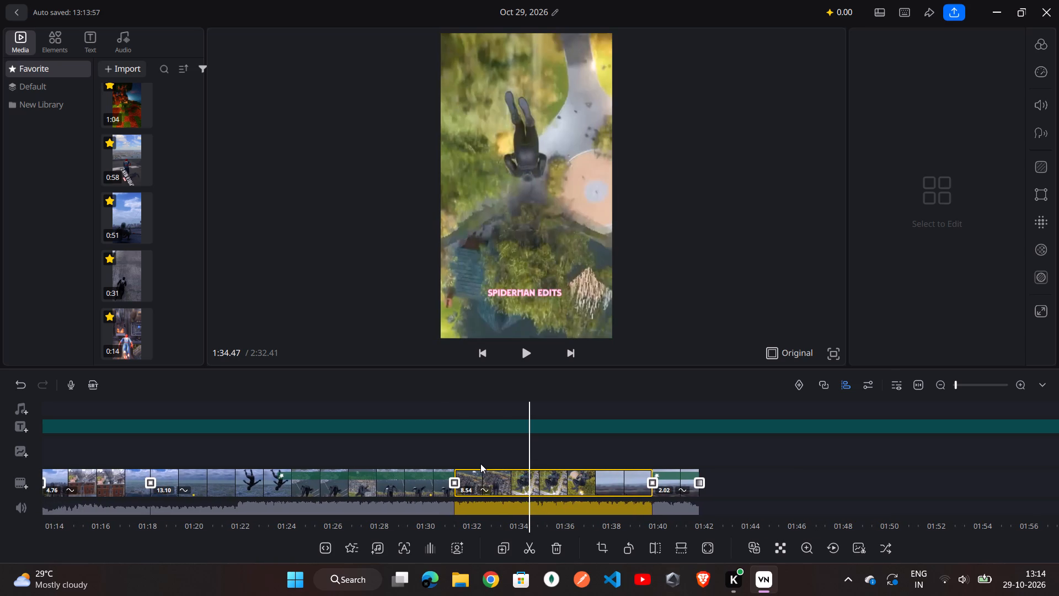
{"action": "left_click", "coordinate": [525, 548]}
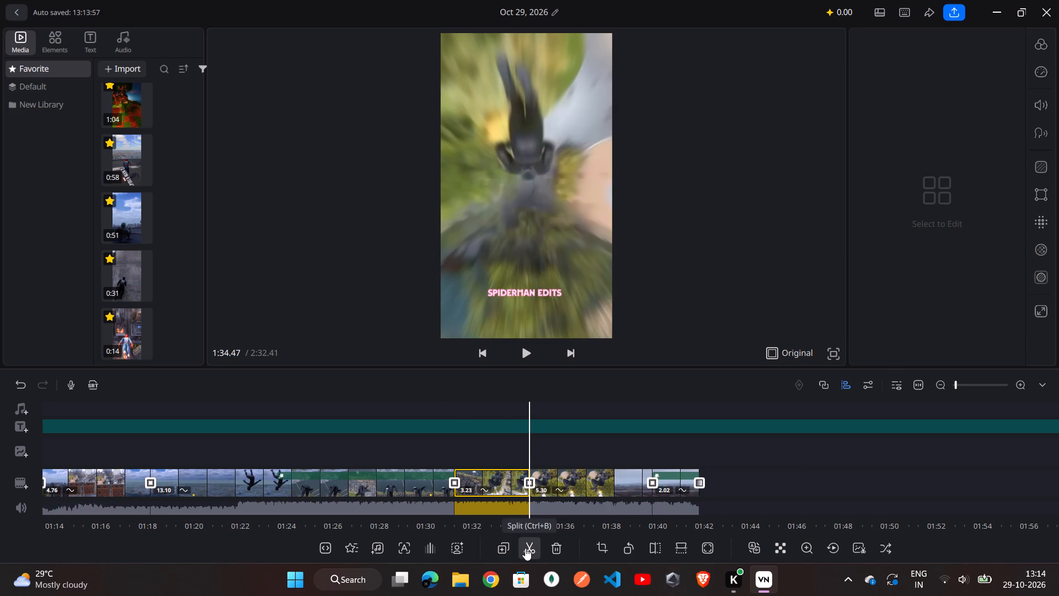
Flip the 5.30-second part after the split vertically and mirror it horizontally.
{"action": "left_click", "coordinate": [599, 473]}
{"action": "double_click", "coordinate": [599, 473]}
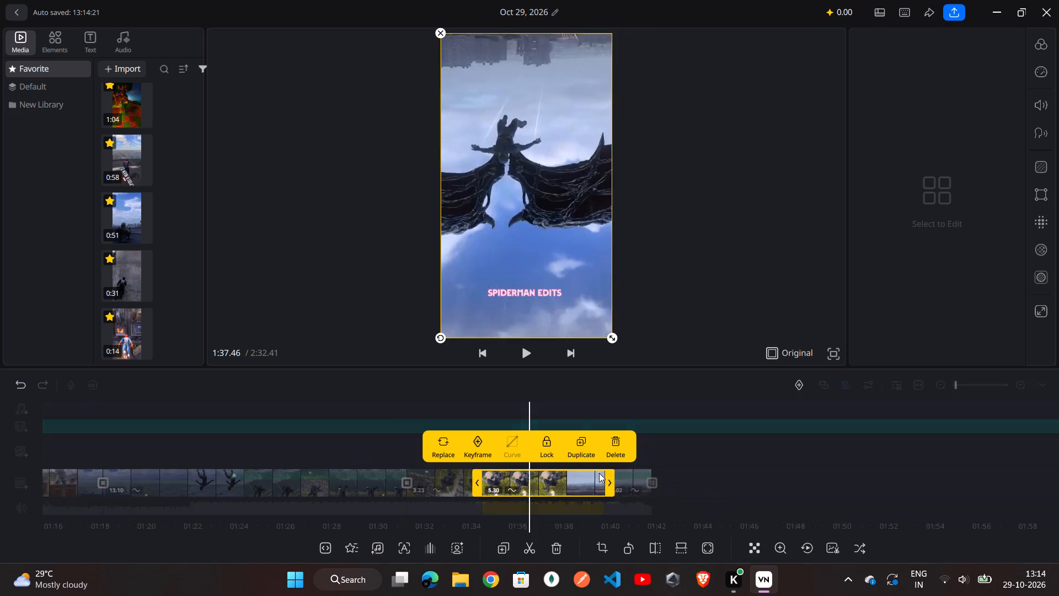
{"action": "left_click", "coordinate": [675, 547]}
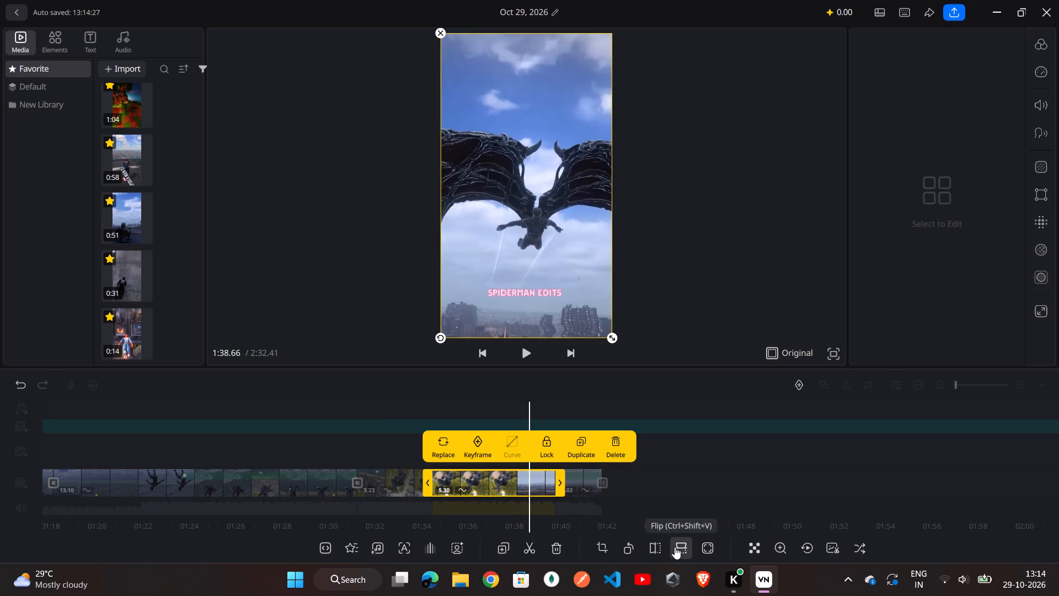
{"action": "left_click", "coordinate": [662, 547]}
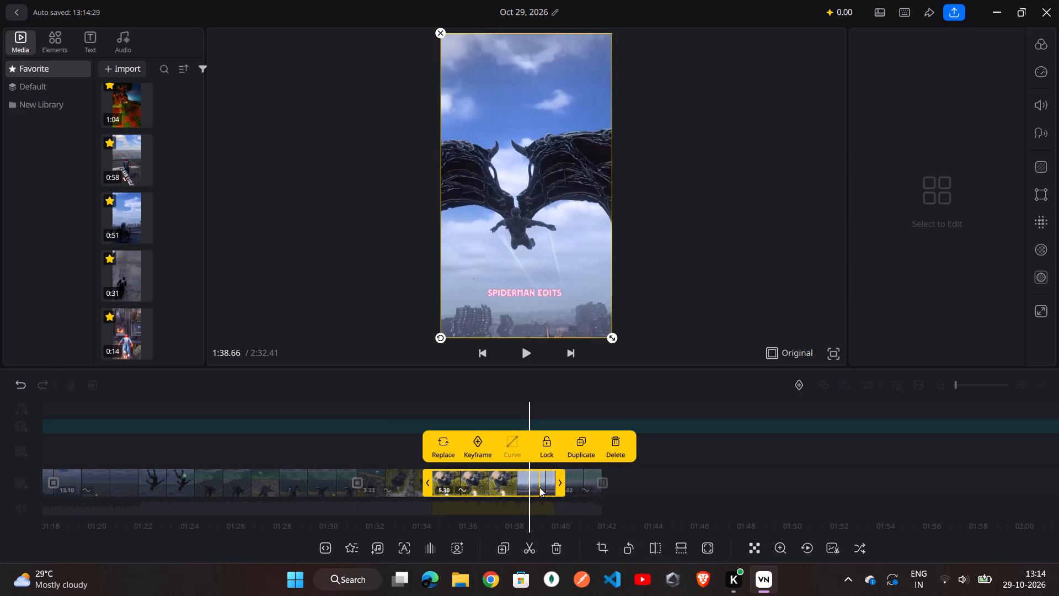
Play back the section from about 1:33.4 to check the orientation across the new split.
{"action": "scroll", "coordinate": [524, 463], "scroll_direction": "right", "scroll_amount": 7}
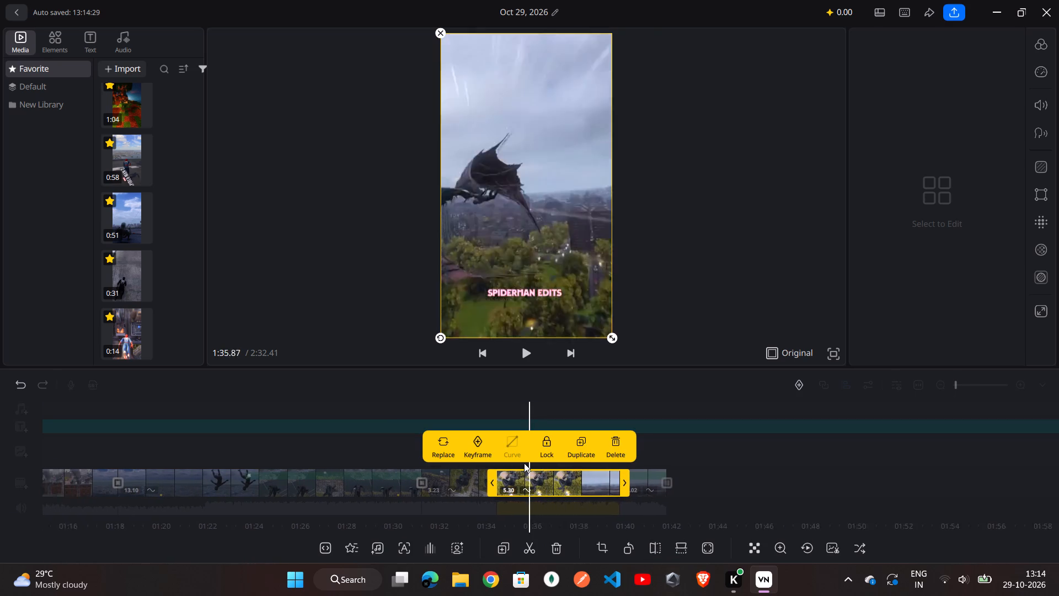
{"action": "scroll", "coordinate": [524, 463], "scroll_direction": "right", "scroll_amount": 5}
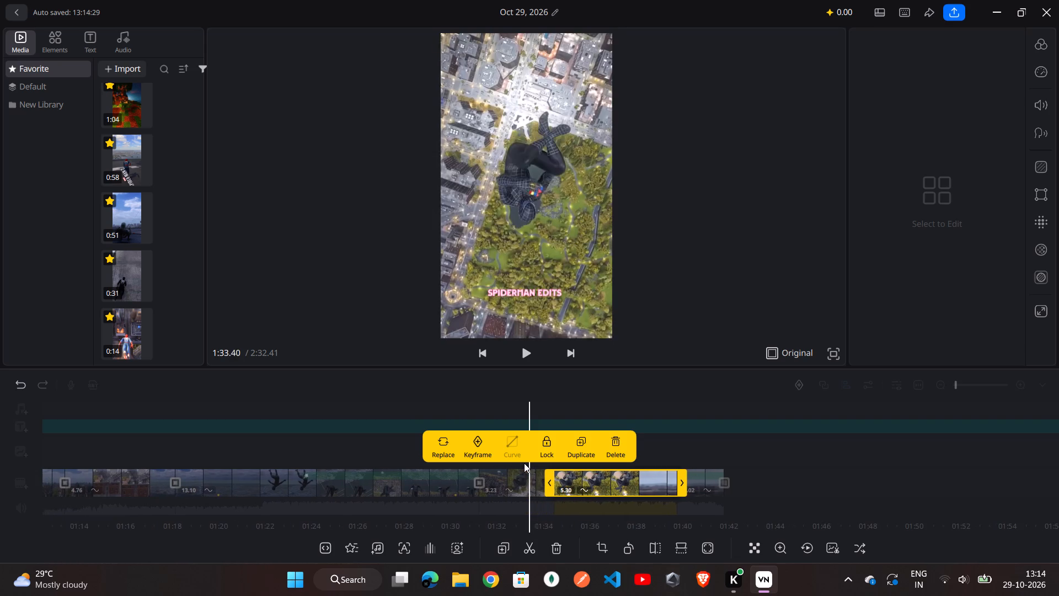
{"action": "left_click", "coordinate": [530, 349]}
{"action": "left_click", "coordinate": [563, 393]}
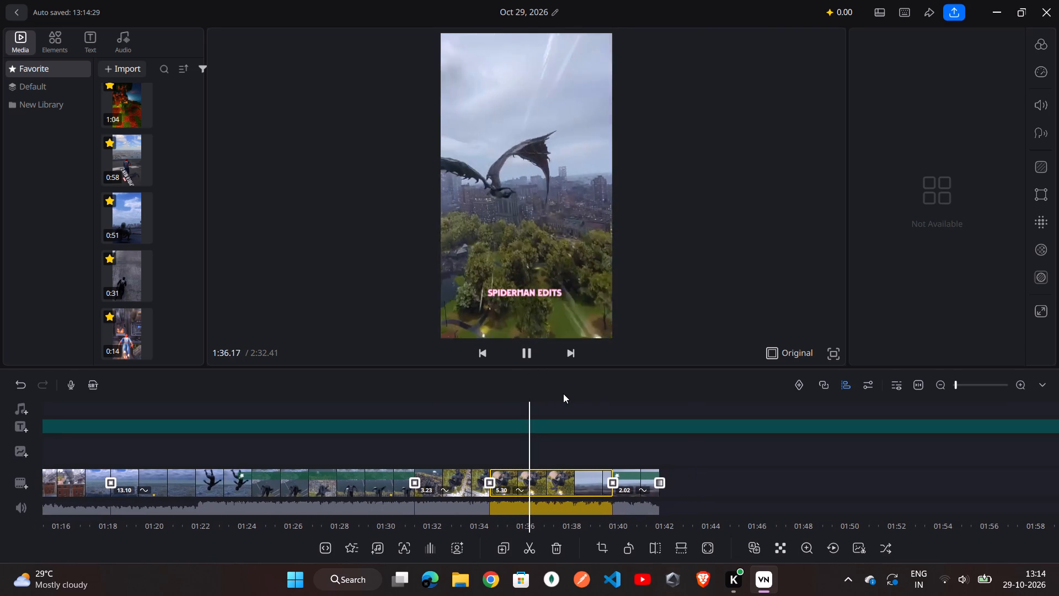
{"action": "scroll", "coordinate": [563, 393], "scroll_direction": "right", "scroll_amount": 4}
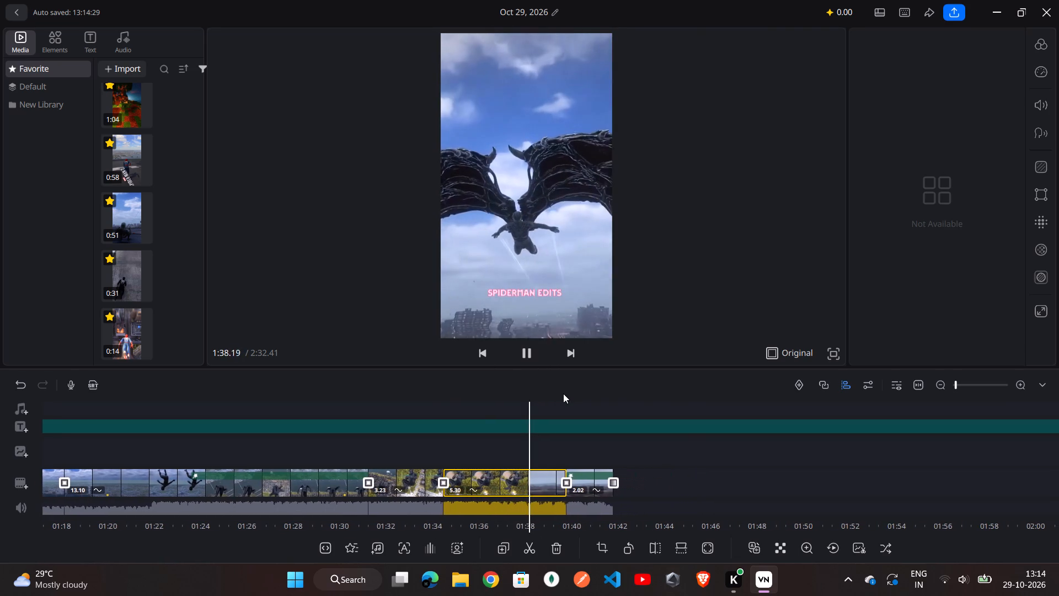
{"action": "scroll", "coordinate": [523, 457], "scroll_direction": "right", "scroll_amount": 2}
{"action": "scroll", "coordinate": [512, 385], "scroll_direction": "right", "scroll_amount": 1}
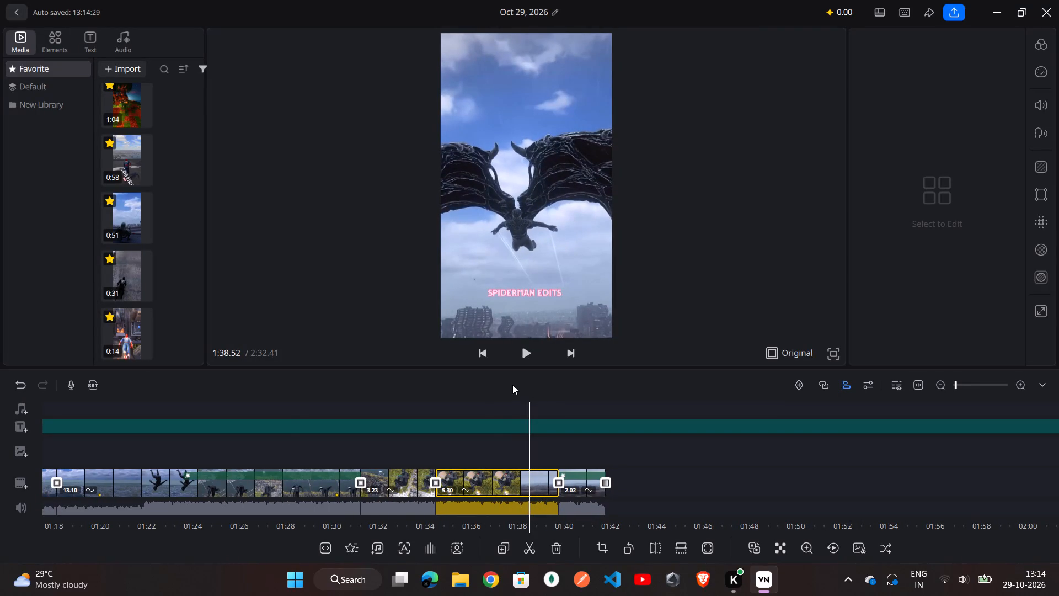
Review the edited clips backwards along the timeline, from the 3.23-second black-suit clip to about 0:28.
{"action": "scroll", "coordinate": [512, 385], "scroll_direction": "right", "scroll_amount": 6}
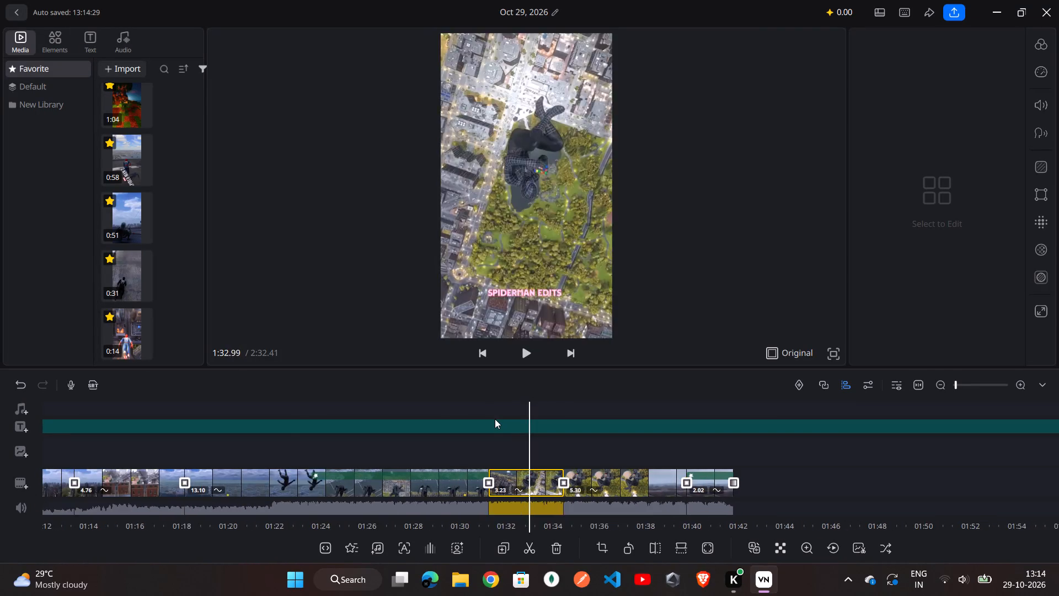
{"action": "scroll", "coordinate": [495, 419], "scroll_direction": "right", "scroll_amount": 5}
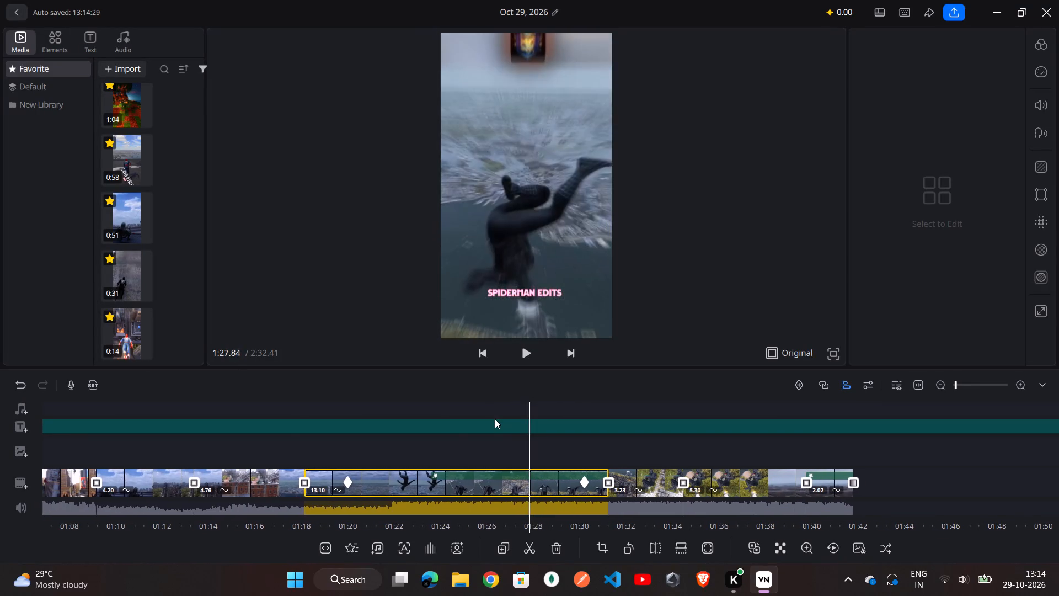
{"action": "scroll", "coordinate": [495, 419], "scroll_direction": "right", "scroll_amount": 5}
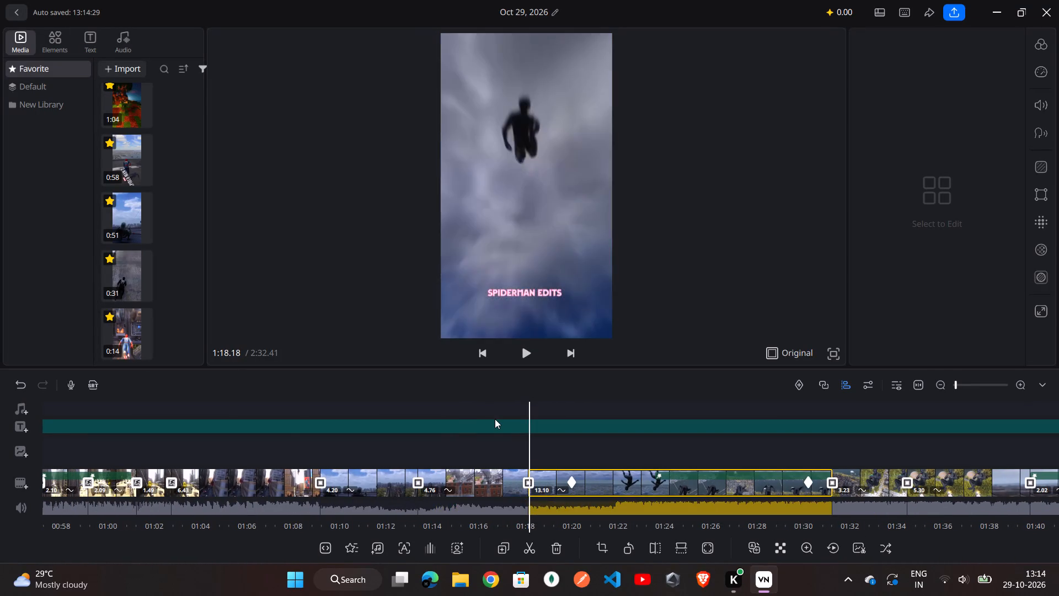
{"action": "scroll", "coordinate": [495, 419], "scroll_direction": "right", "scroll_amount": 4}
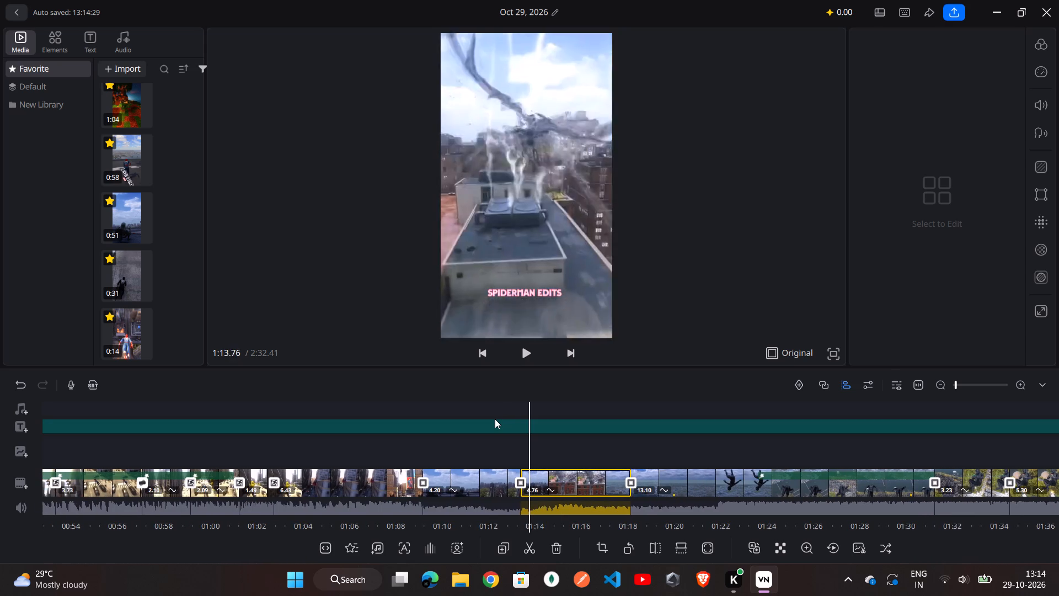
{"action": "scroll", "coordinate": [495, 419], "scroll_direction": "right", "scroll_amount": 8}
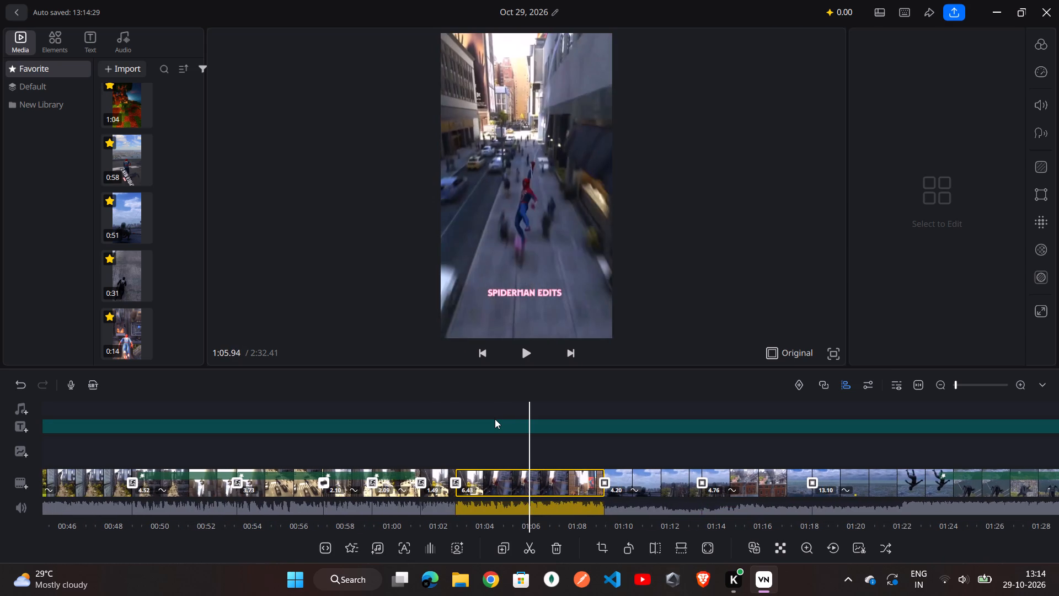
{"action": "scroll", "coordinate": [495, 419], "scroll_direction": "right", "scroll_amount": 6}
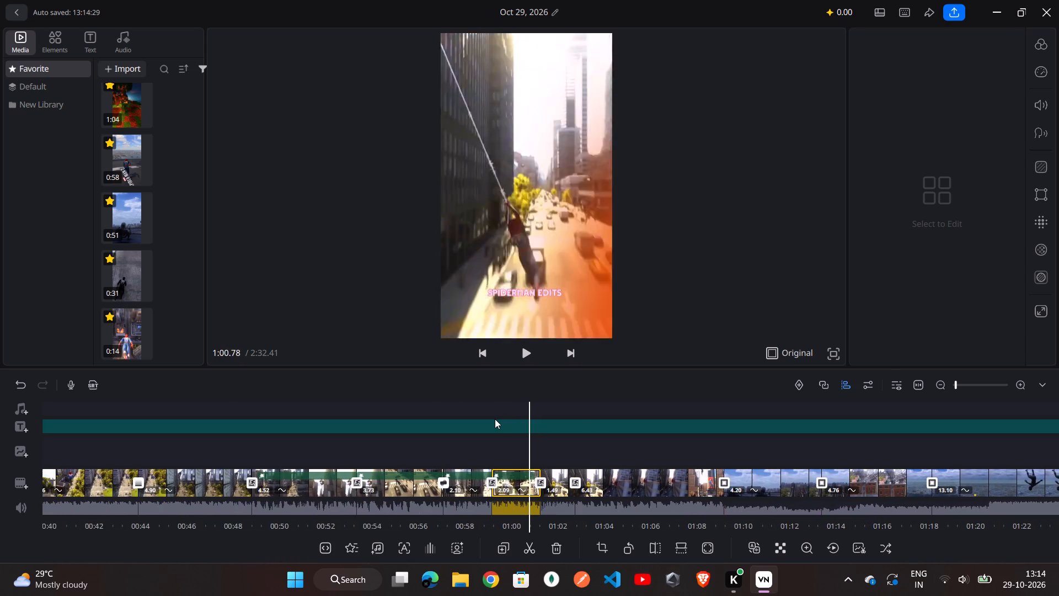
{"action": "scroll", "coordinate": [495, 419], "scroll_direction": "right", "scroll_amount": 4}
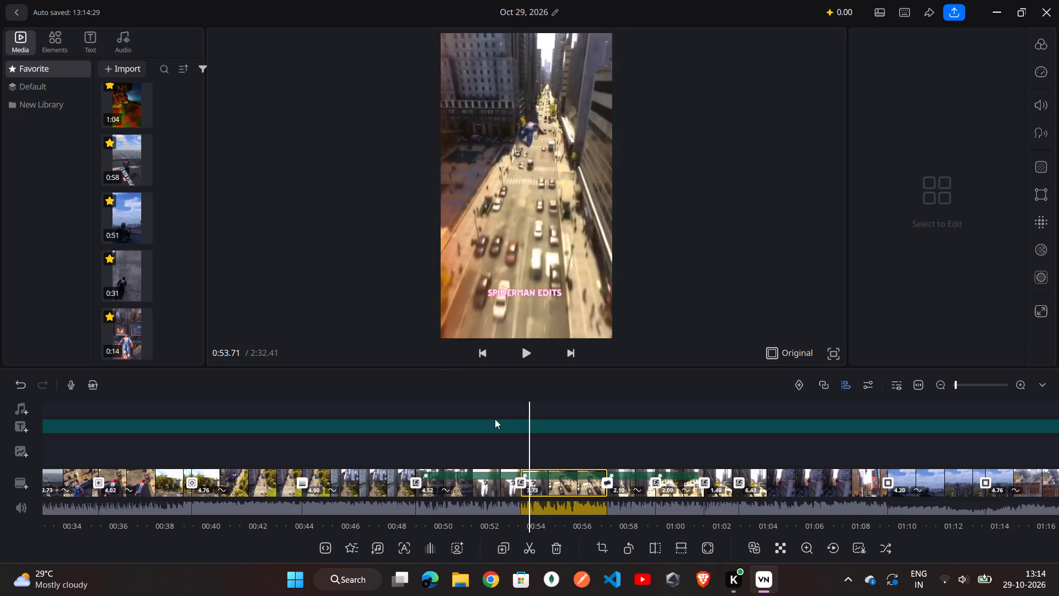
{"action": "scroll", "coordinate": [495, 419], "scroll_direction": "right", "scroll_amount": 4}
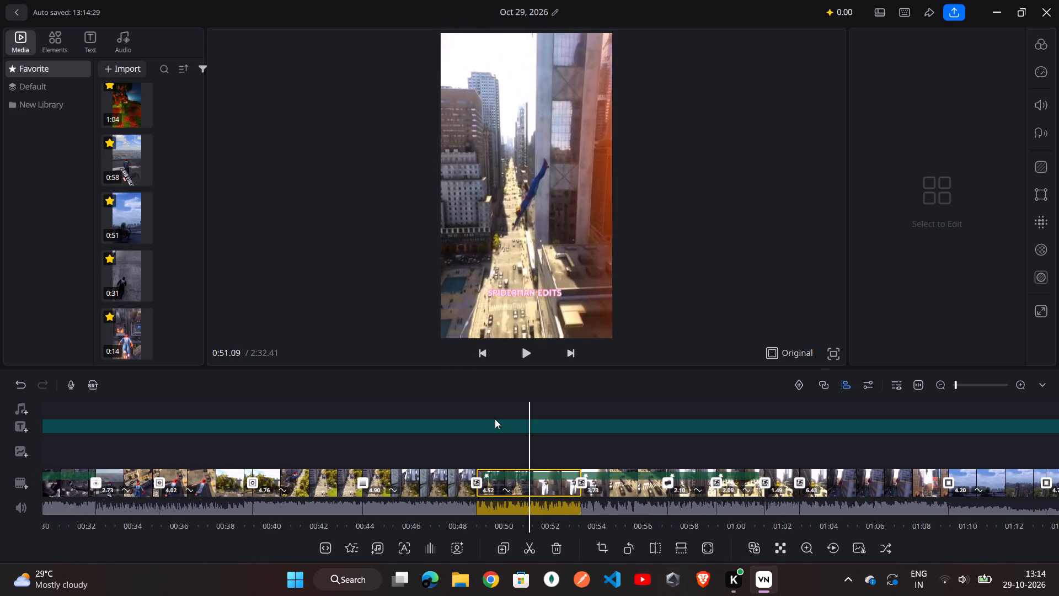
{"action": "scroll", "coordinate": [495, 419], "scroll_direction": "right", "scroll_amount": 3}
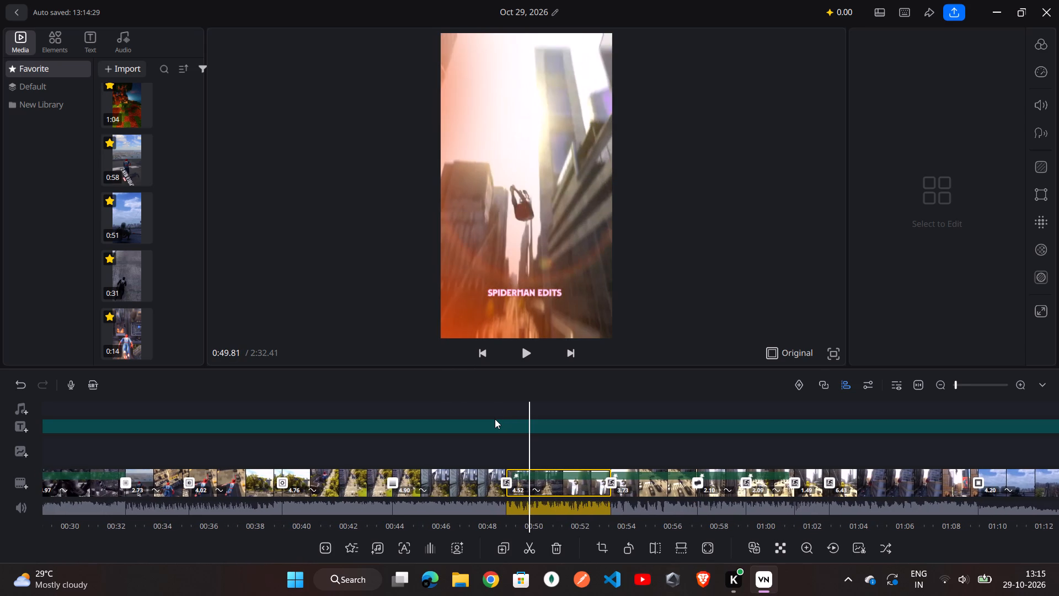
{"action": "scroll", "coordinate": [495, 419], "scroll_direction": "down", "scroll_amount": 1, "text": "ctrl"}
{"action": "scroll", "coordinate": [427, 462], "scroll_direction": "right", "scroll_amount": 2}
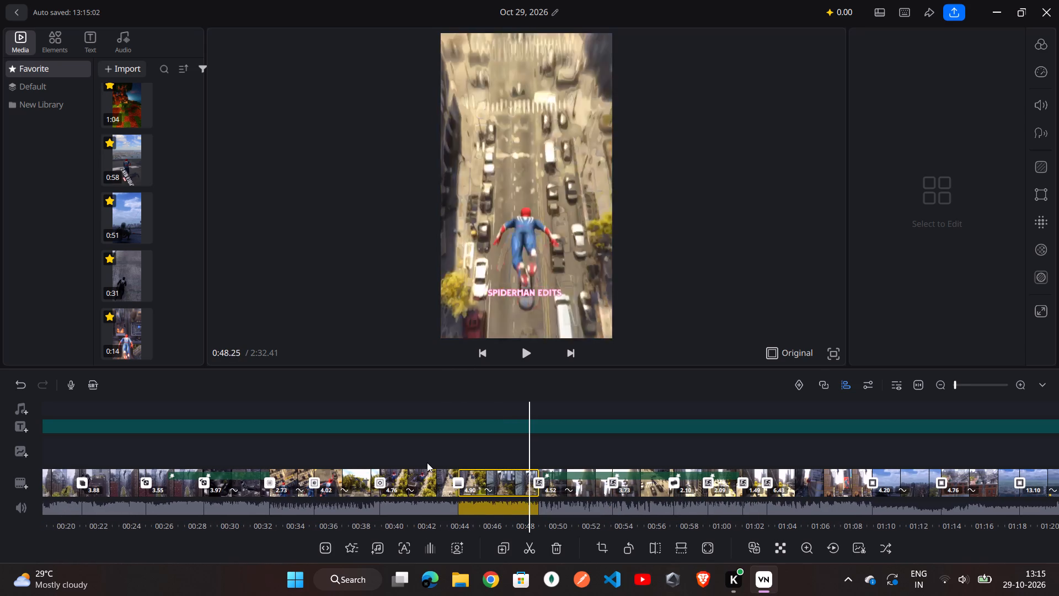
{"action": "scroll", "coordinate": [427, 462], "scroll_direction": "right", "scroll_amount": 7}
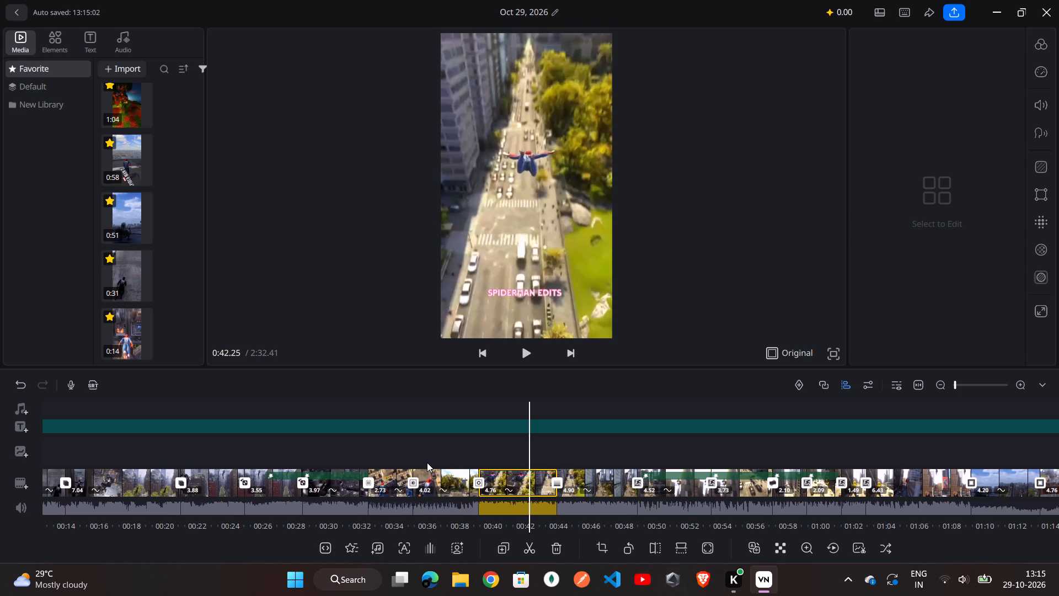
{"action": "scroll", "coordinate": [427, 462], "scroll_direction": "right", "scroll_amount": 8}
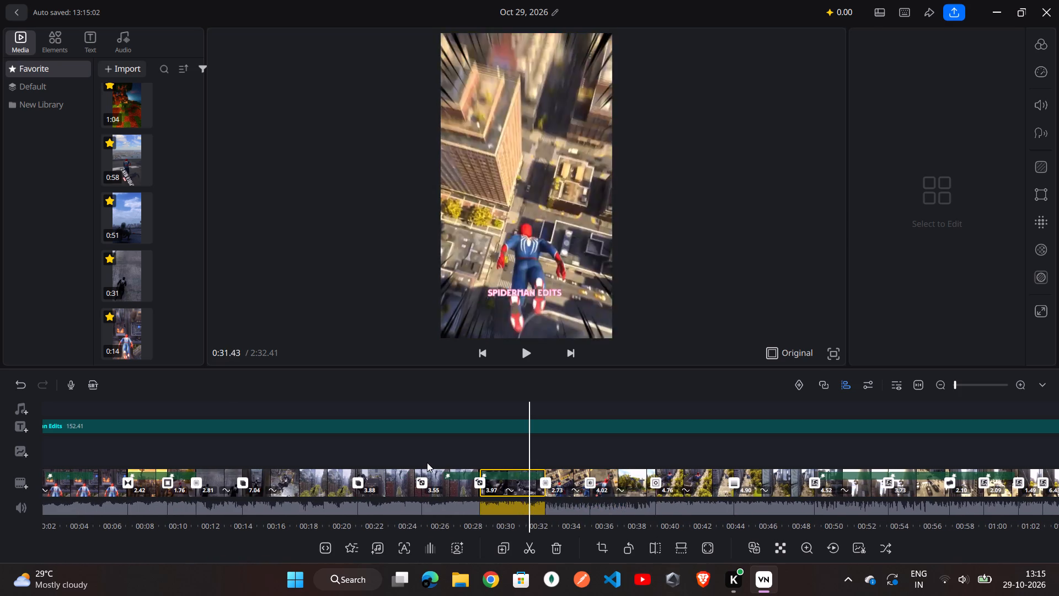
{"action": "scroll", "coordinate": [427, 462], "scroll_direction": "right", "scroll_amount": 2}
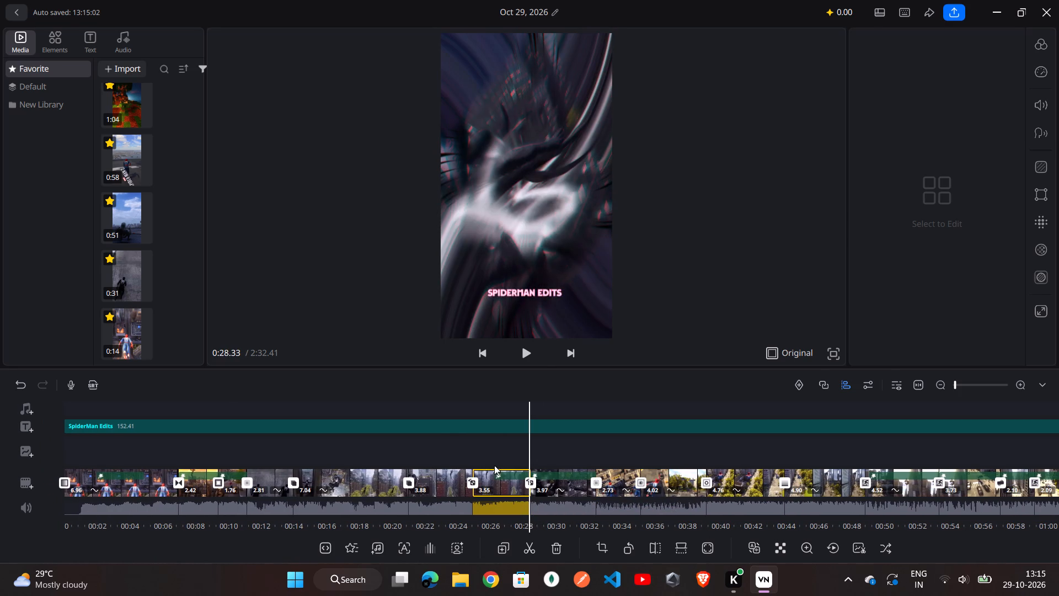
Extract the audio of the 6.43-second street-swinging clip, around 1:05, onto the music track.
{"action": "scroll", "coordinate": [570, 467], "scroll_direction": "left", "scroll_amount": 9}
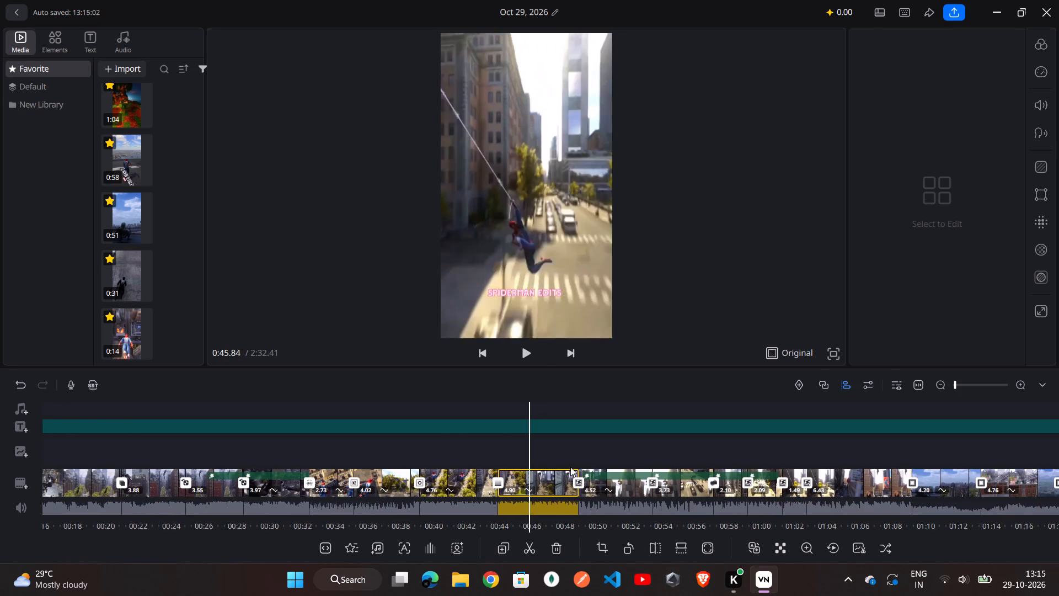
{"action": "scroll", "coordinate": [570, 467], "scroll_direction": "left", "scroll_amount": 11}
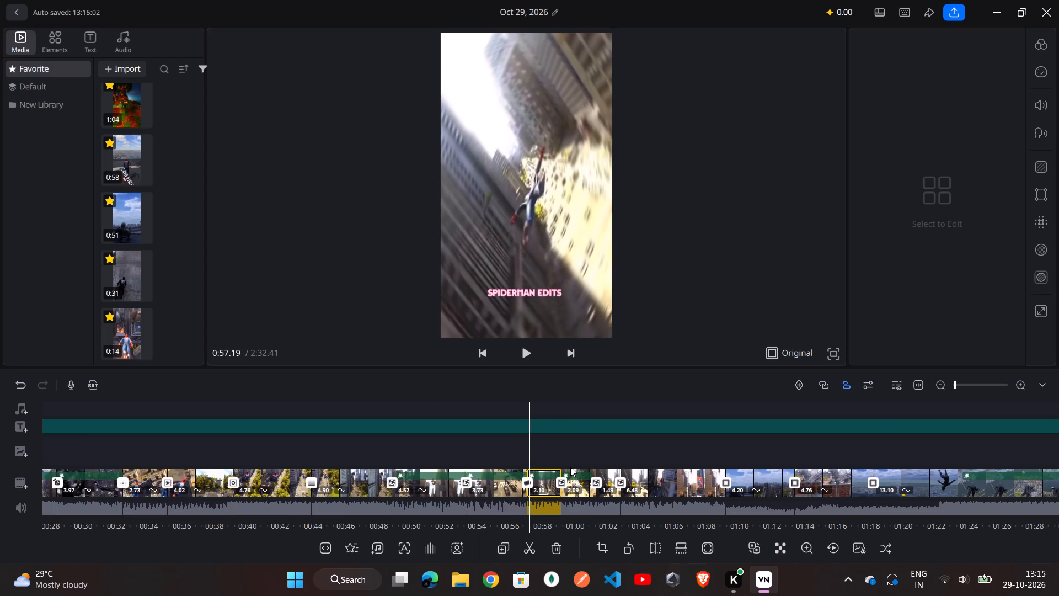
{"action": "scroll", "coordinate": [570, 467], "scroll_direction": "left", "scroll_amount": 3}
{"action": "scroll", "coordinate": [570, 467], "scroll_direction": "up", "scroll_amount": 2}
{"action": "scroll", "coordinate": [570, 467], "scroll_direction": "left", "scroll_amount": 6}
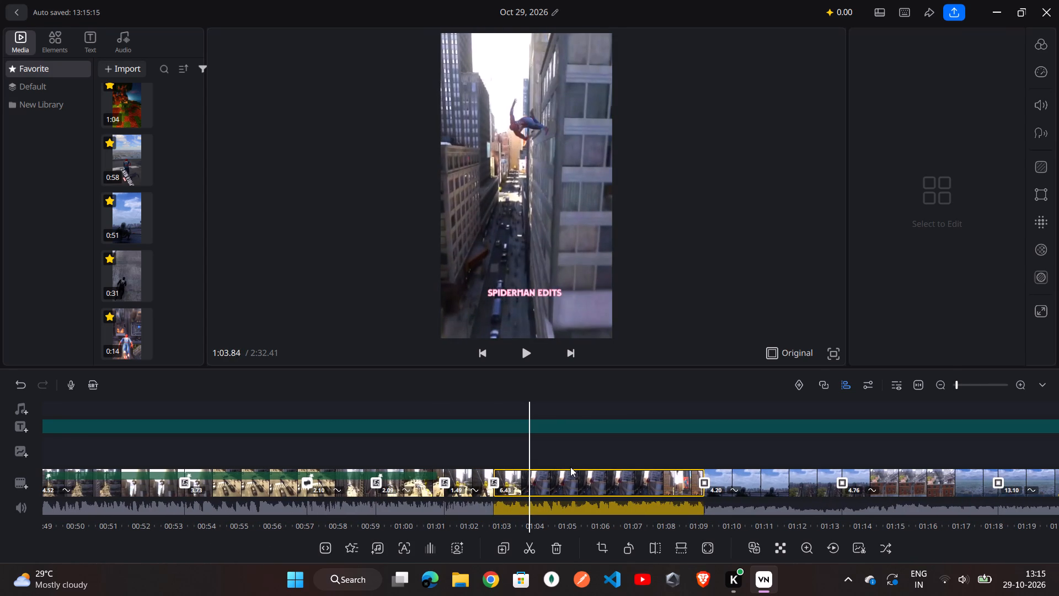
{"action": "scroll", "coordinate": [570, 467], "scroll_direction": "left", "scroll_amount": 3}
{"action": "left_click", "coordinate": [570, 467]}
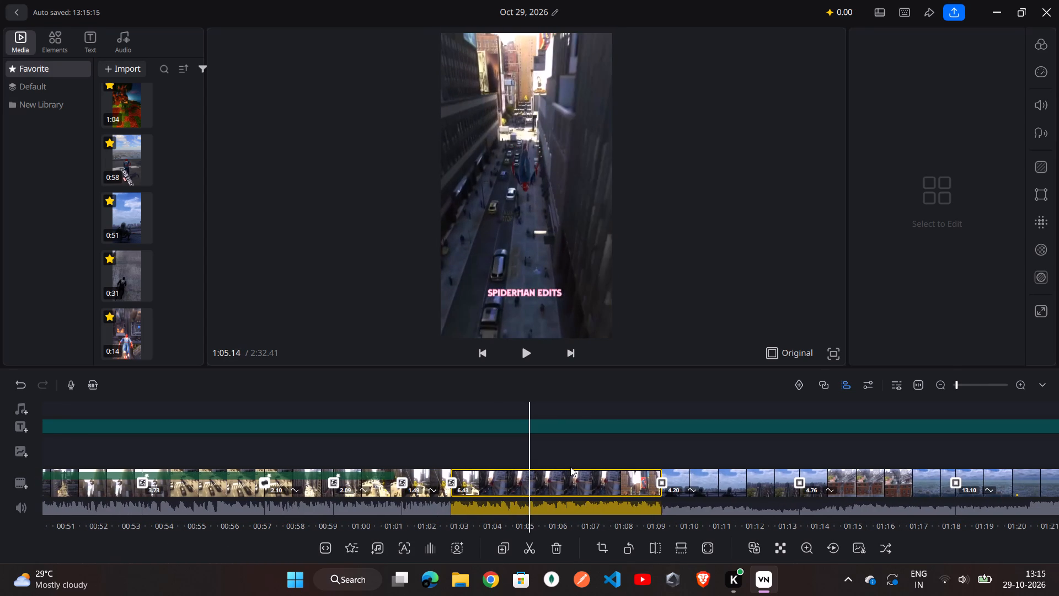
{"action": "left_click", "coordinate": [570, 472]}
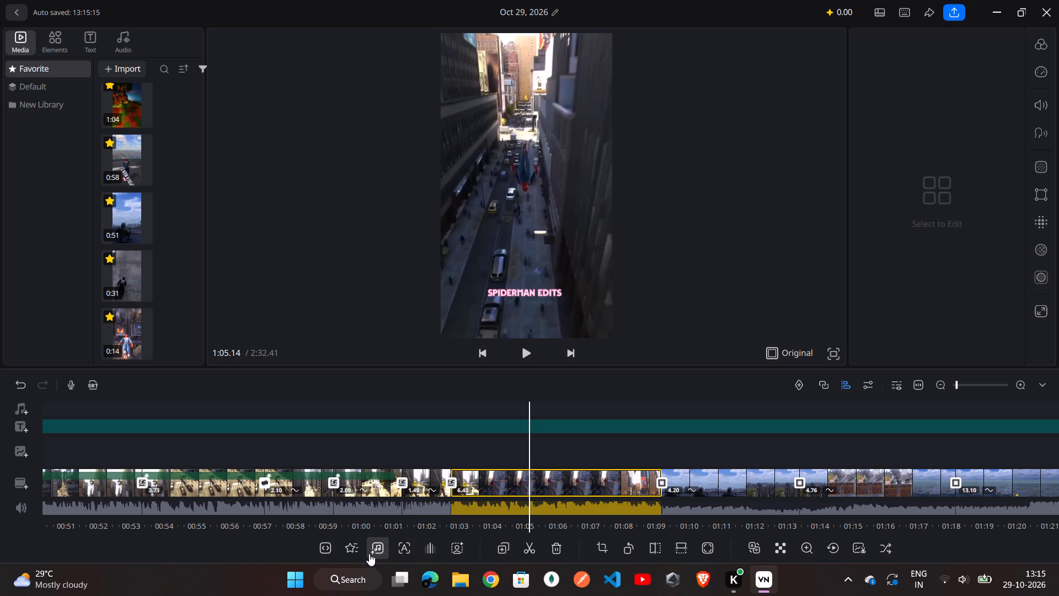
{"action": "left_click", "coordinate": [377, 540]}
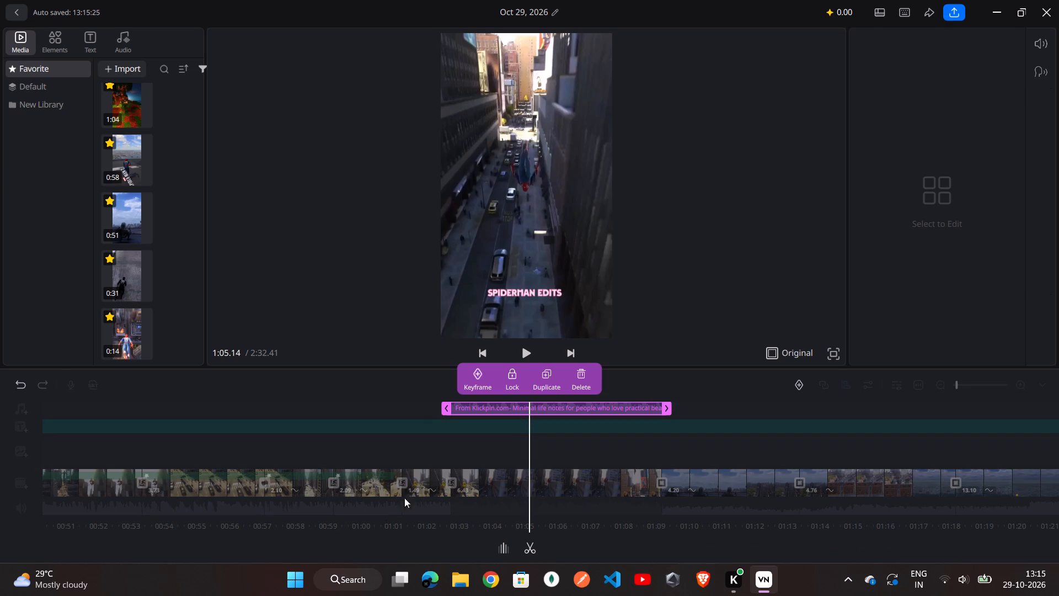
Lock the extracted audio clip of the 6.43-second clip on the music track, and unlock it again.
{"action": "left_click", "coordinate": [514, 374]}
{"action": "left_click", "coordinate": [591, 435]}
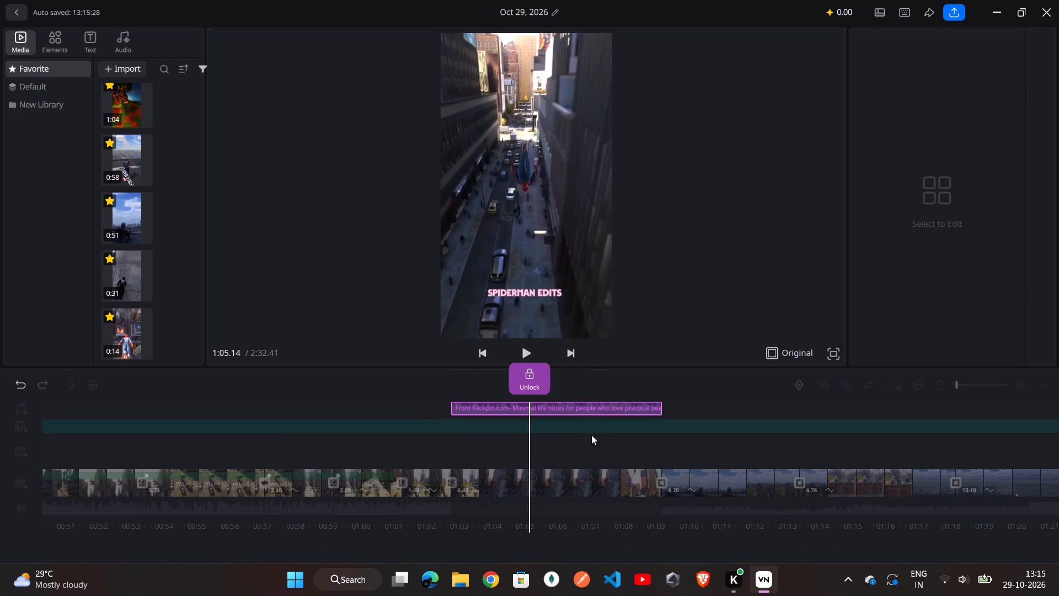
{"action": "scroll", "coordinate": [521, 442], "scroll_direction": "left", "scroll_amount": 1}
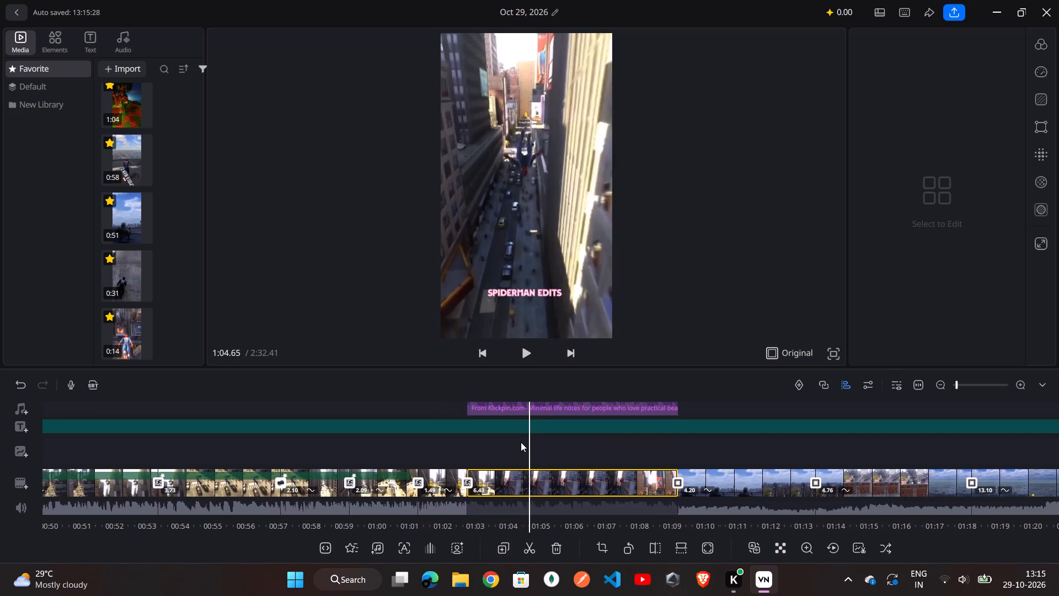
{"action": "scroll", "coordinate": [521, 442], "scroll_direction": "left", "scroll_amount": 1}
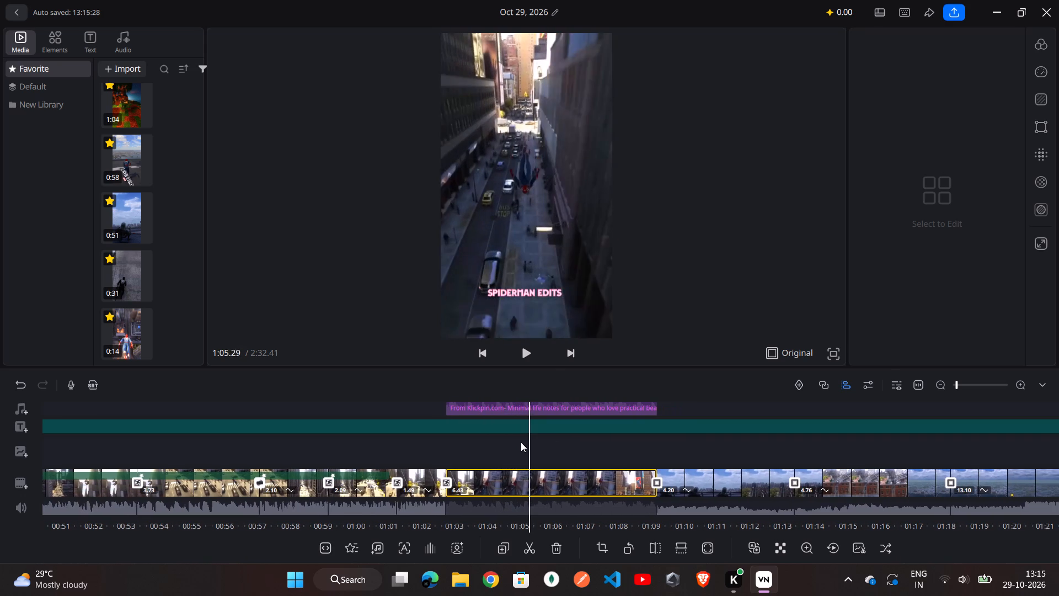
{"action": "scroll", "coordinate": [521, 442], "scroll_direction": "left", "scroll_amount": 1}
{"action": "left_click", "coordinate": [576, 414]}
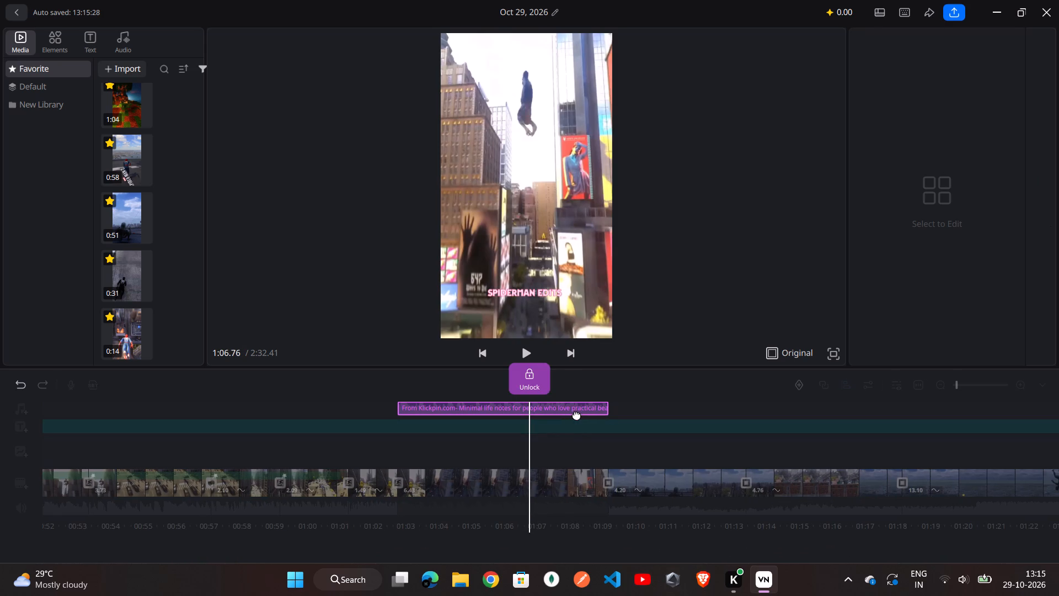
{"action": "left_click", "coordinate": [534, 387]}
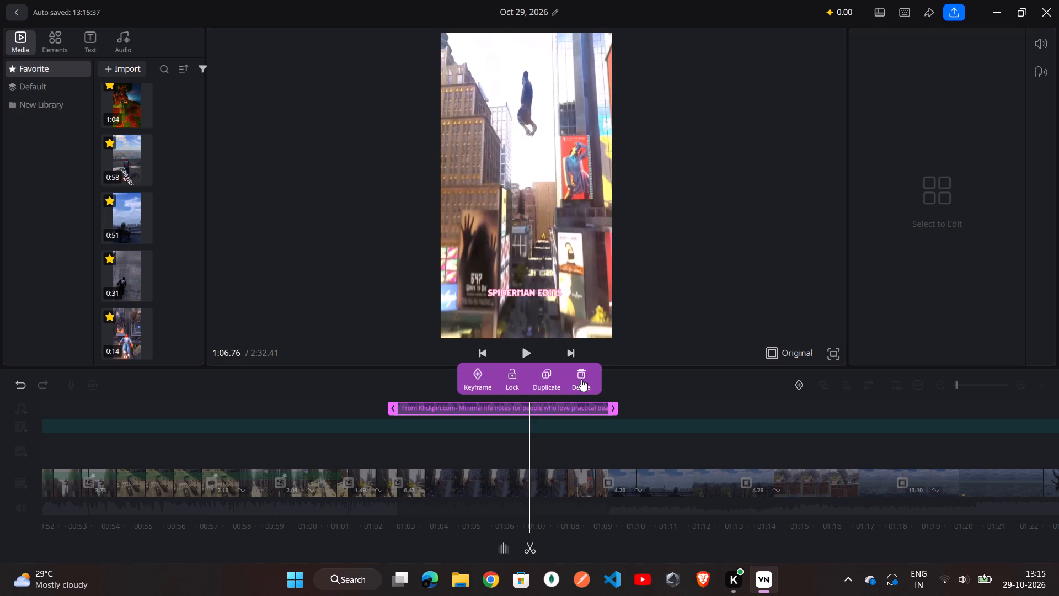
Duplicate the extracted audio clip on the music track.
{"action": "left_click", "coordinate": [552, 381]}
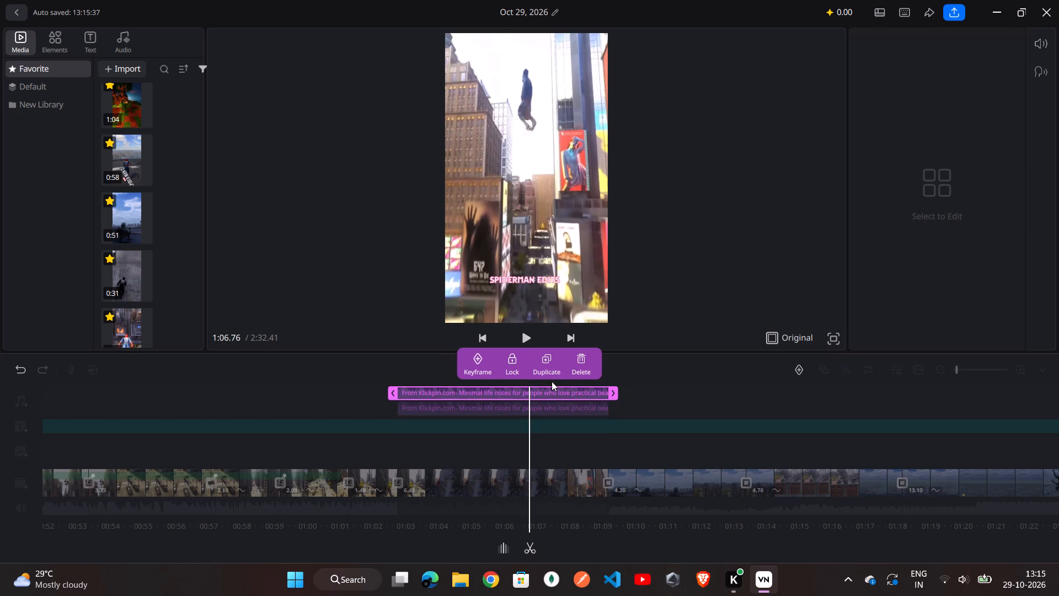
{"action": "left_click", "coordinate": [589, 430]}
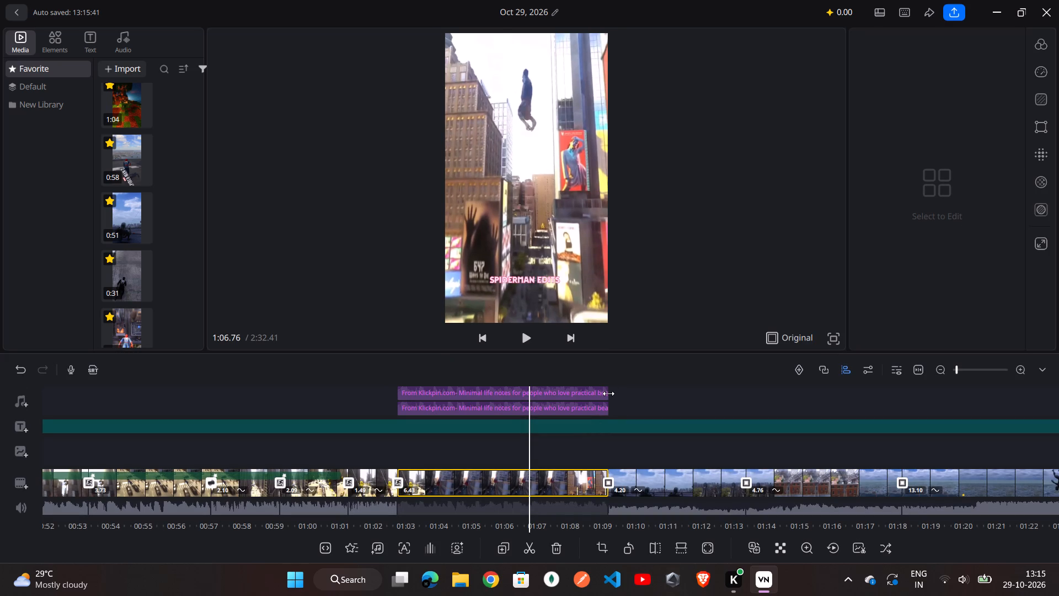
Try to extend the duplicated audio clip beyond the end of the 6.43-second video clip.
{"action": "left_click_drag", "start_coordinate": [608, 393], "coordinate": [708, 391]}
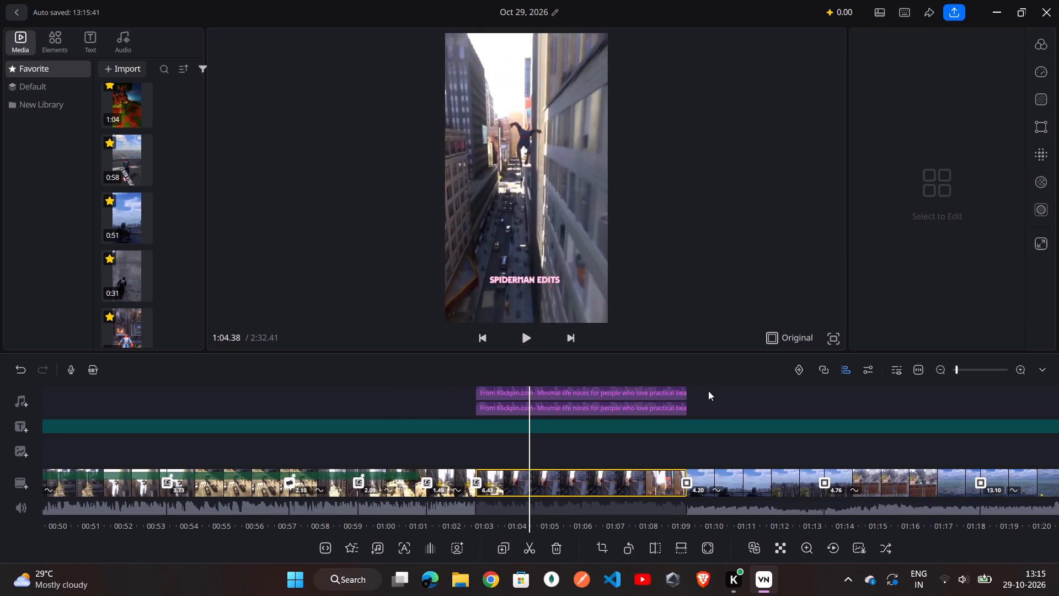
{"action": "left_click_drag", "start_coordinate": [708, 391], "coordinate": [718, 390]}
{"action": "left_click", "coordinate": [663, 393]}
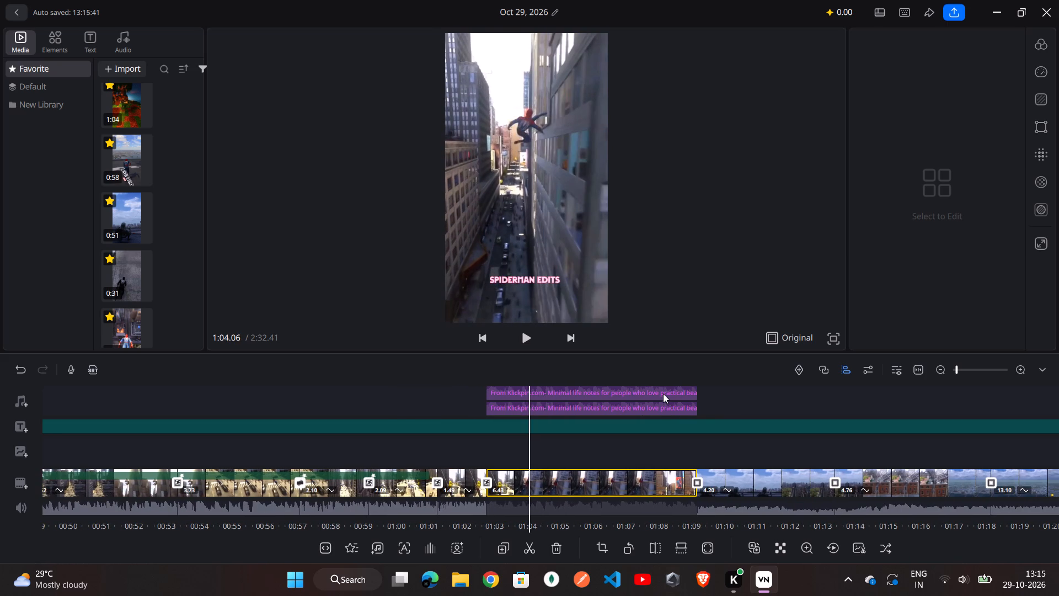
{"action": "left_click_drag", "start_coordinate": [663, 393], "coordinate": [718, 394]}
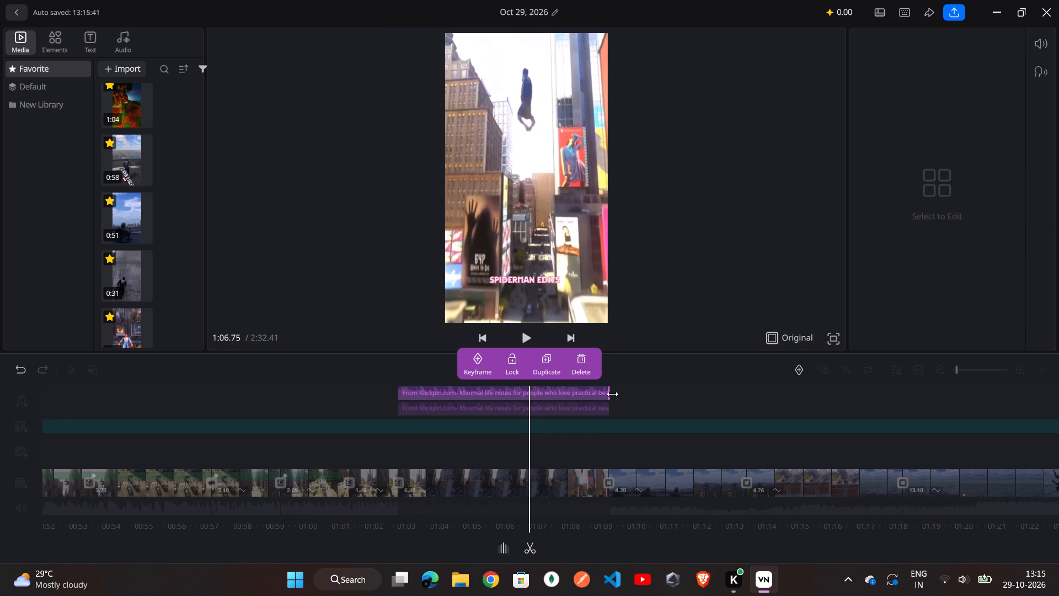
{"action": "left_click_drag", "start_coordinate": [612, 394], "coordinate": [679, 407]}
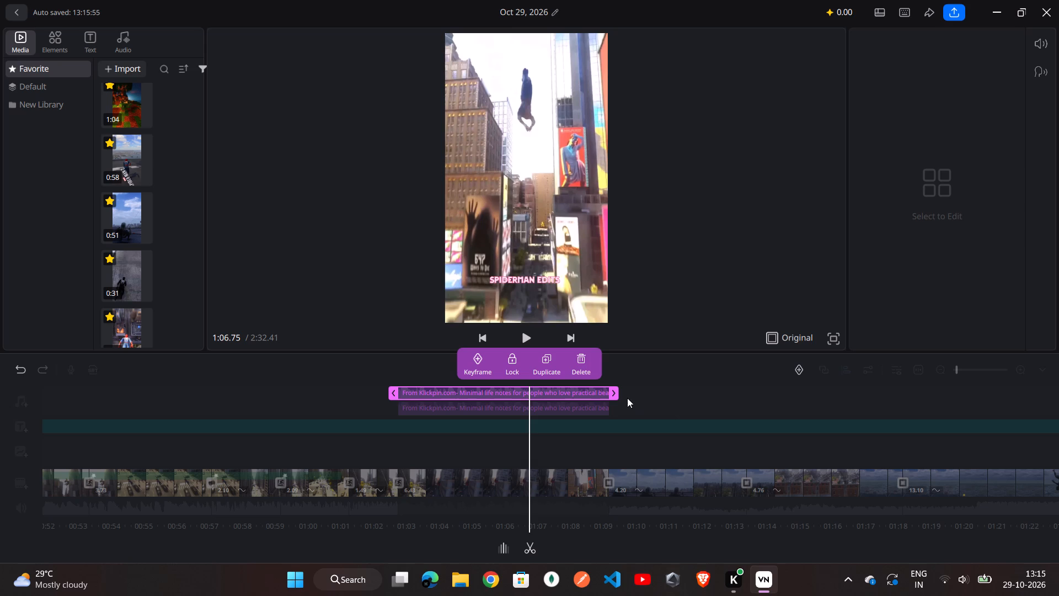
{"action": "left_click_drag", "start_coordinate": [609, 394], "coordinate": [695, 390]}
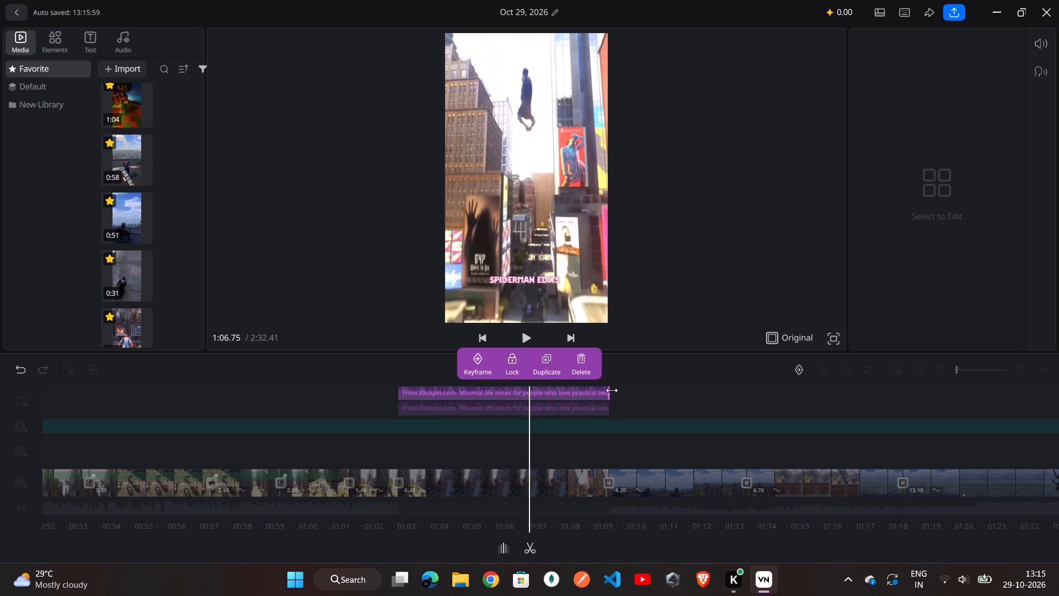
Move the duplicated audio clip directly after the original in the same music row, starting at about 1:09.
{"action": "left_click_drag", "start_coordinate": [591, 393], "coordinate": [804, 425]}
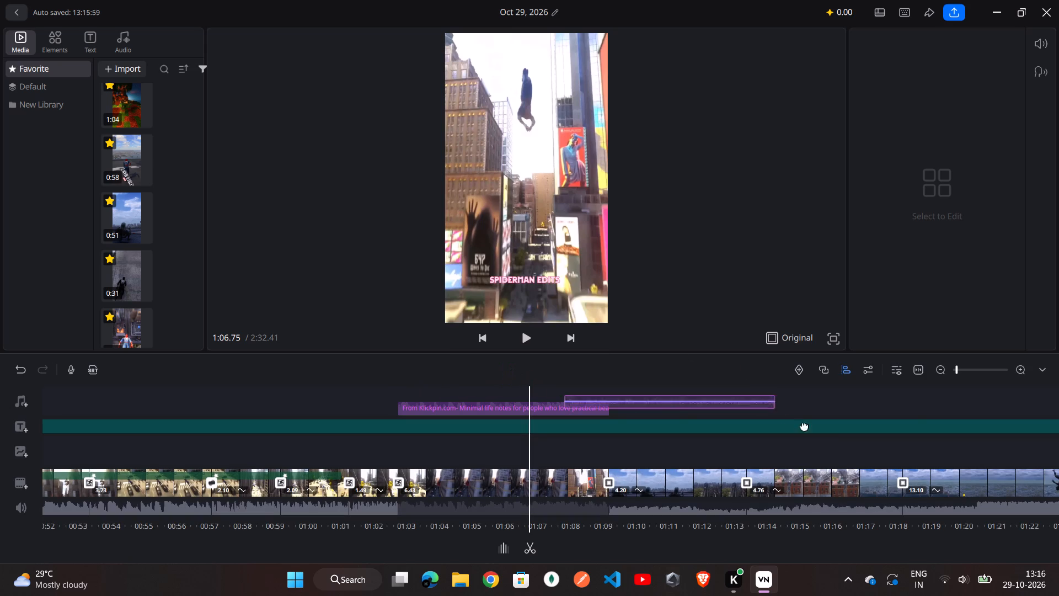
{"action": "left_click_drag", "start_coordinate": [804, 425], "coordinate": [802, 481]}
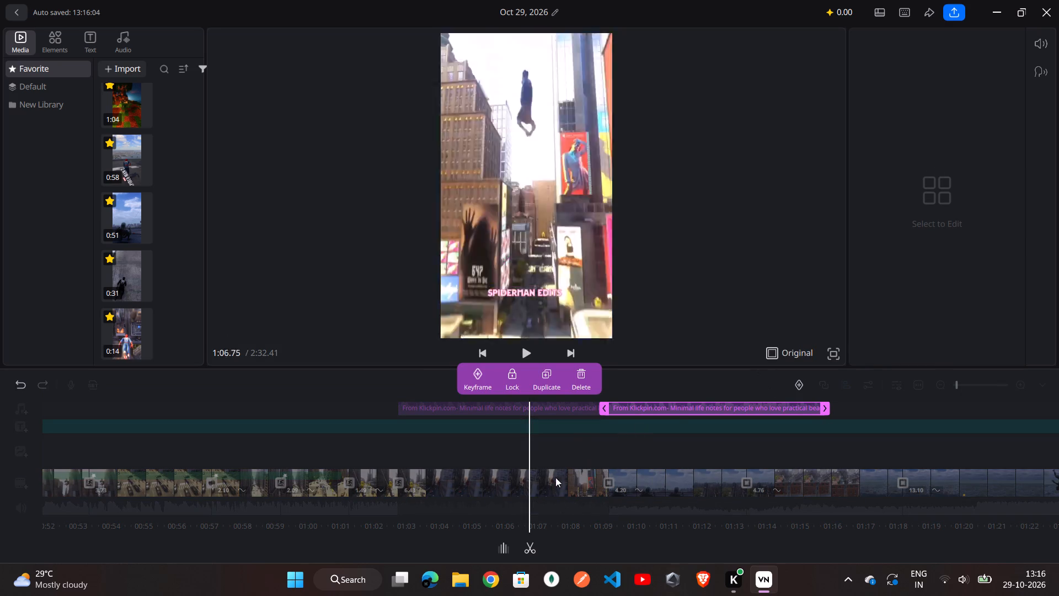
{"action": "left_click", "coordinate": [582, 444]}
Review the edited clips backwards along the timeline, from the 6.43-second street-swinging clip to about 0:43.
{"action": "scroll", "coordinate": [535, 444], "scroll_direction": "left", "scroll_amount": 1}
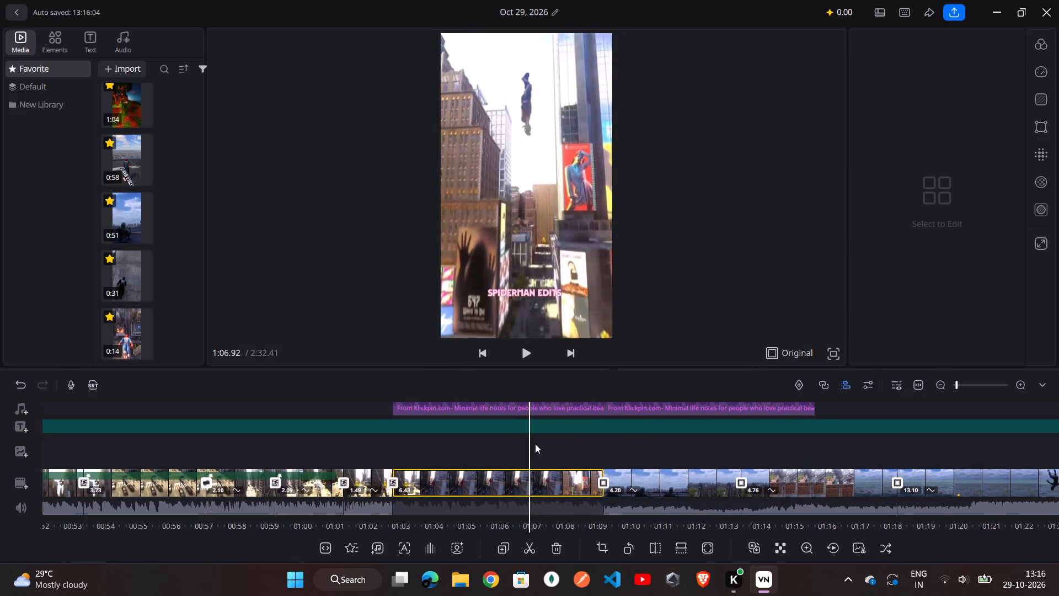
{"action": "scroll", "coordinate": [535, 444], "scroll_direction": "right", "scroll_amount": 5}
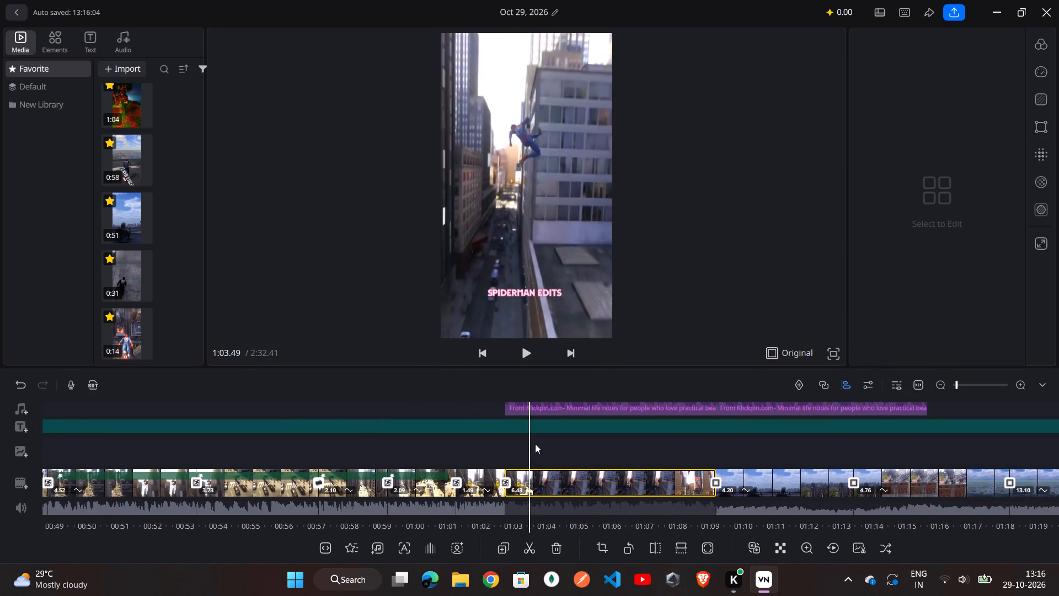
{"action": "scroll", "coordinate": [535, 444], "scroll_direction": "right", "scroll_amount": 9}
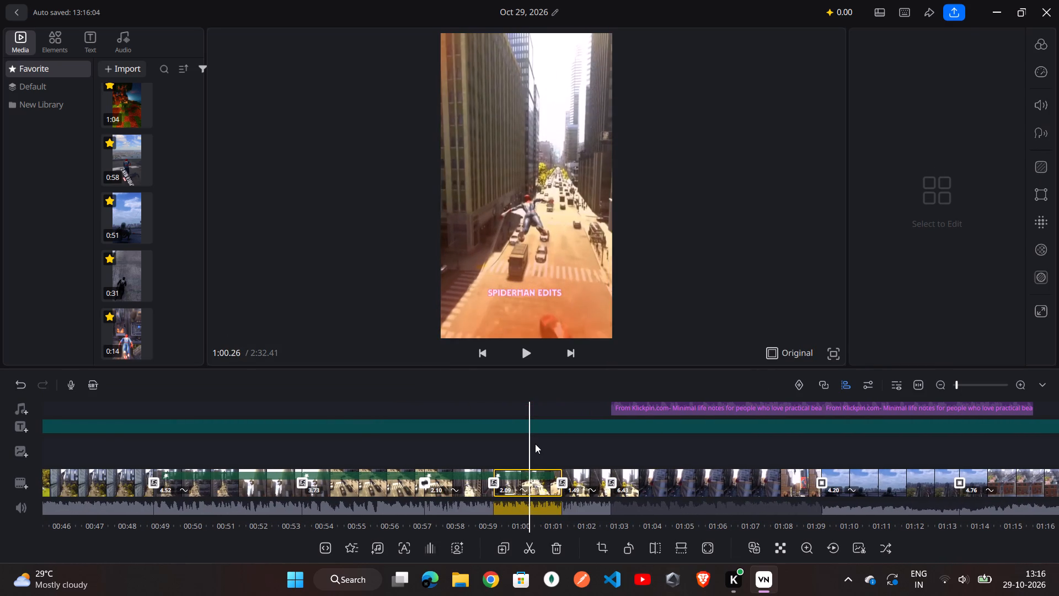
{"action": "scroll", "coordinate": [535, 444], "scroll_direction": "right", "scroll_amount": 3}
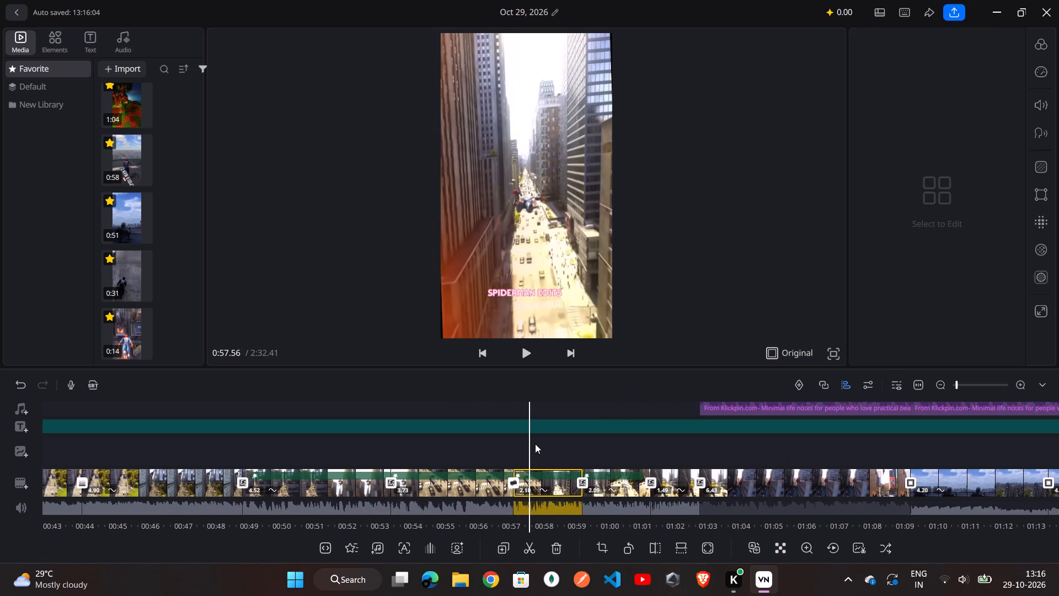
{"action": "scroll", "coordinate": [535, 444], "scroll_direction": "right", "scroll_amount": 2}
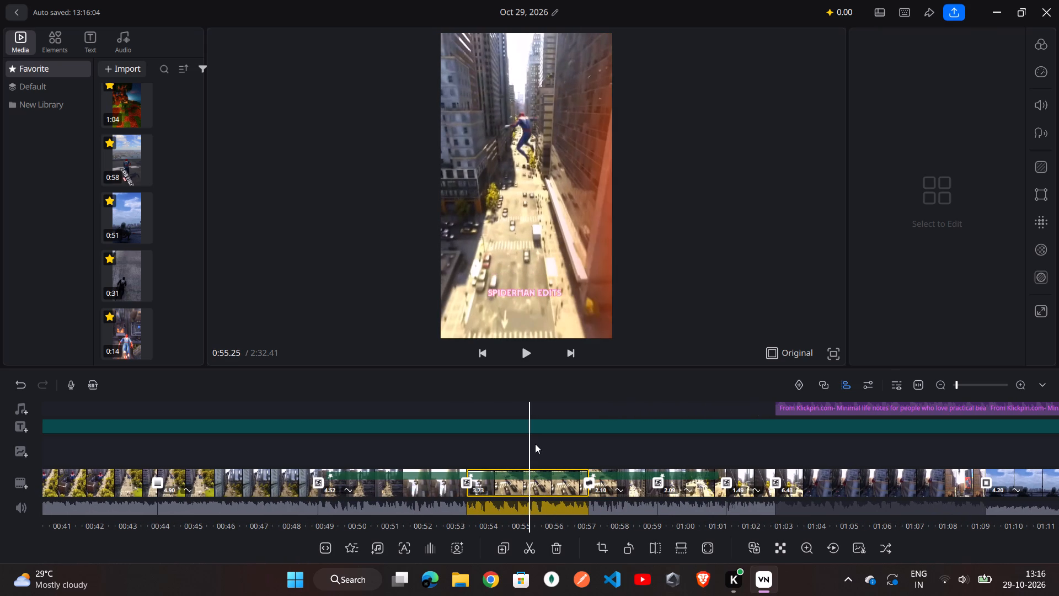
{"action": "scroll", "coordinate": [535, 444], "scroll_direction": "right", "scroll_amount": 2}
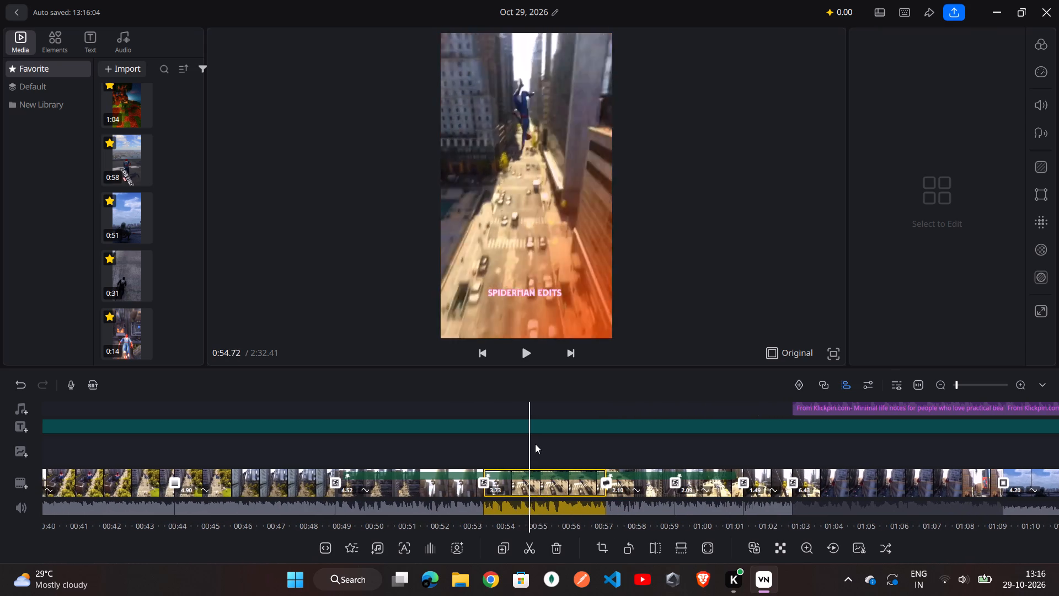
{"action": "scroll", "coordinate": [535, 444], "scroll_direction": "right", "scroll_amount": 4}
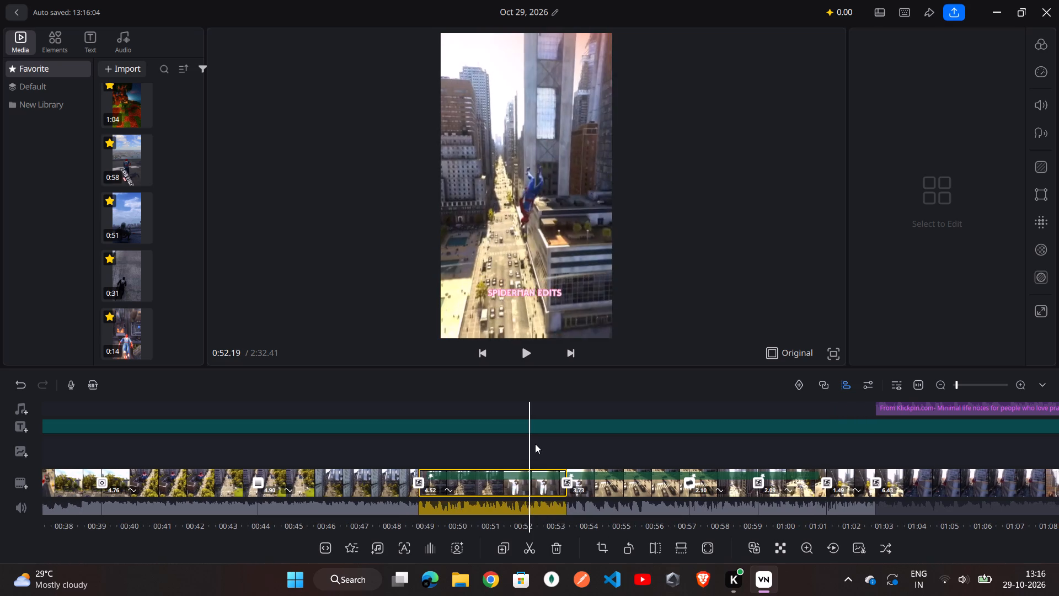
{"action": "scroll", "coordinate": [535, 444], "scroll_direction": "right", "scroll_amount": 1}
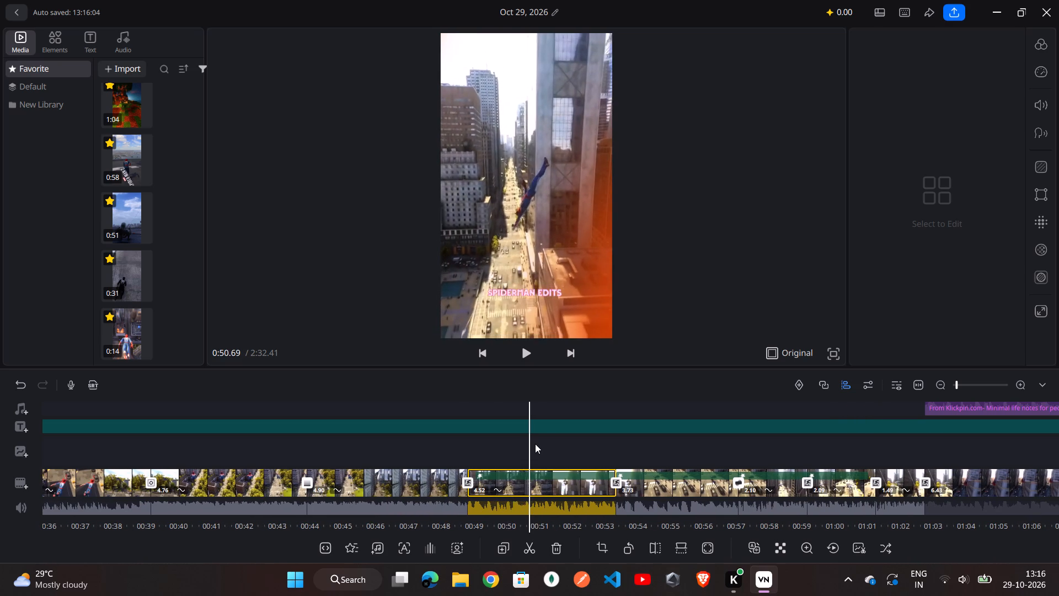
{"action": "scroll", "coordinate": [535, 444], "scroll_direction": "right", "scroll_amount": 5}
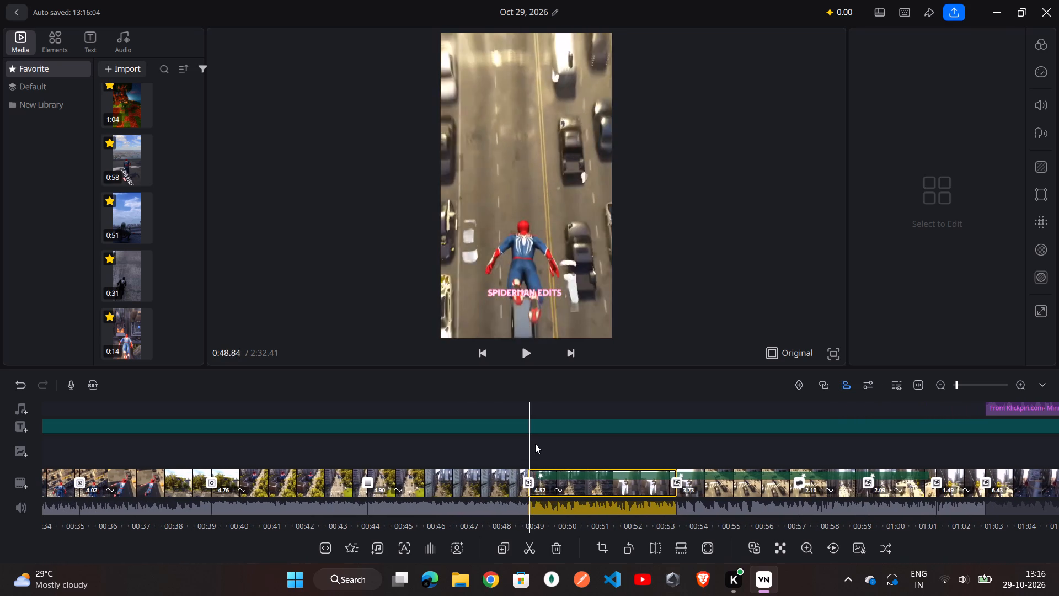
{"action": "scroll", "coordinate": [535, 444], "scroll_direction": "right", "scroll_amount": 2}
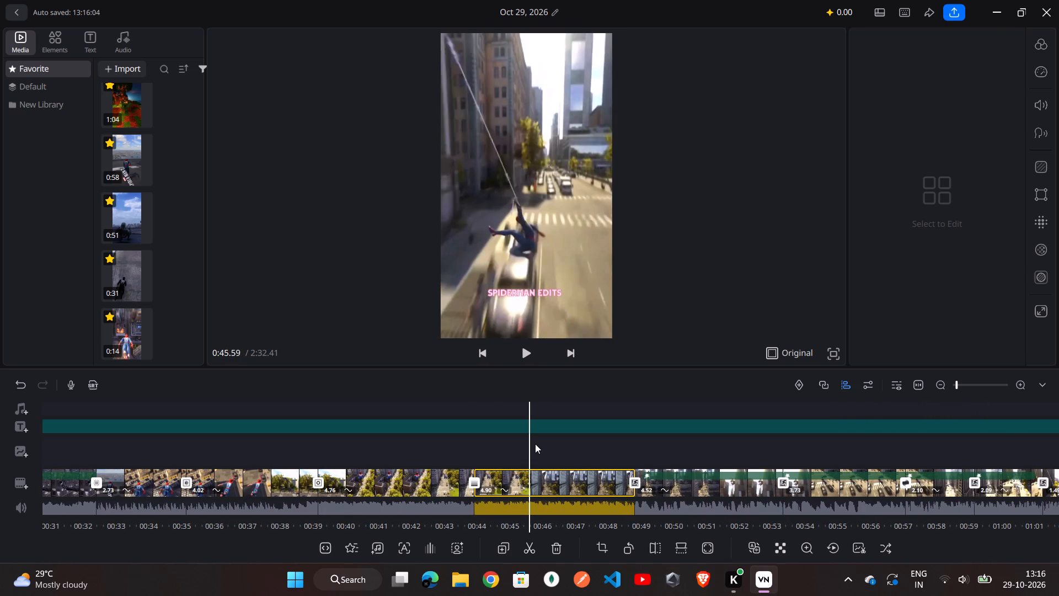
{"action": "scroll", "coordinate": [535, 444], "scroll_direction": "right", "scroll_amount": 1}
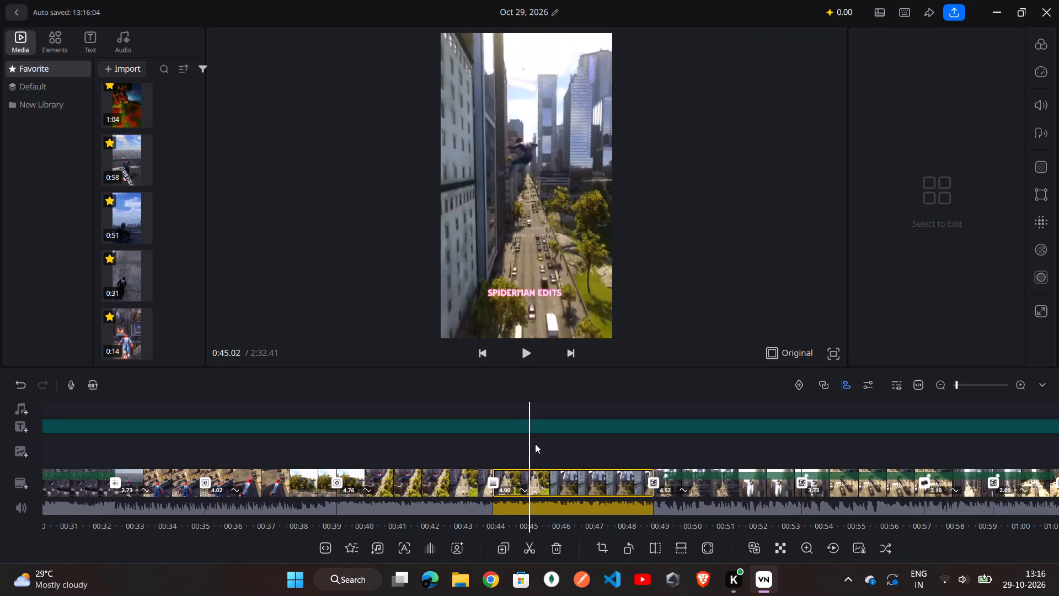
{"action": "scroll", "coordinate": [535, 444], "scroll_direction": "right", "scroll_amount": 3}
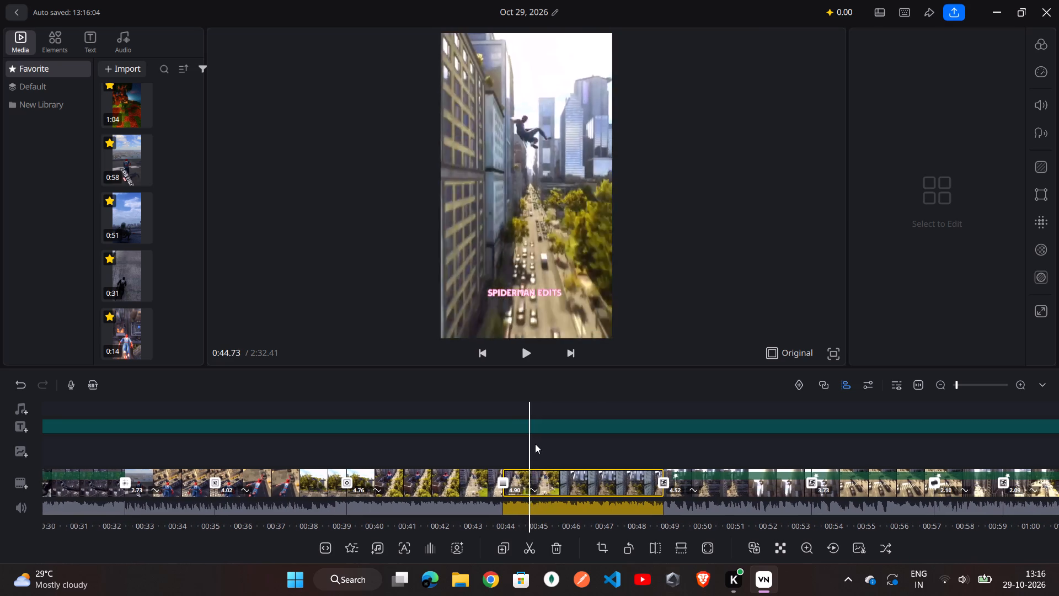
{"action": "scroll", "coordinate": [535, 444], "scroll_direction": "right", "scroll_amount": 1}
Fade the audio of the 4.76-second clip starting around 0:39, with fade in 0.8 and fade out 1.0.
{"action": "left_click", "coordinate": [484, 487]}
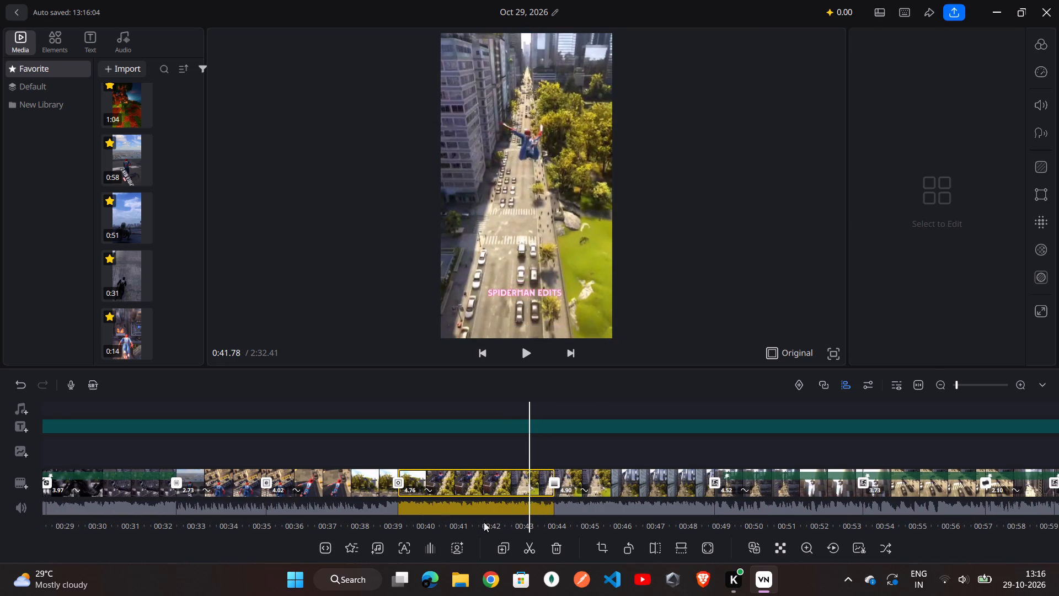
{"action": "left_click", "coordinate": [435, 552]}
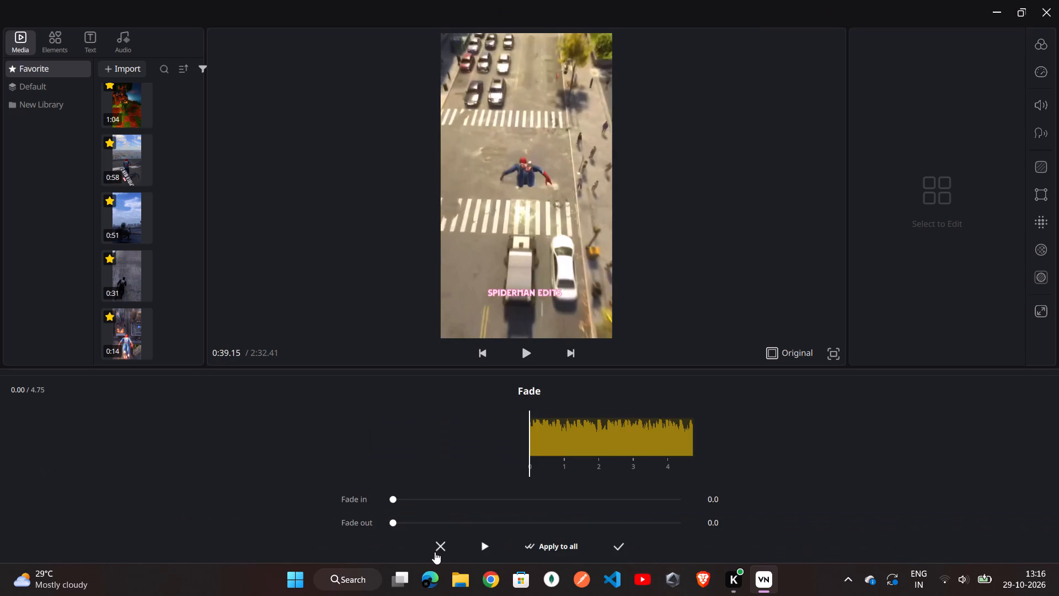
{"action": "left_click", "coordinate": [455, 497]}
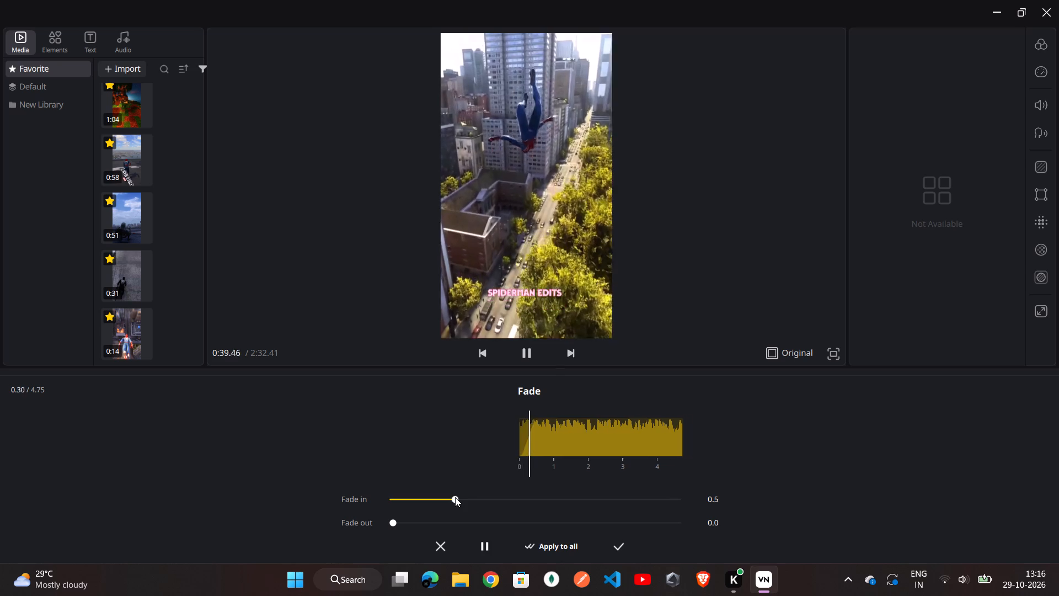
{"action": "left_click", "coordinate": [492, 496]}
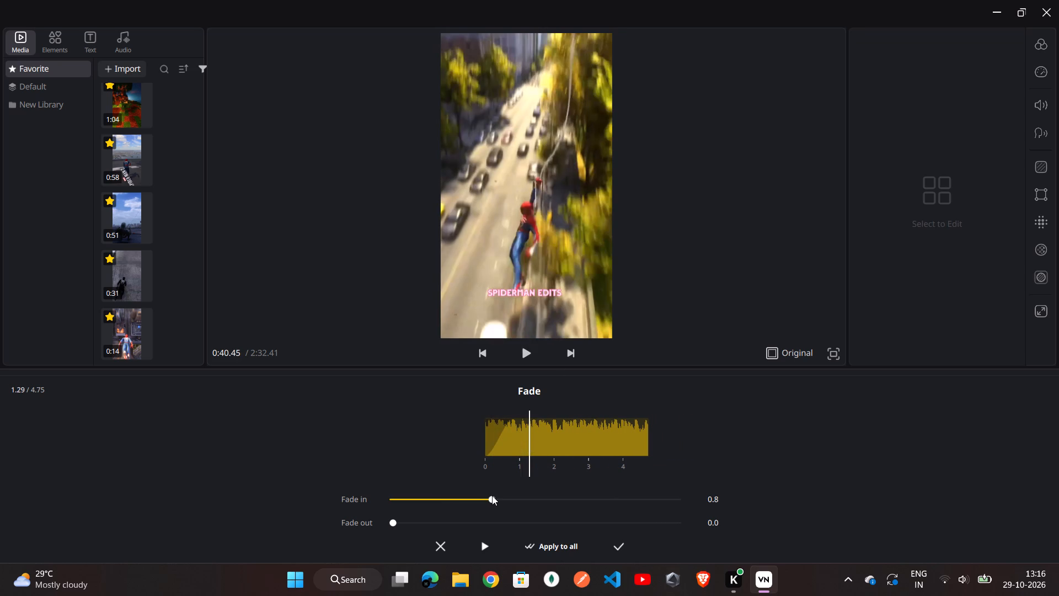
{"action": "left_click", "coordinate": [512, 523]}
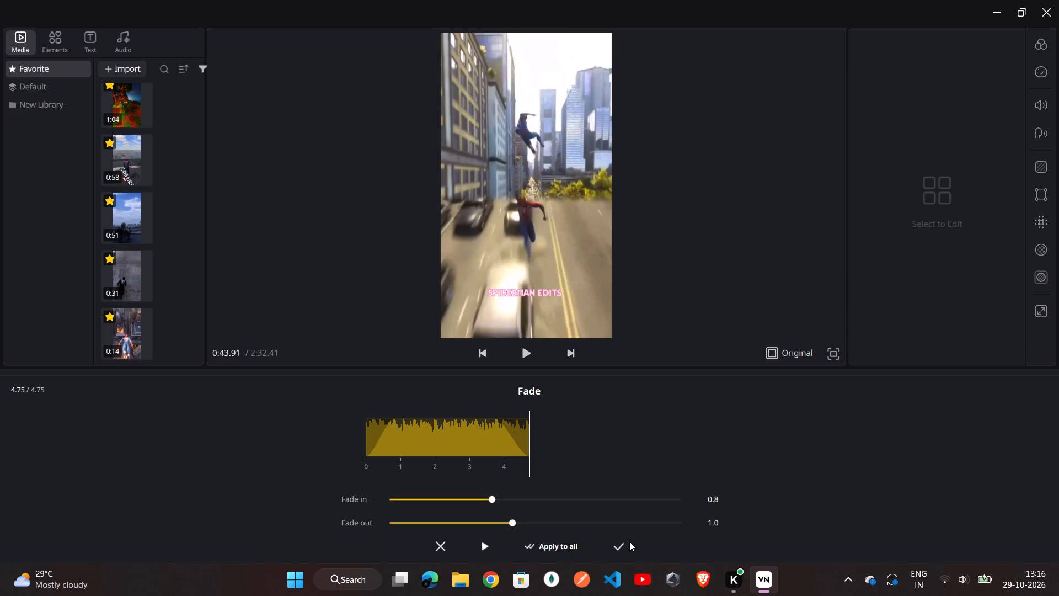
{"action": "left_click", "coordinate": [629, 541]}
{"action": "left_click", "coordinate": [622, 544]}
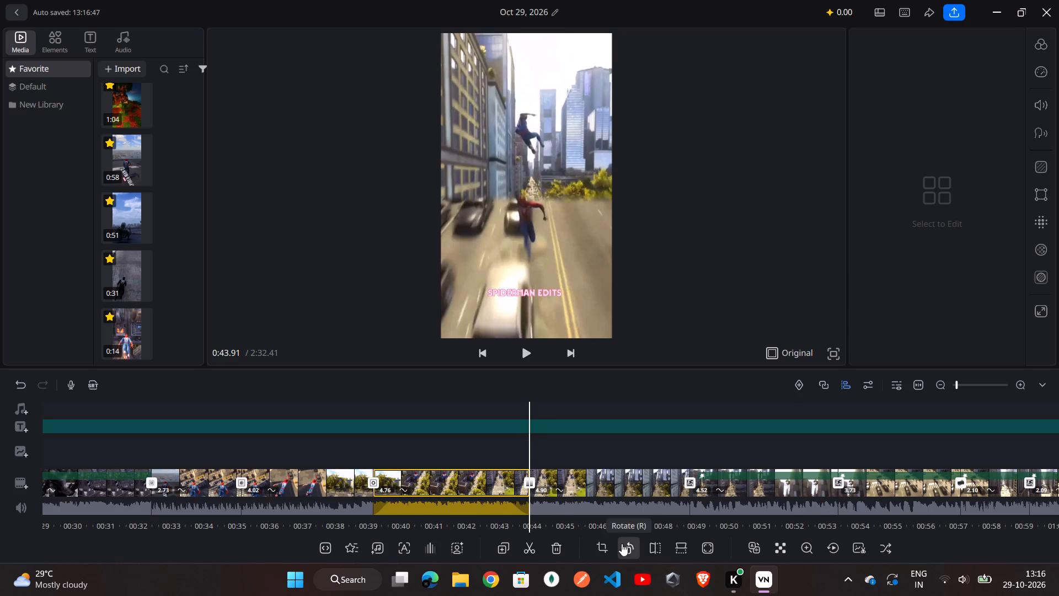
Review the 4.76-second clip and the start of the following 4.90-second clip, between about 0:40 and 0:45.
{"action": "scroll", "coordinate": [549, 489], "scroll_direction": "right", "scroll_amount": 5}
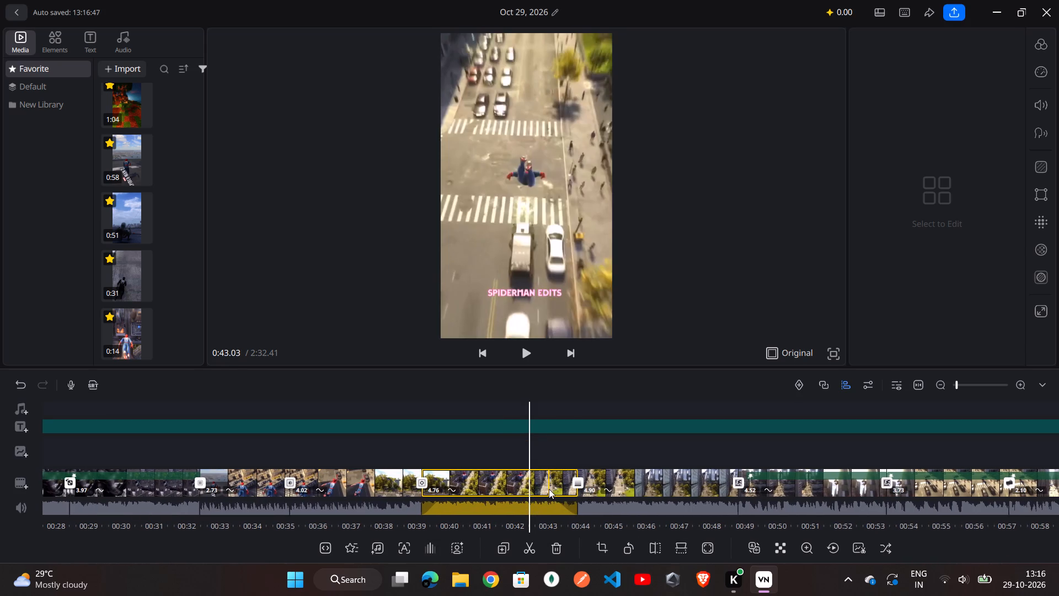
{"action": "scroll", "coordinate": [549, 489], "scroll_direction": "right", "scroll_amount": 4}
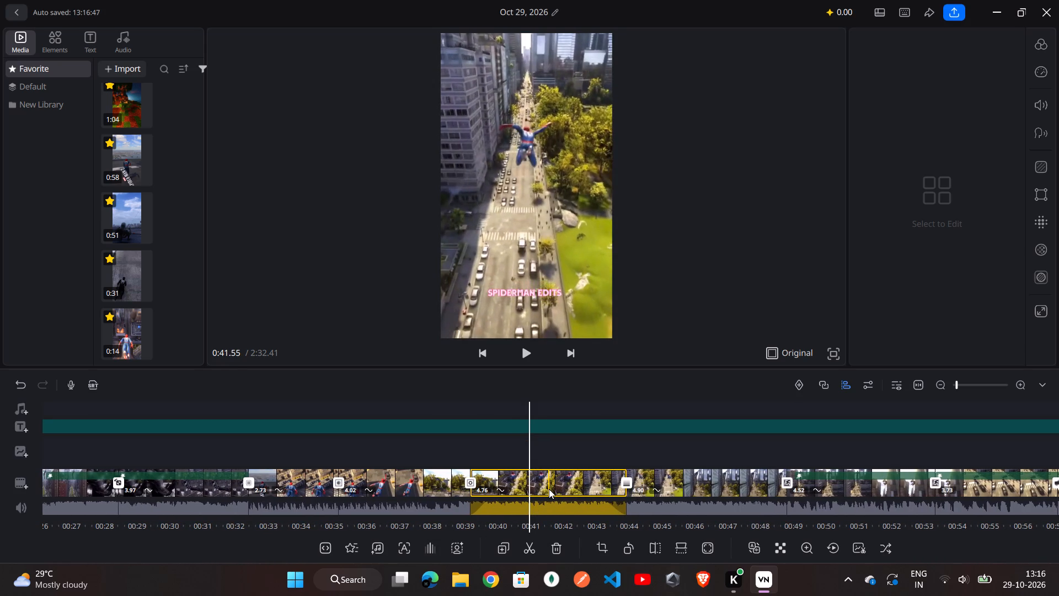
{"action": "scroll", "coordinate": [549, 489], "scroll_direction": "right", "scroll_amount": 2}
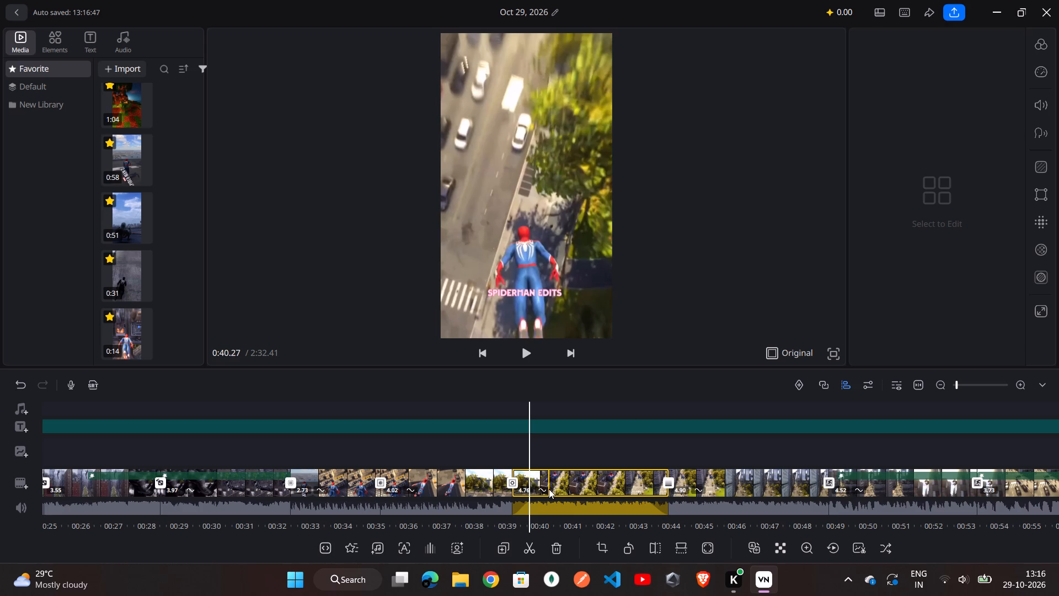
{"action": "scroll", "coordinate": [549, 489], "scroll_direction": "left", "scroll_amount": 12}
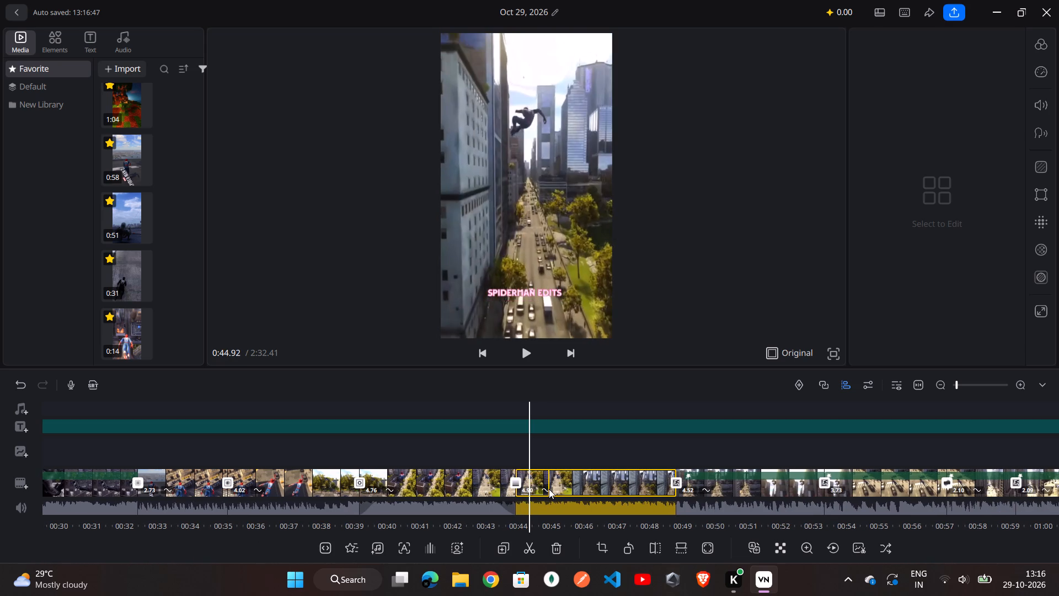
{"action": "scroll", "coordinate": [549, 489], "scroll_direction": "left", "scroll_amount": 1}
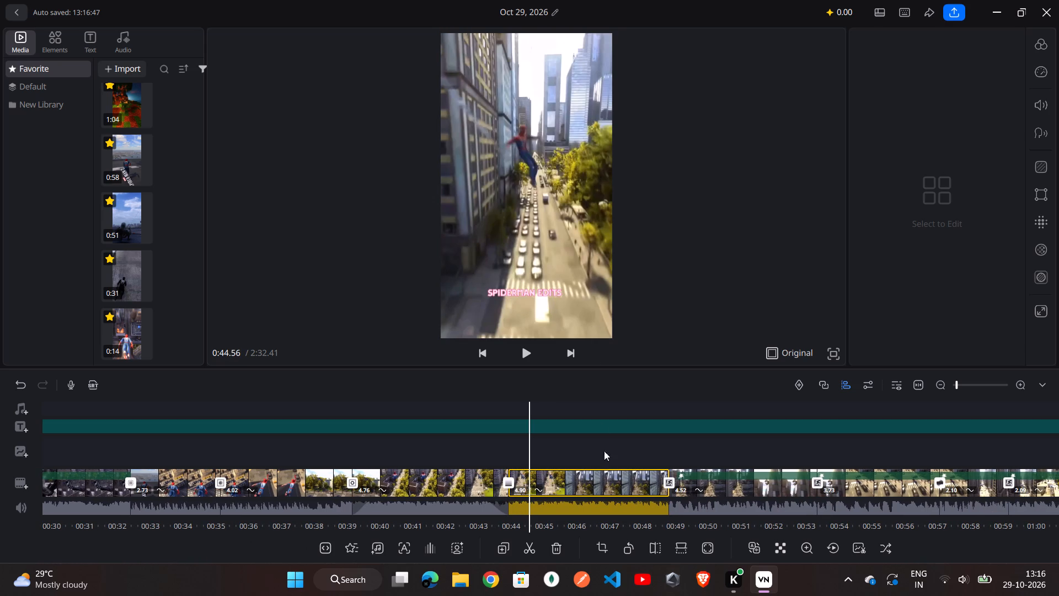
Apply the preset colour style with white text on a red background to the SpiderMan Edits title.
{"action": "left_click", "coordinate": [544, 294]}
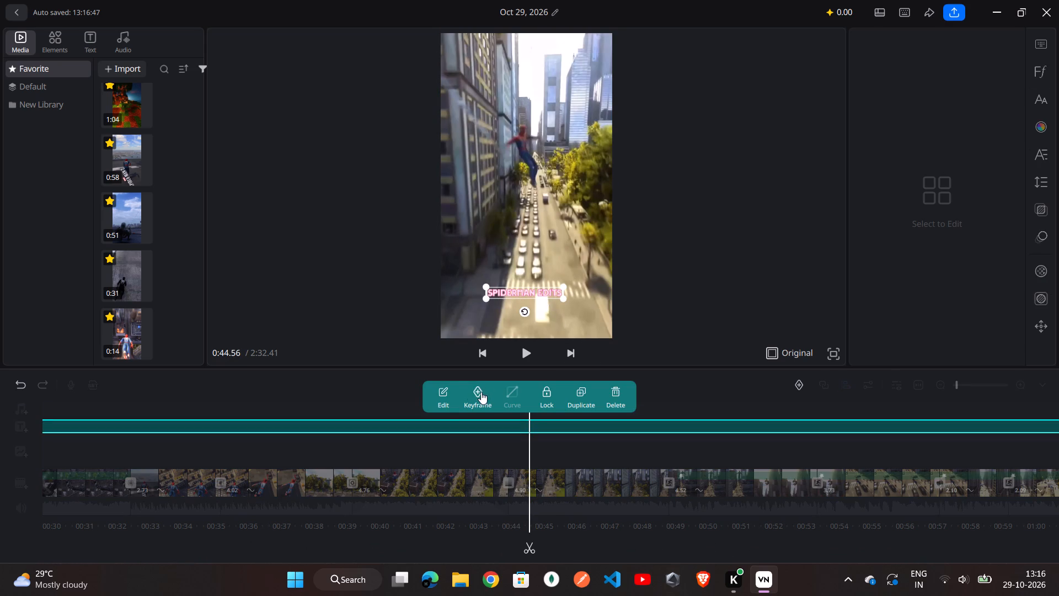
{"action": "left_click", "coordinate": [446, 390]}
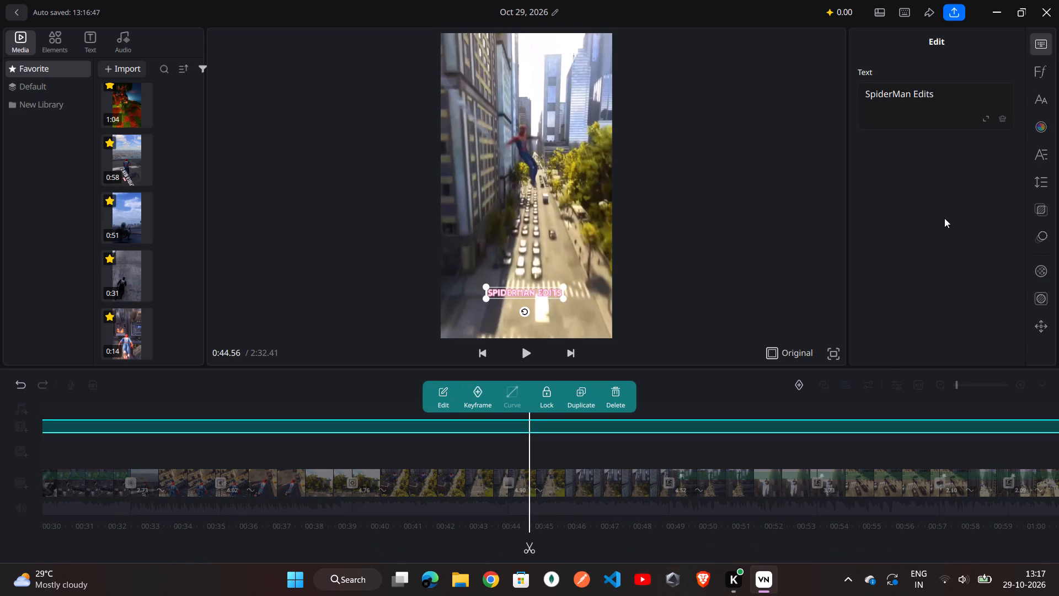
{"action": "left_click", "coordinate": [1048, 92]}
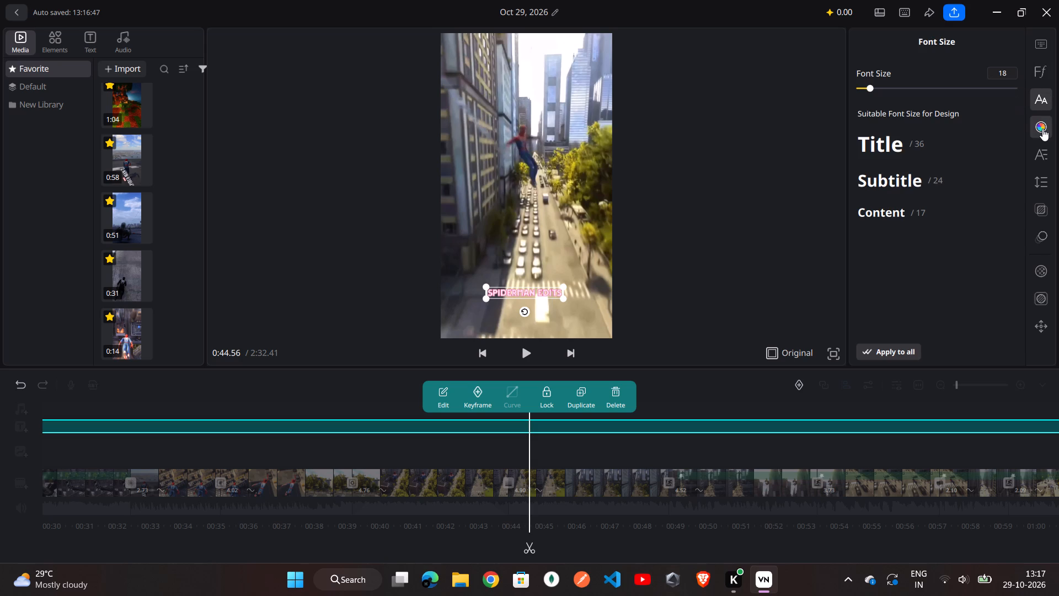
{"action": "left_click", "coordinate": [1042, 132]}
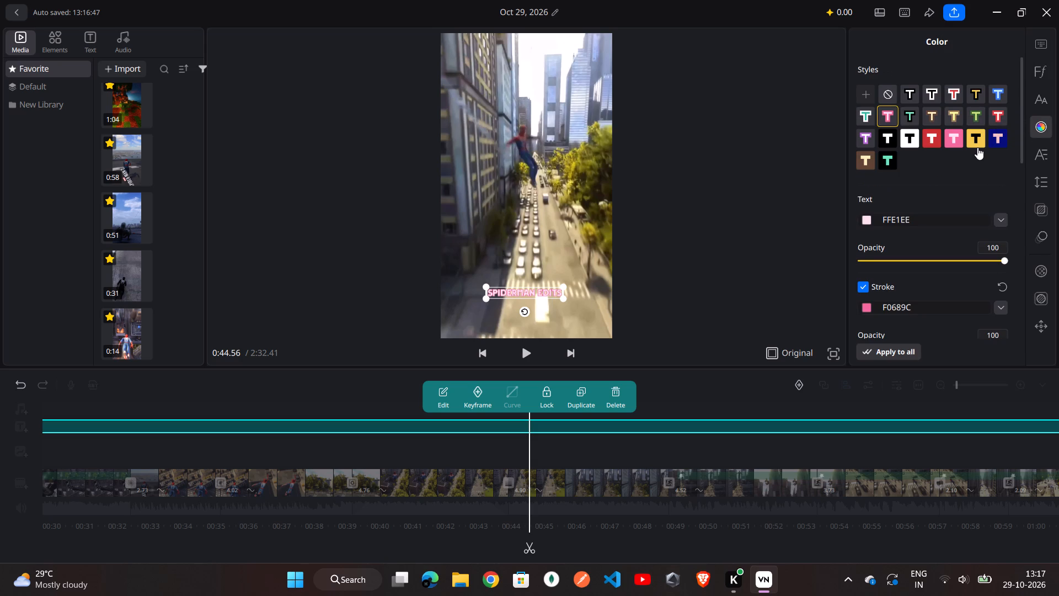
{"action": "left_click", "coordinate": [977, 147]}
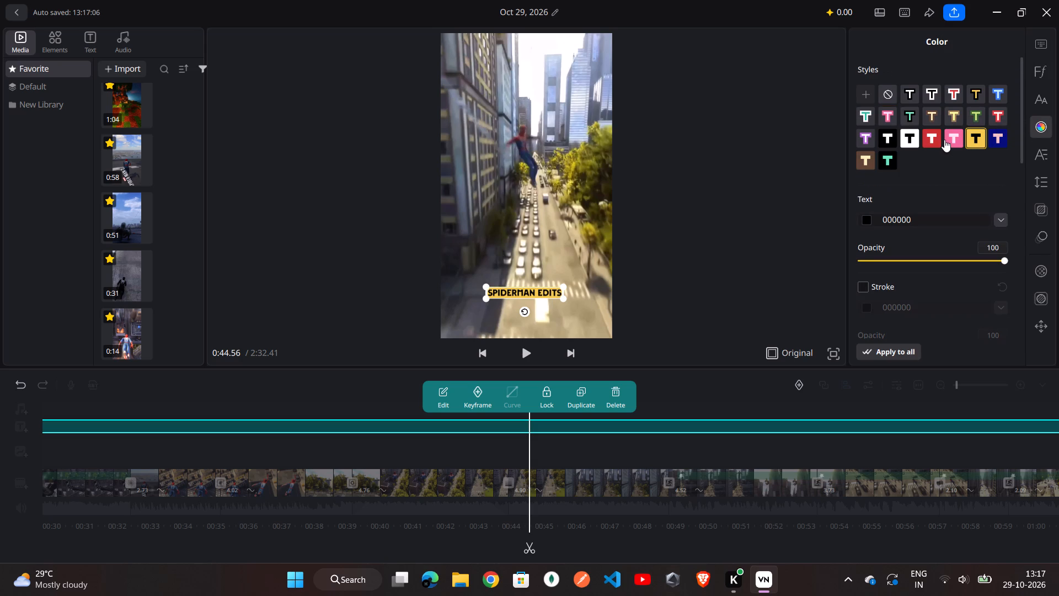
{"action": "left_click", "coordinate": [938, 140]}
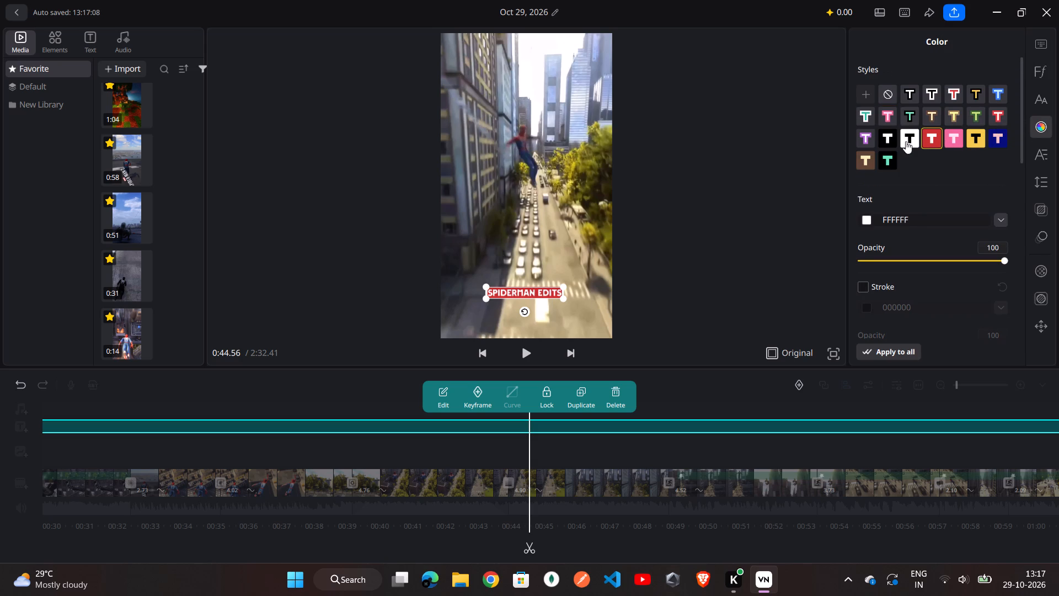
Set the corner radius of the title's red background to 50.
{"action": "scroll", "coordinate": [891, 309], "scroll_direction": "down", "scroll_amount": 2}
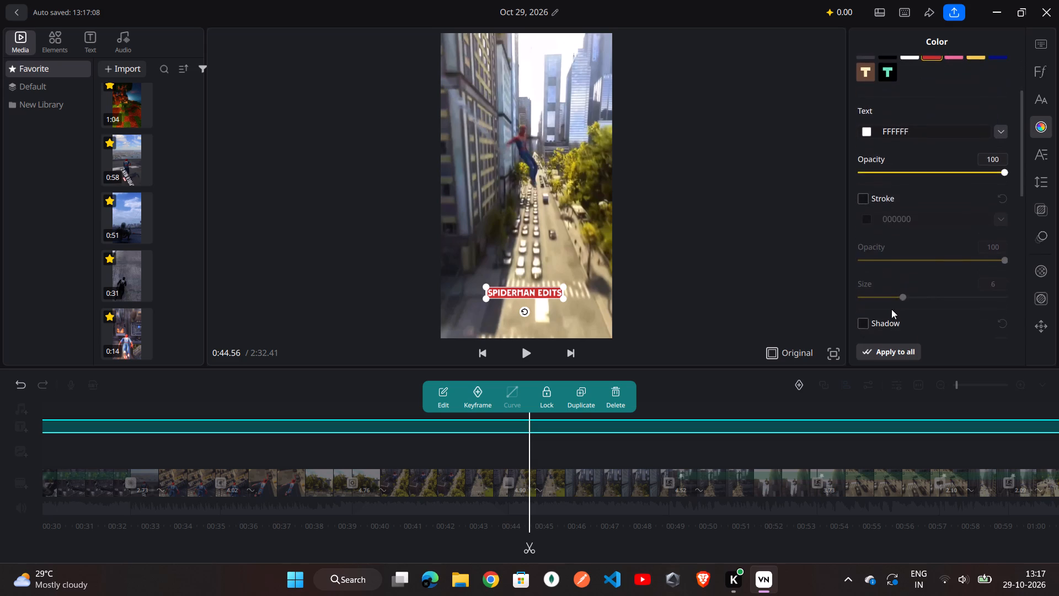
{"action": "scroll", "coordinate": [891, 309], "scroll_direction": "down", "scroll_amount": 3}
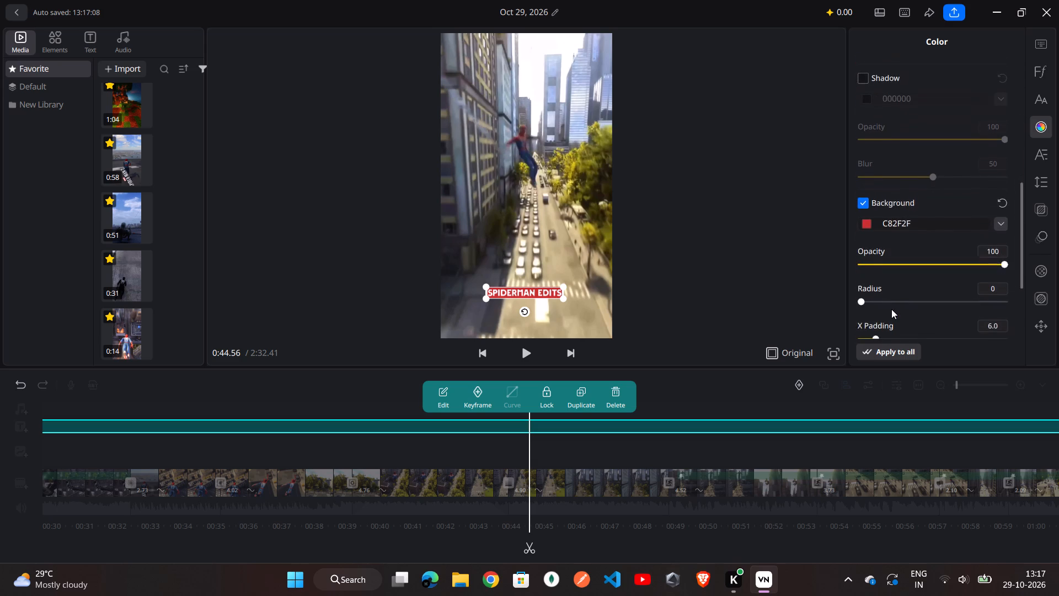
{"action": "scroll", "coordinate": [891, 309], "scroll_direction": "down", "scroll_amount": 1}
{"action": "left_click", "coordinate": [902, 252]}
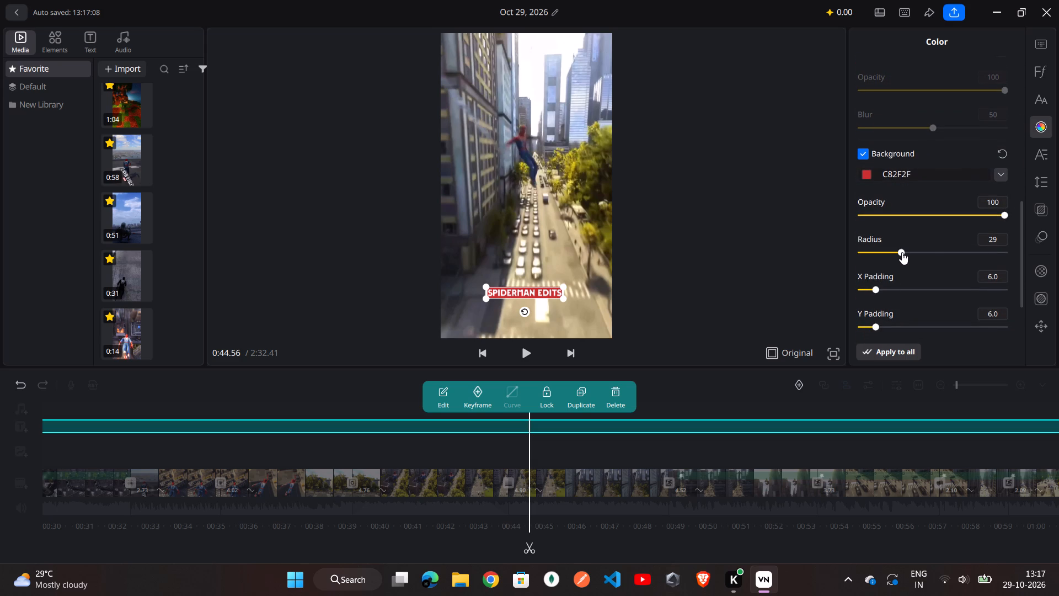
{"action": "left_click", "coordinate": [933, 252]}
Enable a black stroke on the title text with opacity 48 and size 10.
{"action": "scroll", "coordinate": [910, 288], "scroll_direction": "down", "scroll_amount": 5}
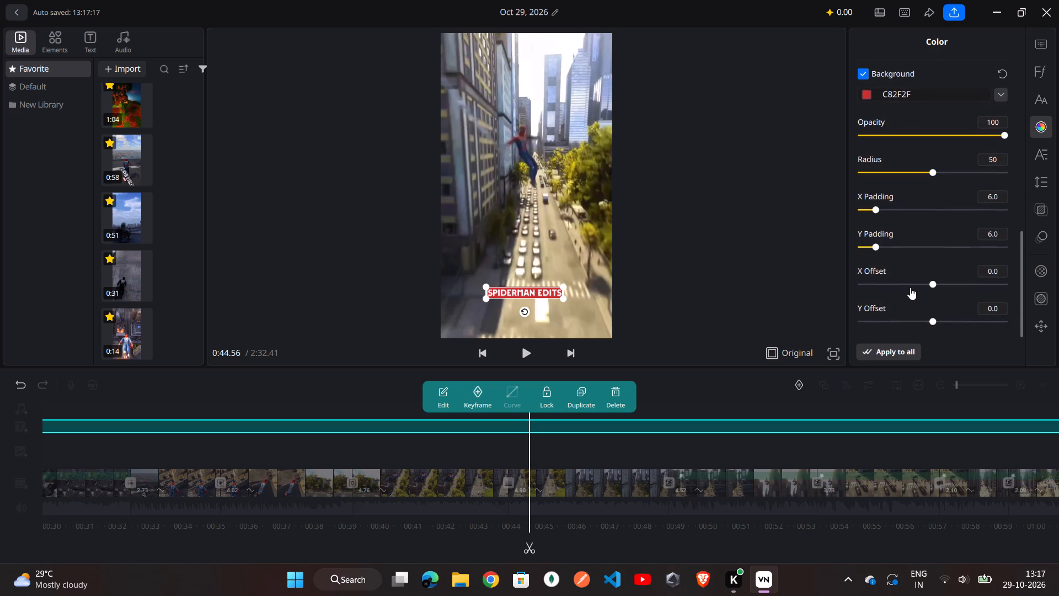
{"action": "scroll", "coordinate": [910, 288], "scroll_direction": "down", "scroll_amount": 1}
{"action": "scroll", "coordinate": [910, 288], "scroll_direction": "up", "scroll_amount": 4}
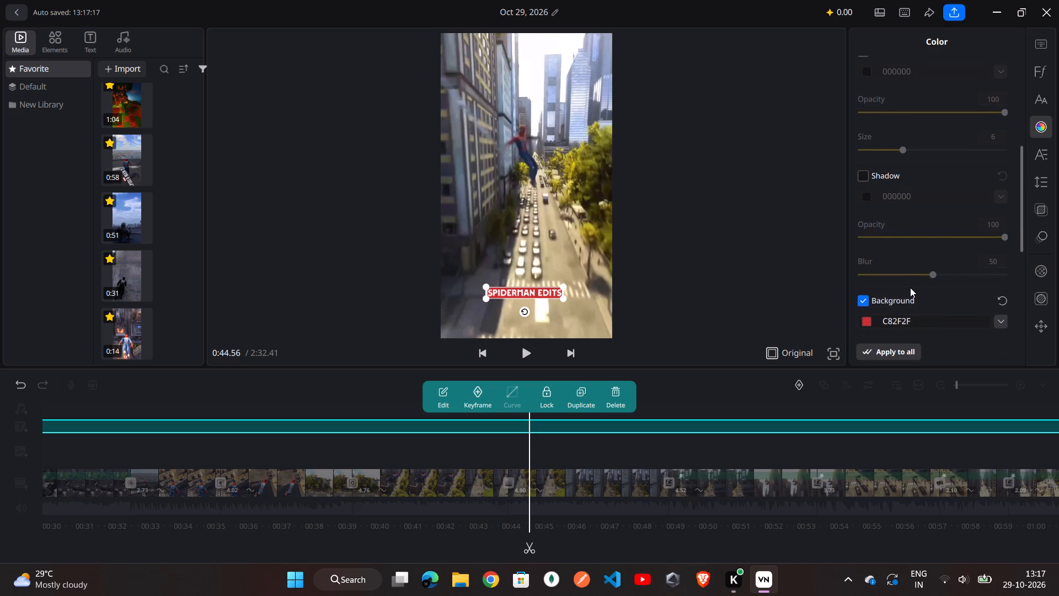
{"action": "scroll", "coordinate": [910, 288], "scroll_direction": "up", "scroll_amount": 2}
{"action": "left_click", "coordinate": [868, 175]}
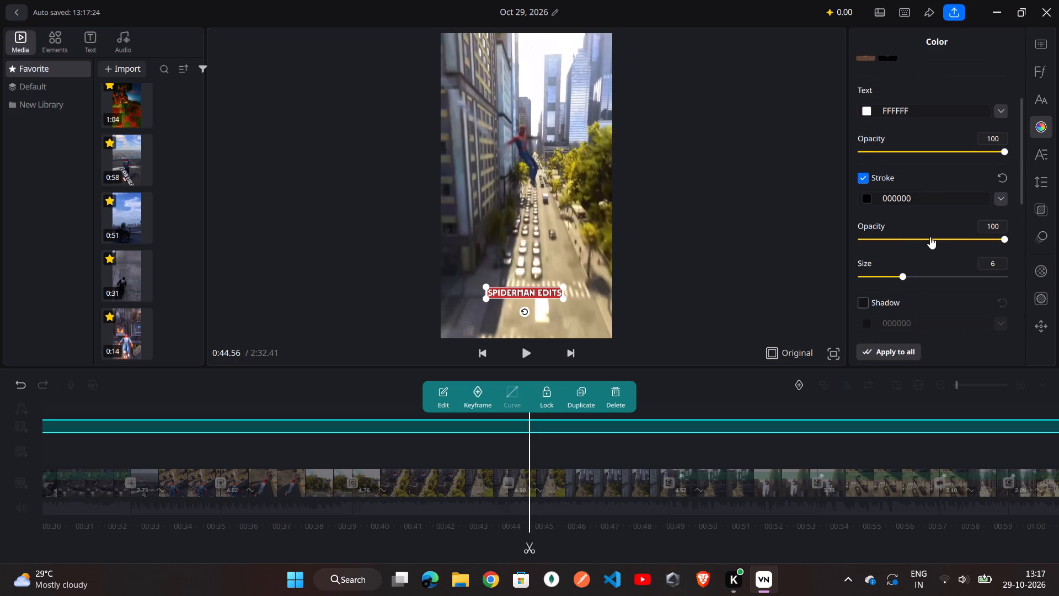
{"action": "left_click", "coordinate": [929, 237]}
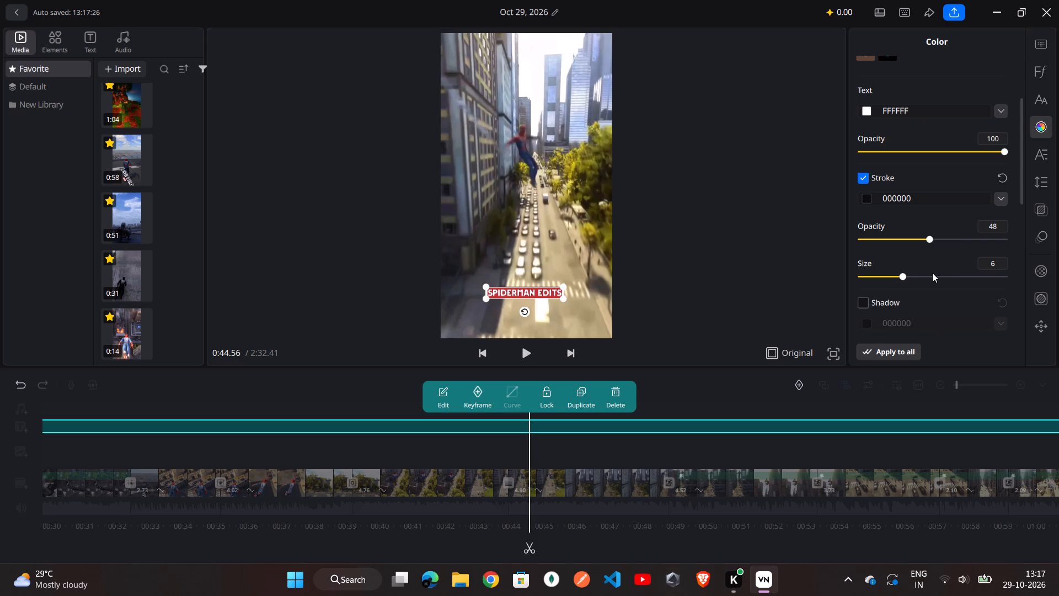
{"action": "left_click", "coordinate": [934, 273]}
Enable a black shadow on the title text and set its opacity to 47.
{"action": "scroll", "coordinate": [931, 276], "scroll_direction": "down", "scroll_amount": 1}
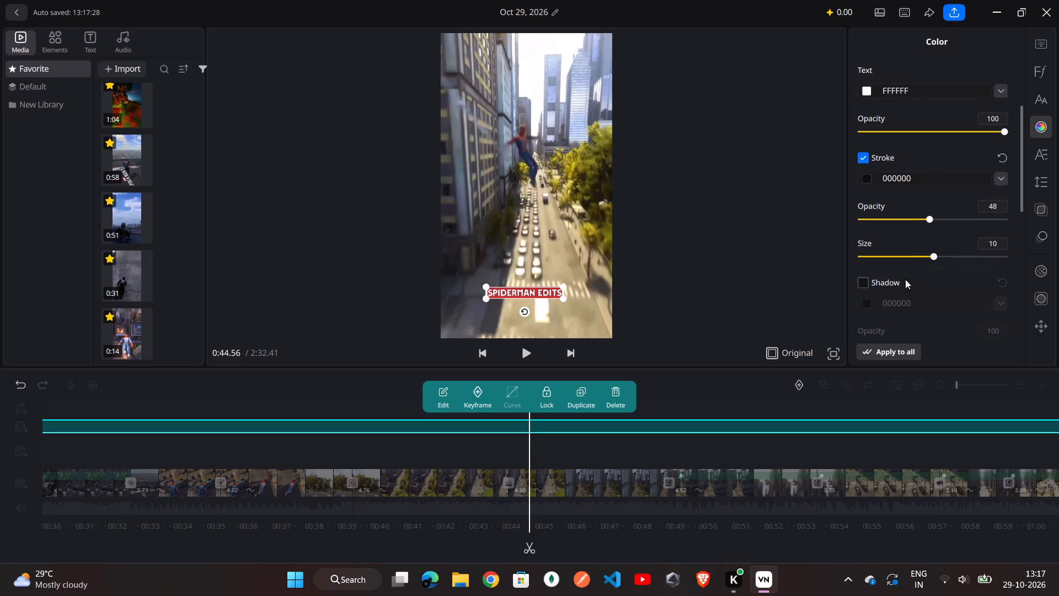
{"action": "left_click", "coordinate": [867, 278]}
{"action": "left_click", "coordinate": [867, 278]}
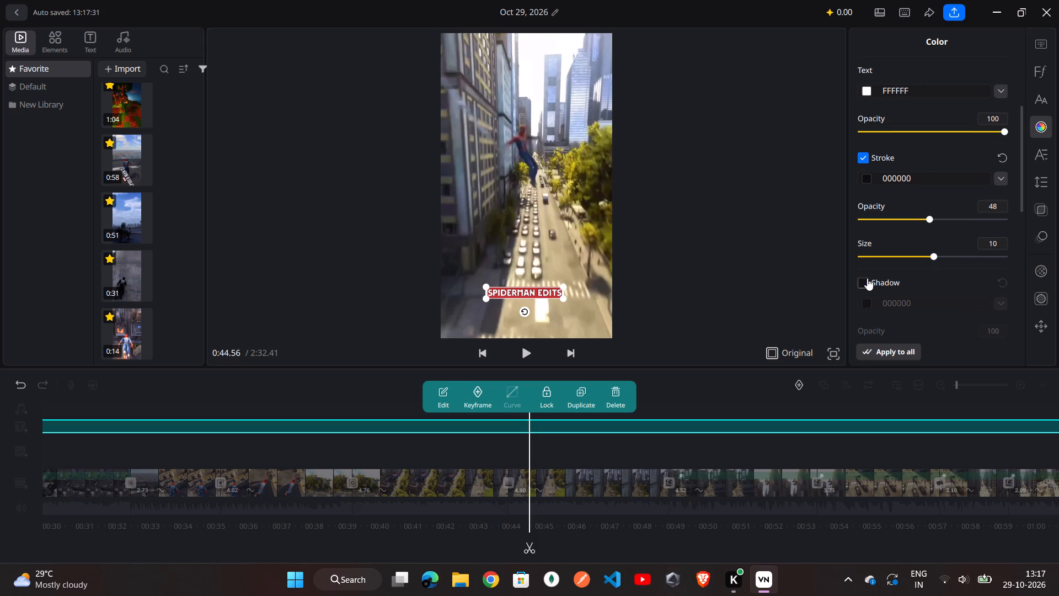
{"action": "left_click", "coordinate": [867, 278]}
{"action": "scroll", "coordinate": [905, 285], "scroll_direction": "down", "scroll_amount": 1}
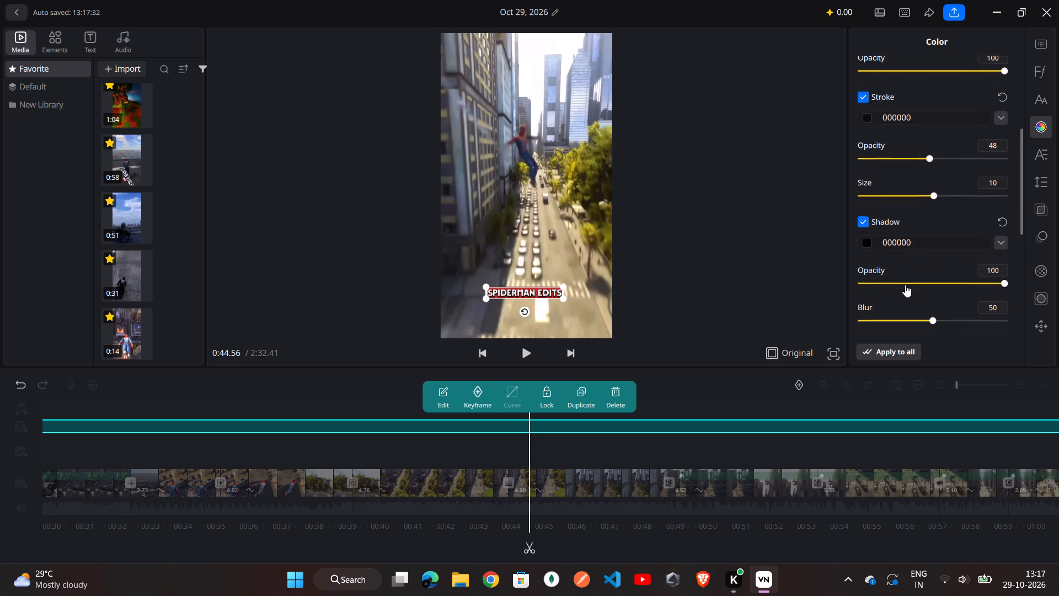
{"action": "scroll", "coordinate": [905, 285], "scroll_direction": "down", "scroll_amount": 2}
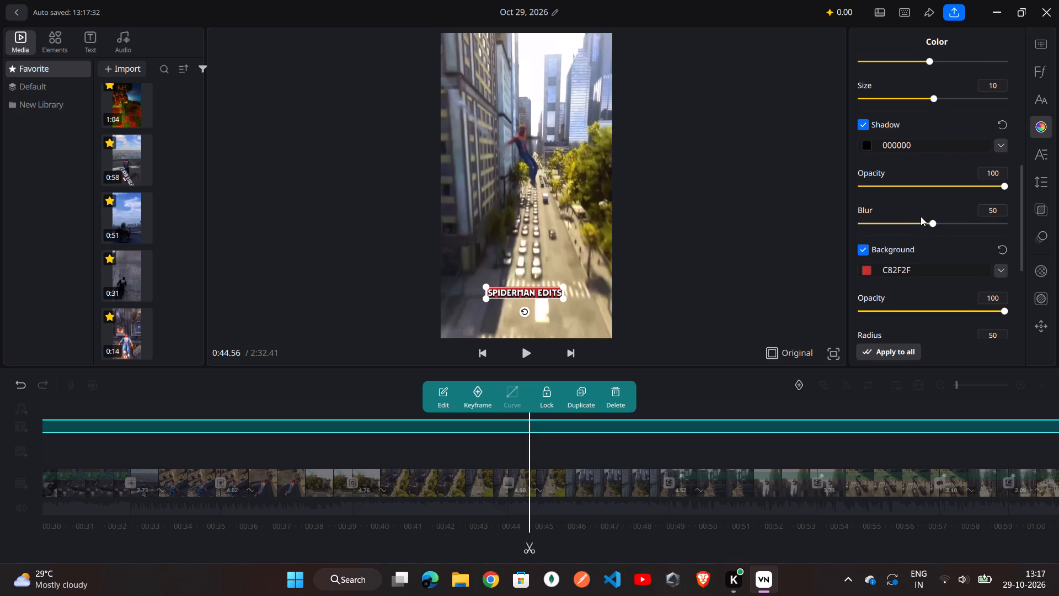
{"action": "left_click", "coordinate": [926, 183]}
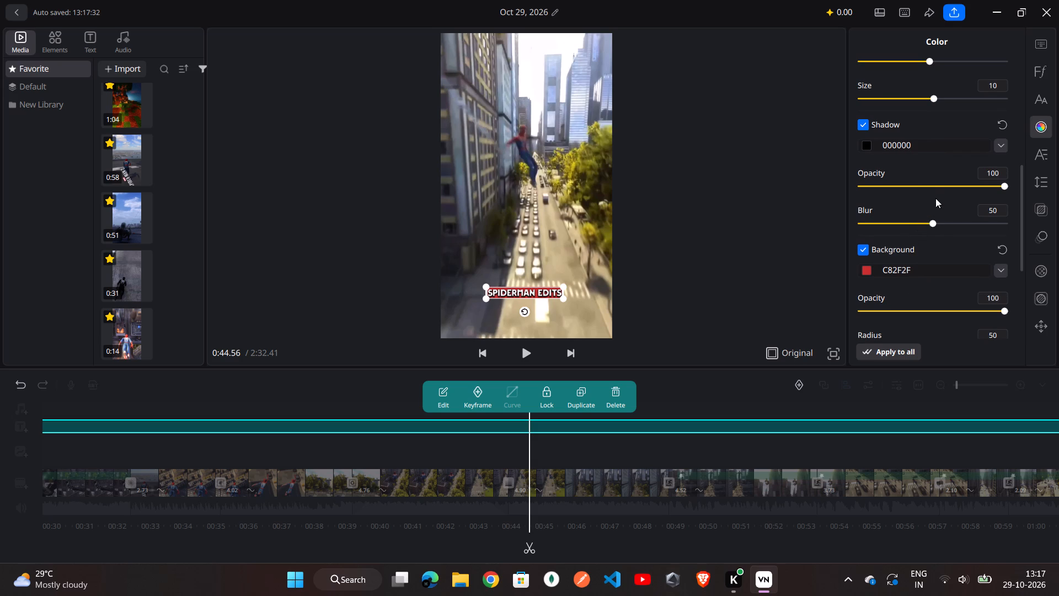
{"action": "left_click", "coordinate": [929, 187]}
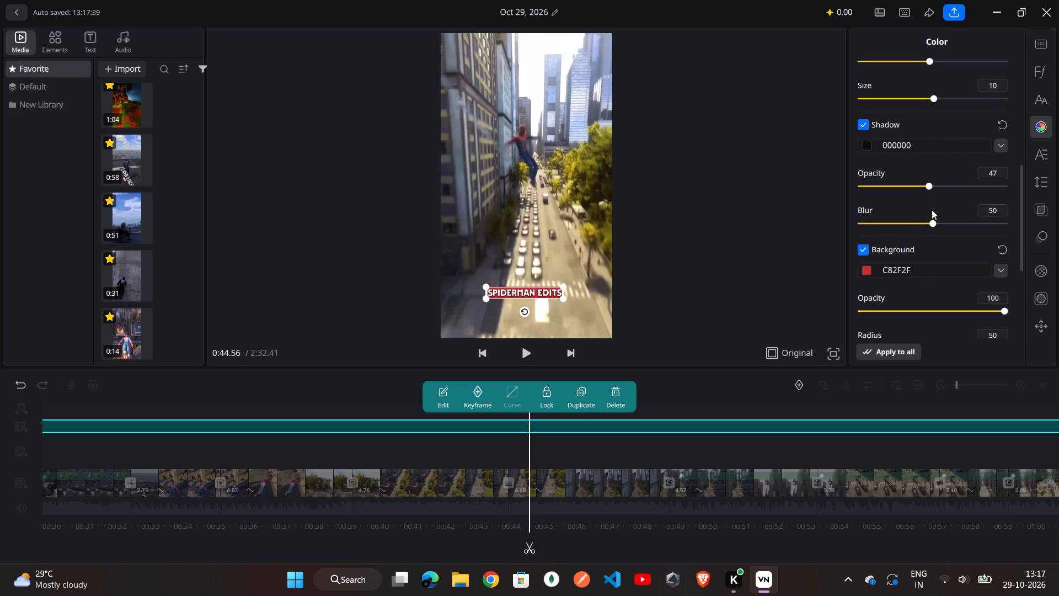
Try several shades for the title's text colour and set it to the pale pink FFE5E5.
{"action": "scroll", "coordinate": [914, 288], "scroll_direction": "down", "scroll_amount": 2}
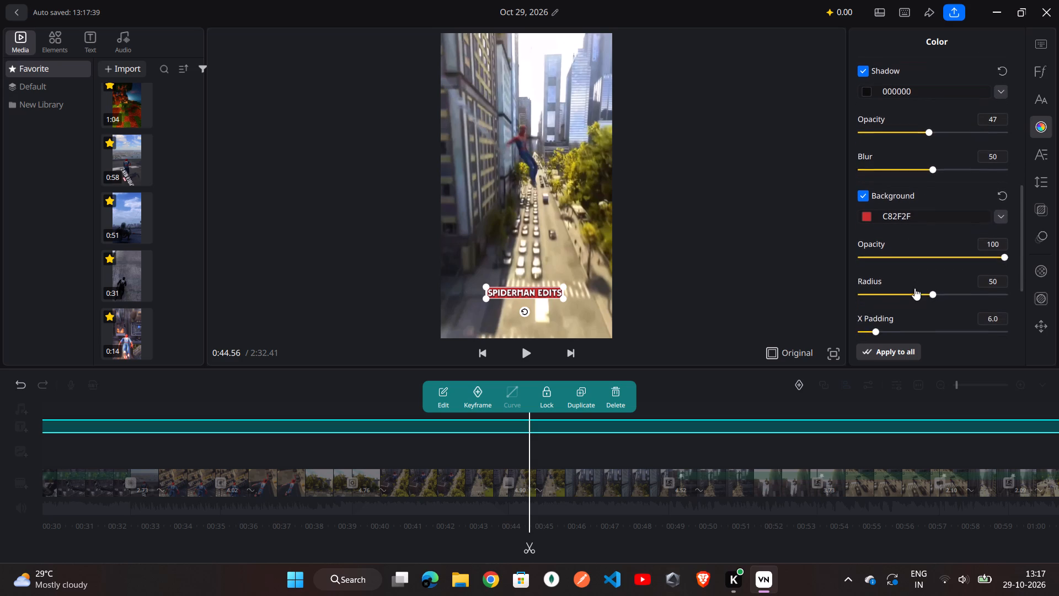
{"action": "scroll", "coordinate": [914, 288], "scroll_direction": "down", "scroll_amount": 1}
{"action": "scroll", "coordinate": [959, 247], "scroll_direction": "up", "scroll_amount": 1}
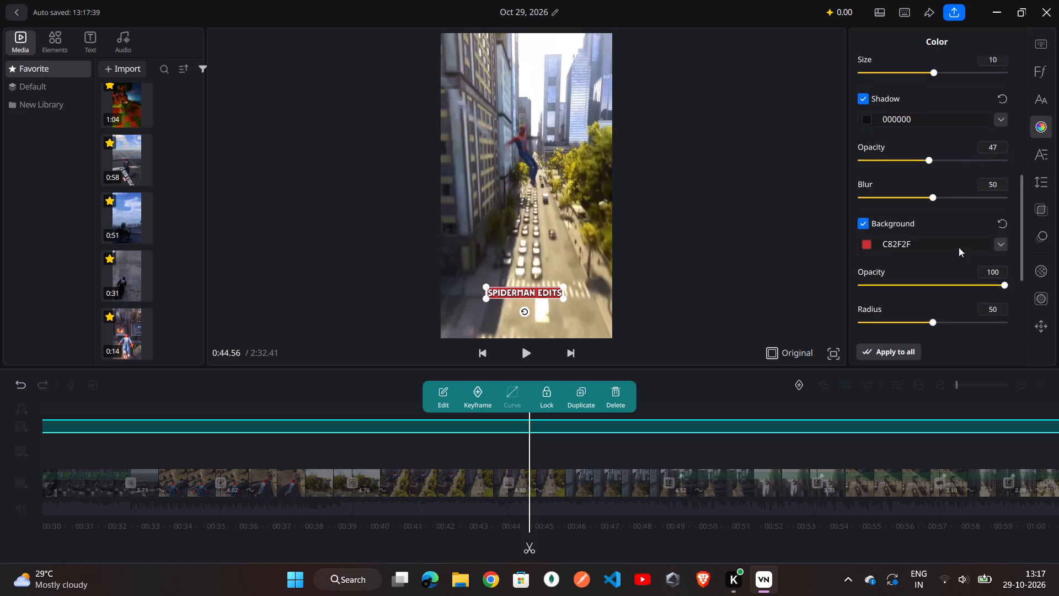
{"action": "scroll", "coordinate": [959, 247], "scroll_direction": "up", "scroll_amount": 6}
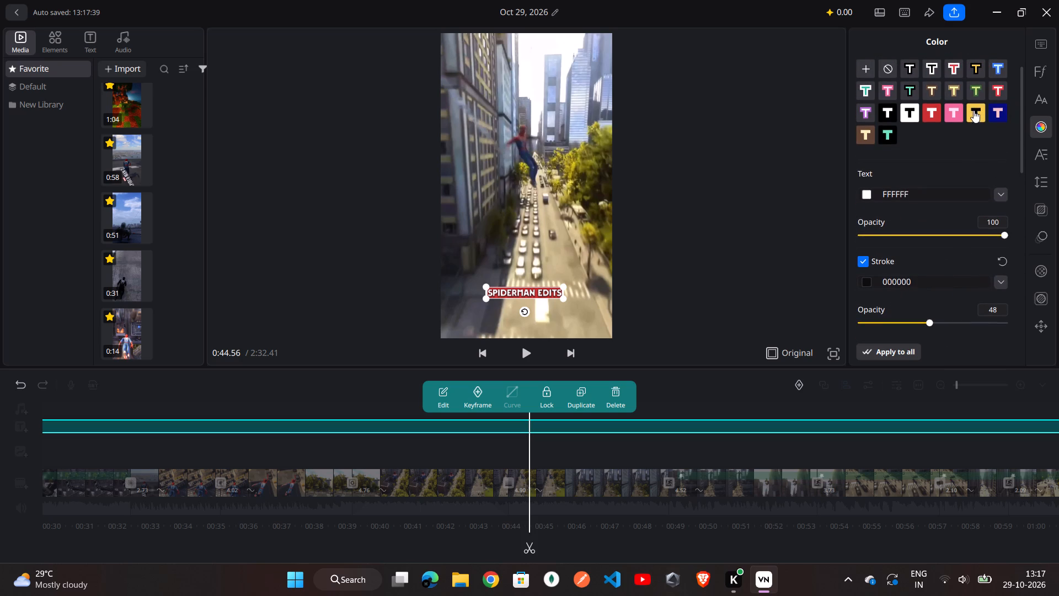
{"action": "scroll", "coordinate": [956, 123], "scroll_direction": "up", "scroll_amount": 1}
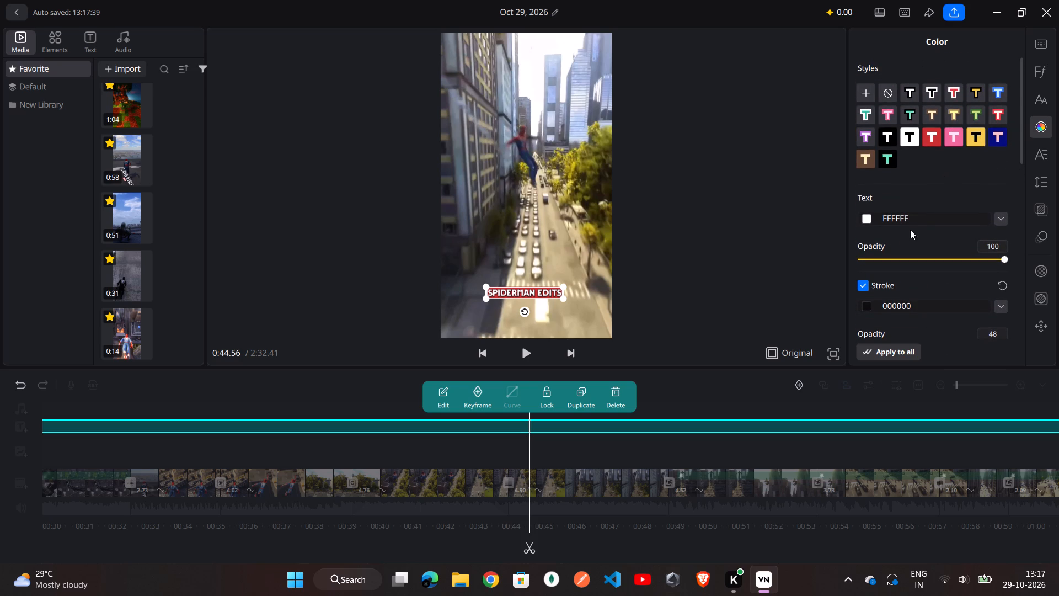
{"action": "left_click", "coordinate": [869, 220]}
{"action": "left_click", "coordinate": [1002, 215]}
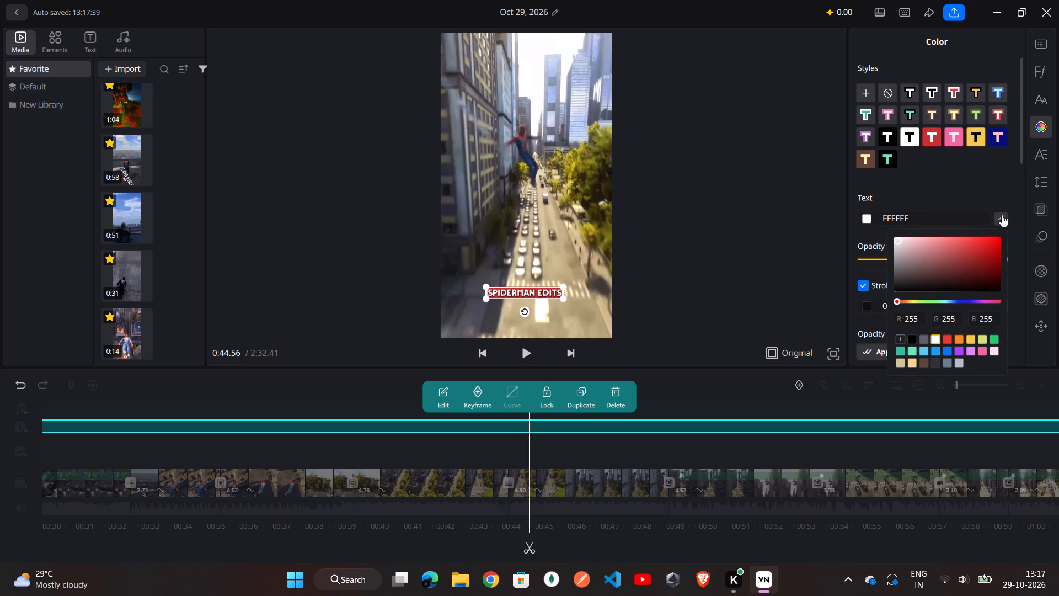
{"action": "left_click_drag", "start_coordinate": [897, 244], "coordinate": [901, 246]}
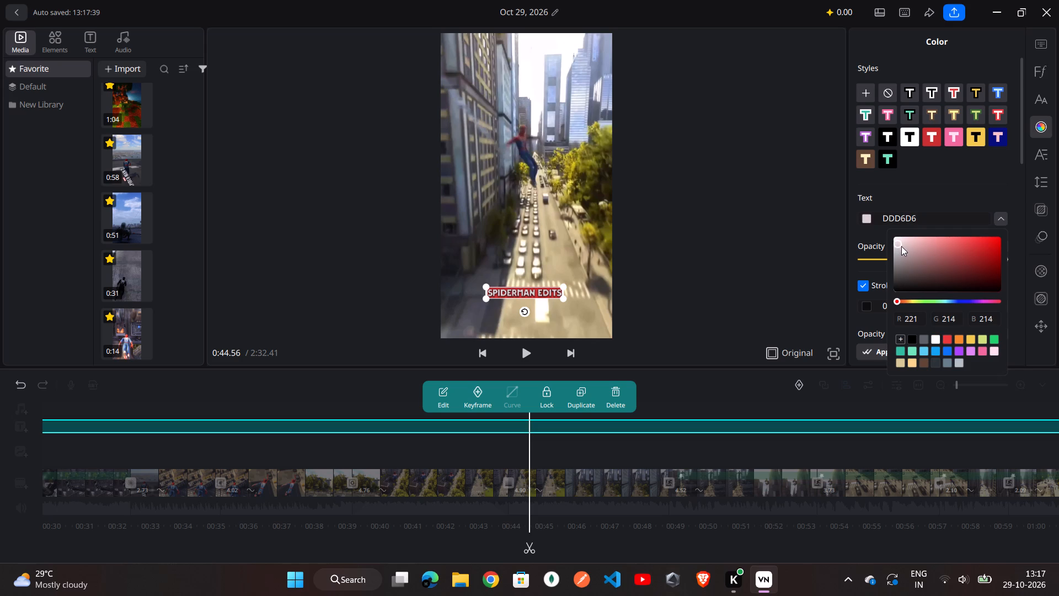
{"action": "left_click_drag", "start_coordinate": [901, 246], "coordinate": [895, 237]}
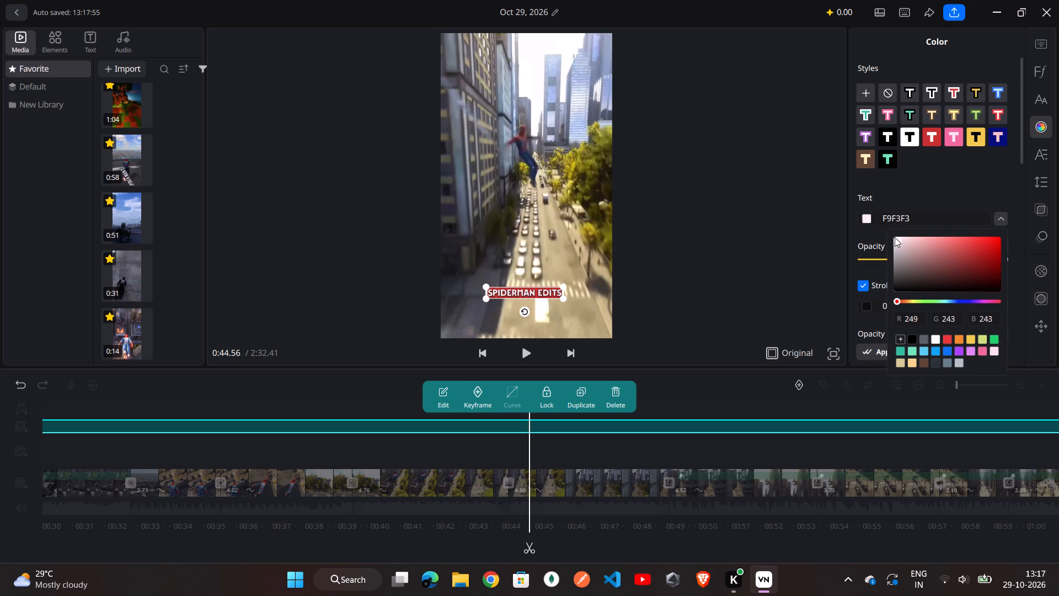
{"action": "left_click_drag", "start_coordinate": [895, 237], "coordinate": [888, 233]}
{"action": "left_click_drag", "start_coordinate": [928, 253], "coordinate": [944, 253]}
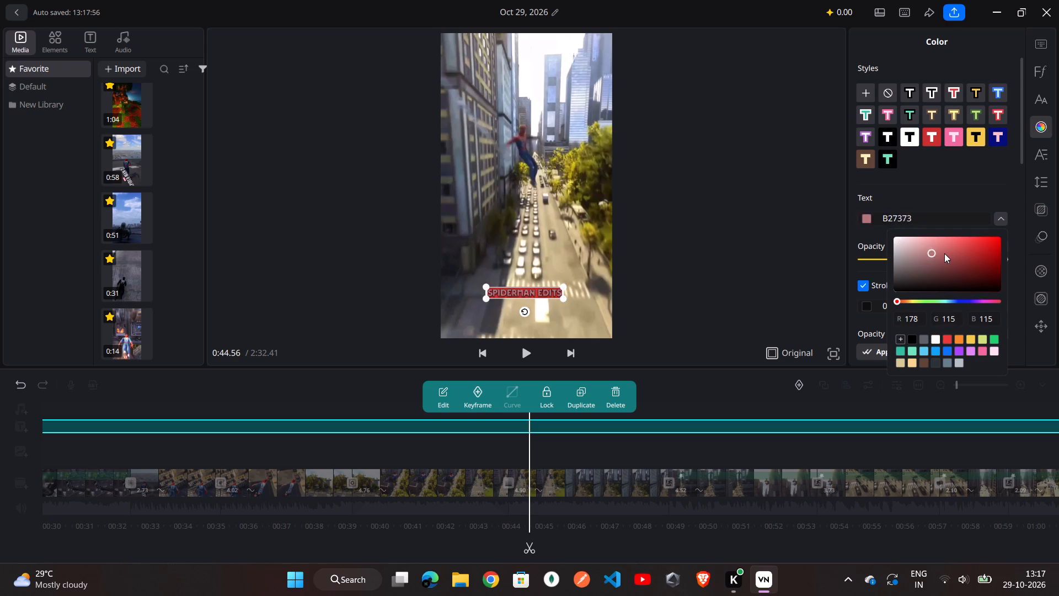
{"action": "left_click_drag", "start_coordinate": [944, 253], "coordinate": [961, 262]}
{"action": "left_click_drag", "start_coordinate": [971, 279], "coordinate": [913, 219]}
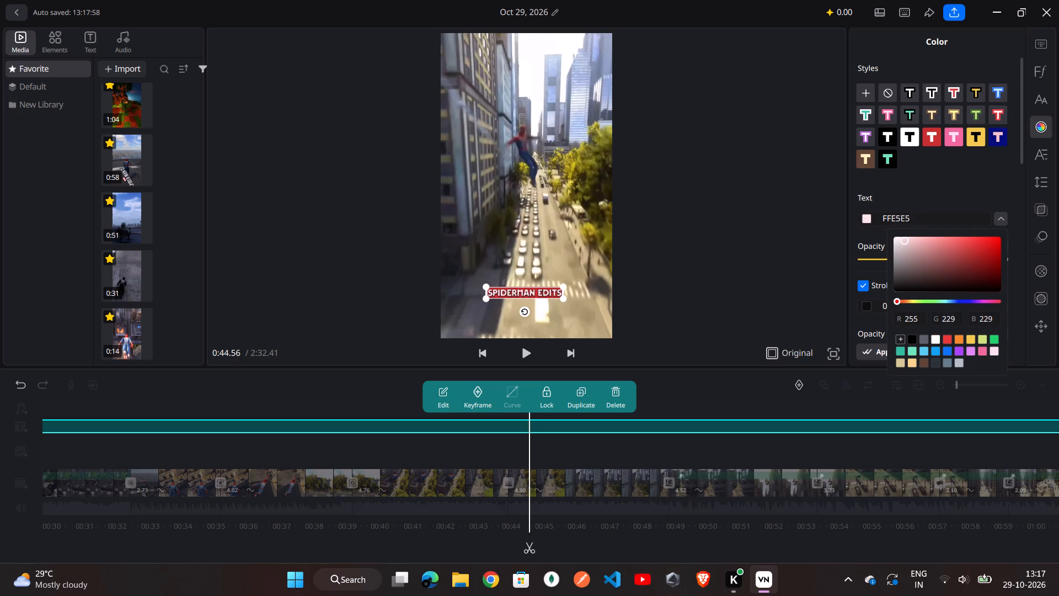
Set the title's text colour to white FFFFFF.
{"action": "left_click_drag", "start_coordinate": [913, 219], "coordinate": [881, 235]}
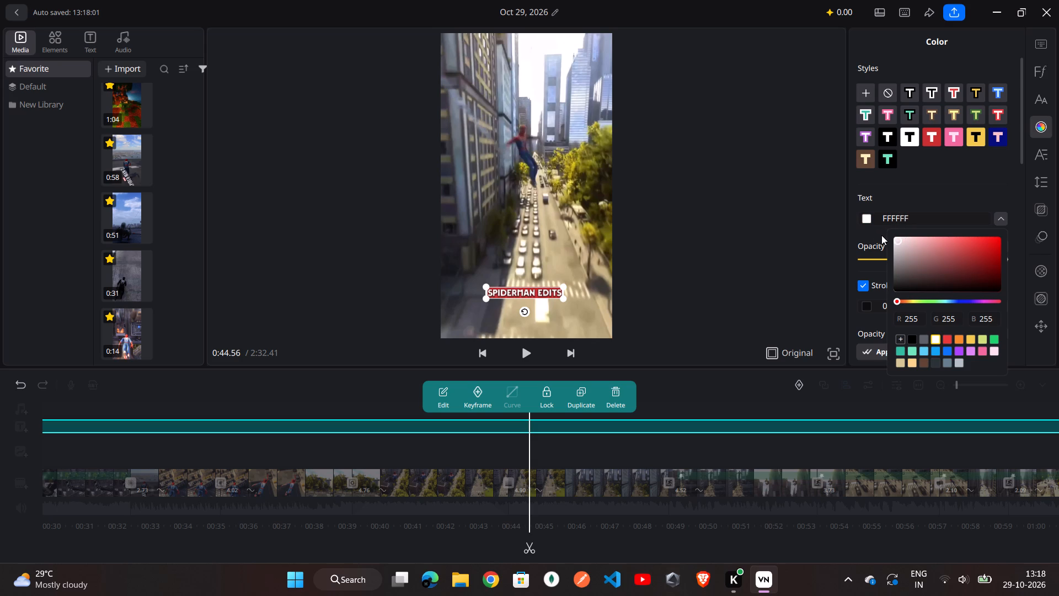
{"action": "left_click_drag", "start_coordinate": [881, 235], "coordinate": [891, 252]}
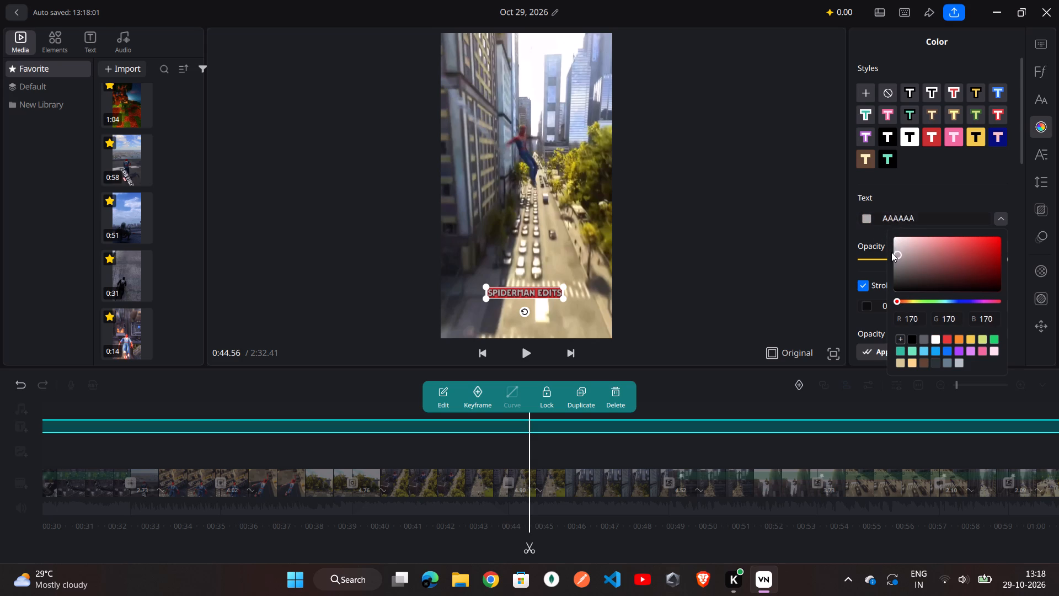
{"action": "left_click_drag", "start_coordinate": [891, 252], "coordinate": [886, 235]}
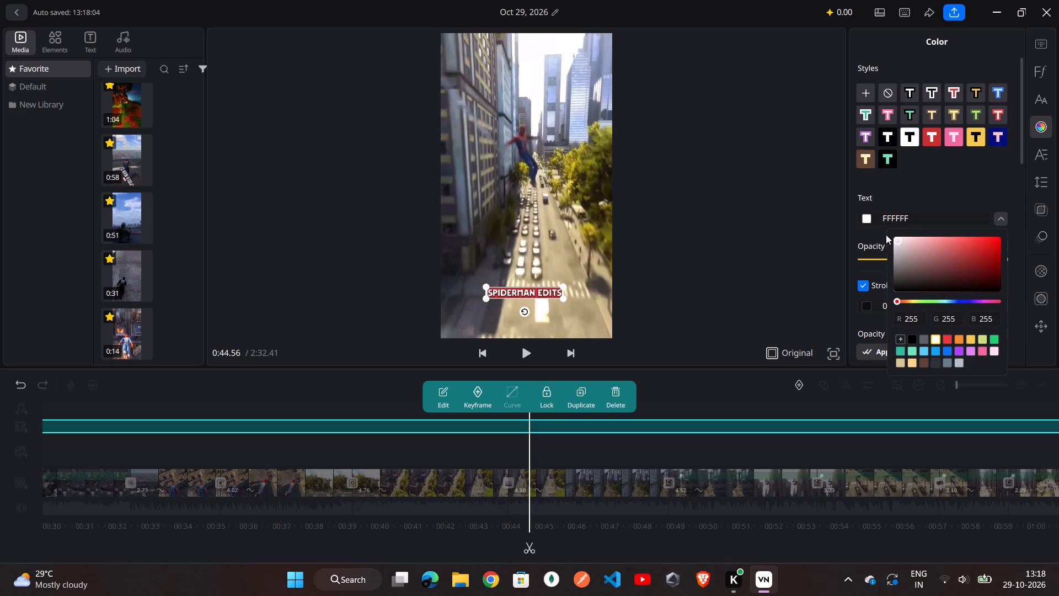
{"action": "left_click_drag", "start_coordinate": [886, 235], "coordinate": [885, 235]}
Look through the language fonts and choose the Little Summer font for the SpiderMan Edits title.
{"action": "left_click", "coordinate": [1045, 100]}
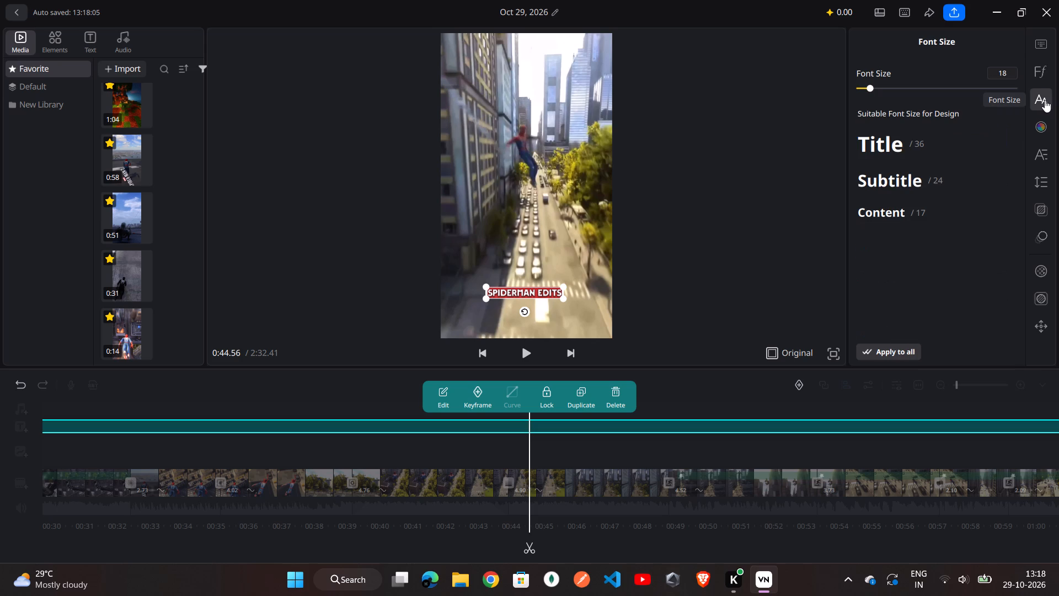
{"action": "left_click", "coordinate": [1035, 78]}
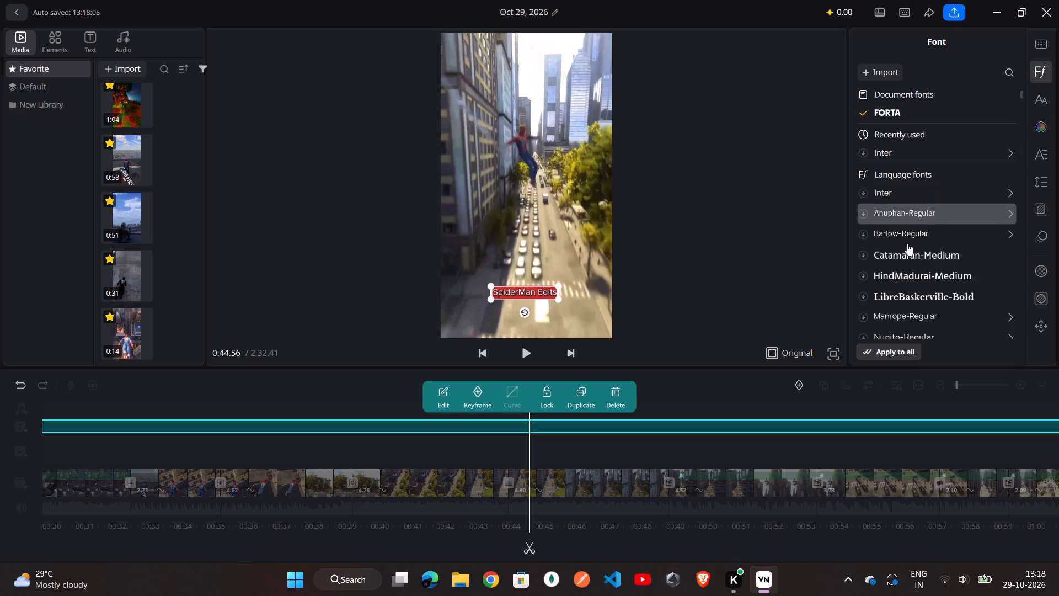
{"action": "scroll", "coordinate": [907, 248], "scroll_direction": "down", "scroll_amount": 7}
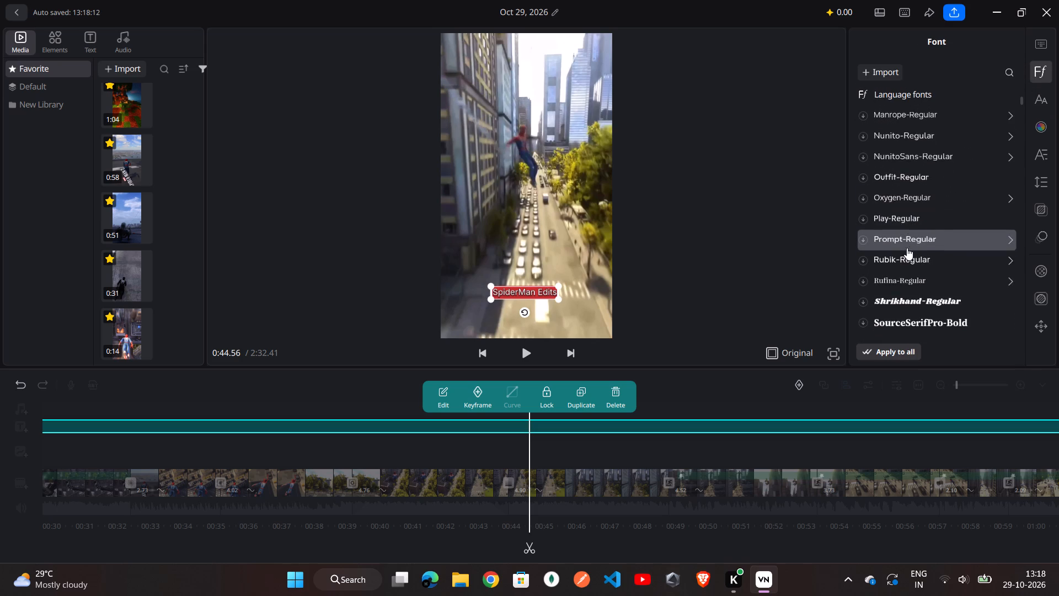
{"action": "scroll", "coordinate": [907, 248], "scroll_direction": "down", "scroll_amount": 7}
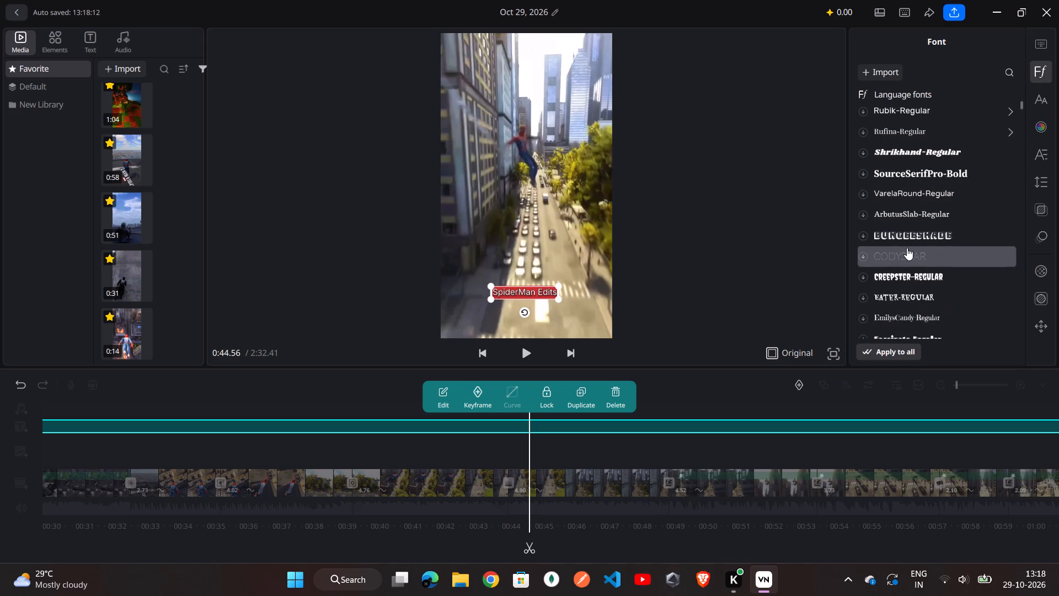
{"action": "scroll", "coordinate": [907, 248], "scroll_direction": "down", "scroll_amount": 5}
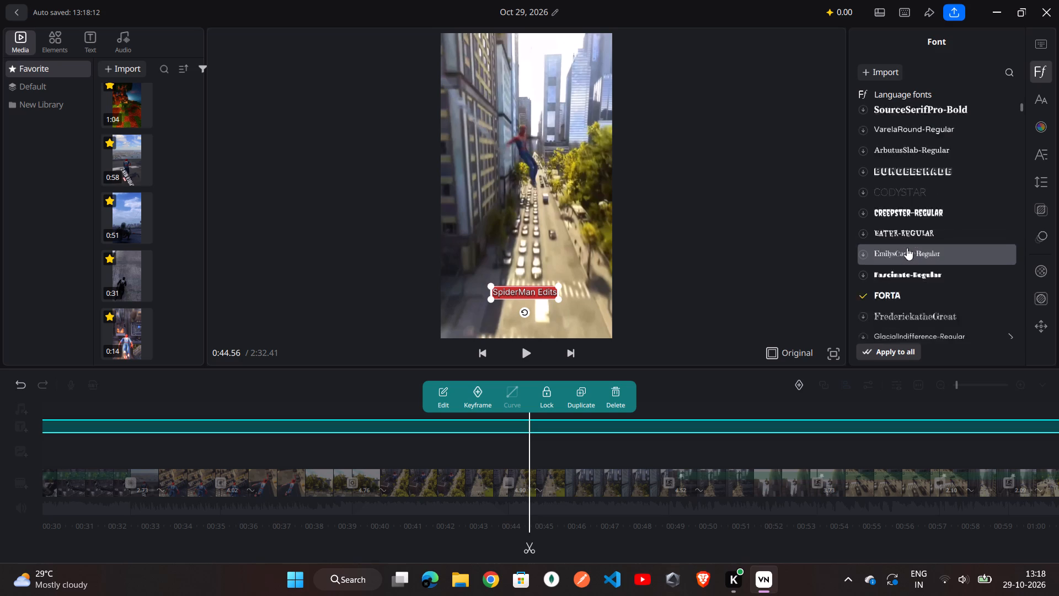
{"action": "scroll", "coordinate": [907, 248], "scroll_direction": "down", "scroll_amount": 5}
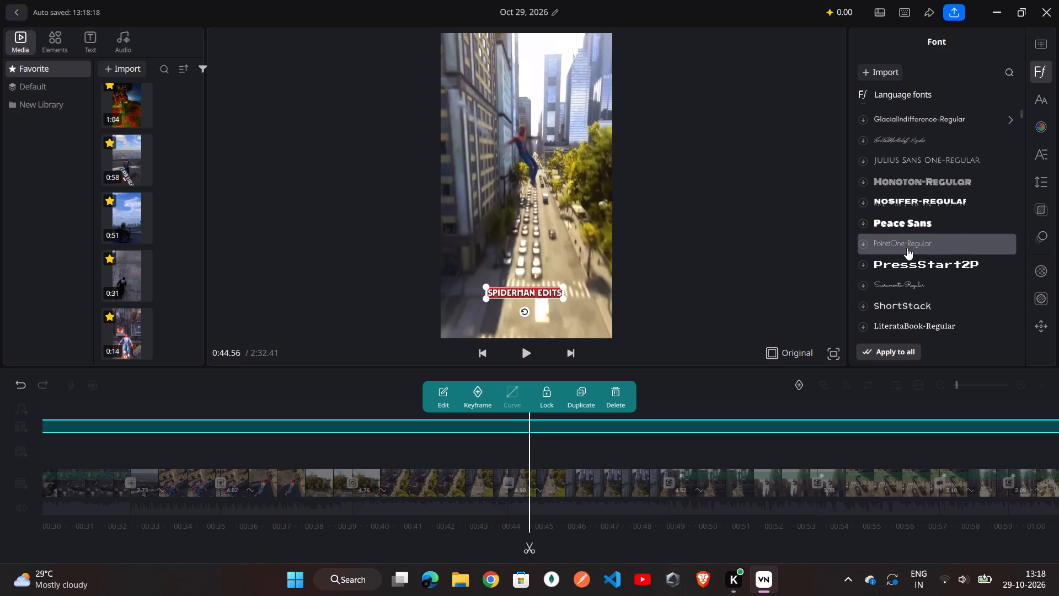
{"action": "scroll", "coordinate": [907, 248], "scroll_direction": "down", "scroll_amount": 7}
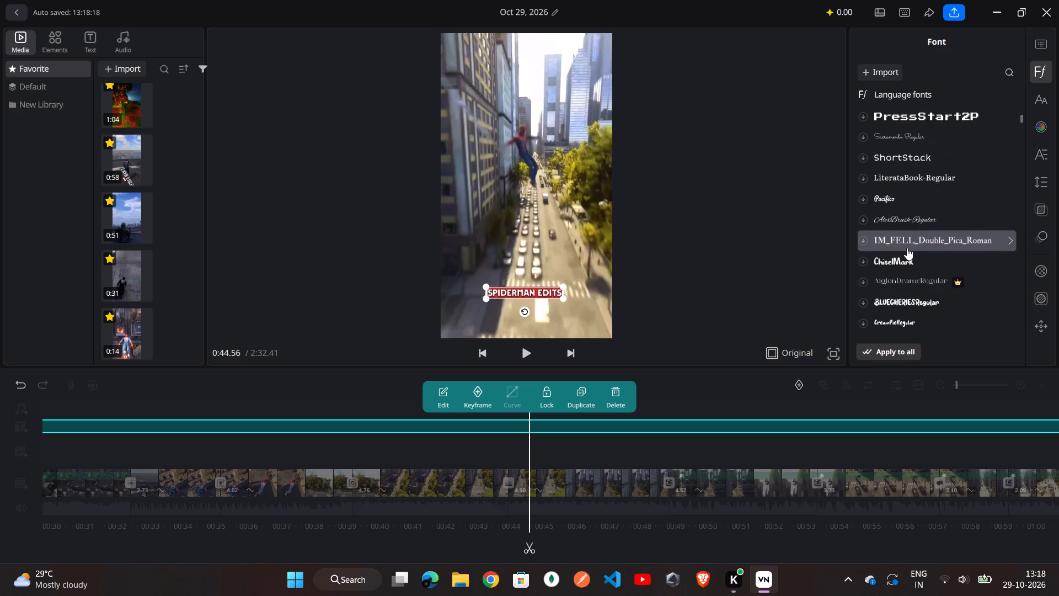
{"action": "scroll", "coordinate": [907, 248], "scroll_direction": "down", "scroll_amount": 5}
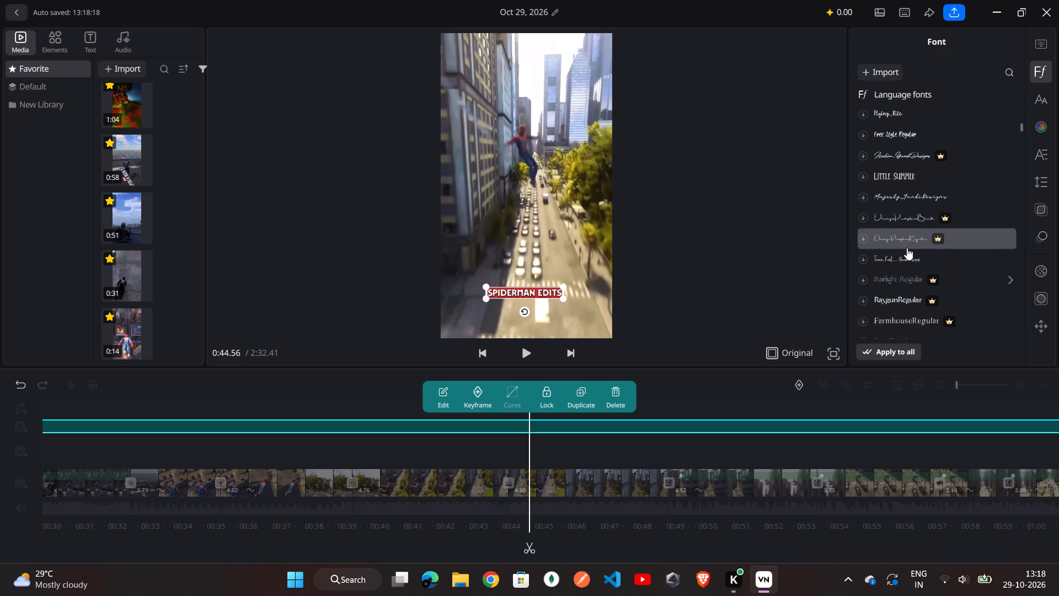
{"action": "scroll", "coordinate": [907, 248], "scroll_direction": "down", "scroll_amount": 1}
{"action": "left_click", "coordinate": [910, 165]}
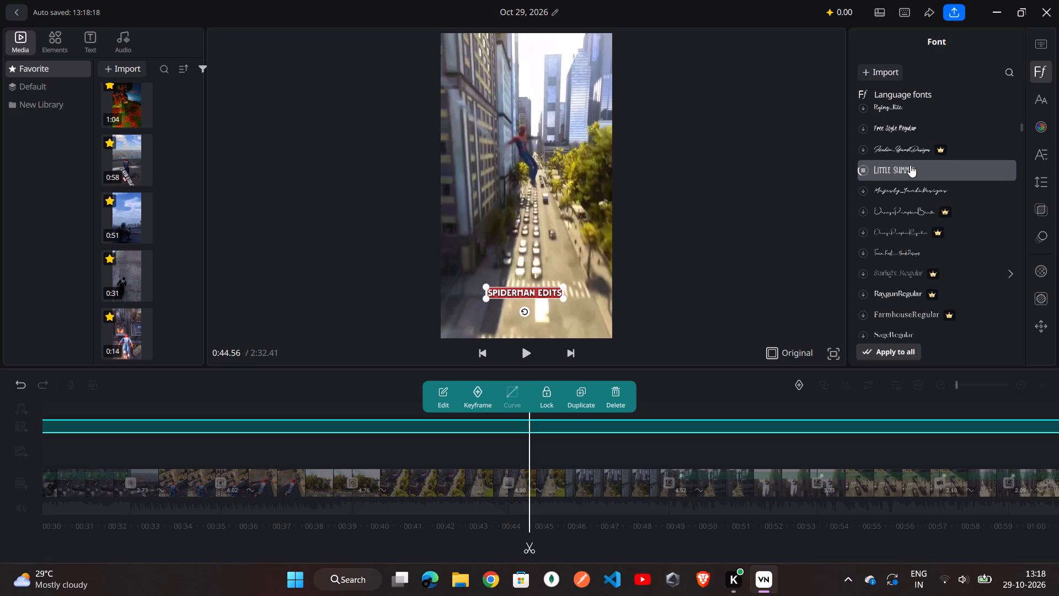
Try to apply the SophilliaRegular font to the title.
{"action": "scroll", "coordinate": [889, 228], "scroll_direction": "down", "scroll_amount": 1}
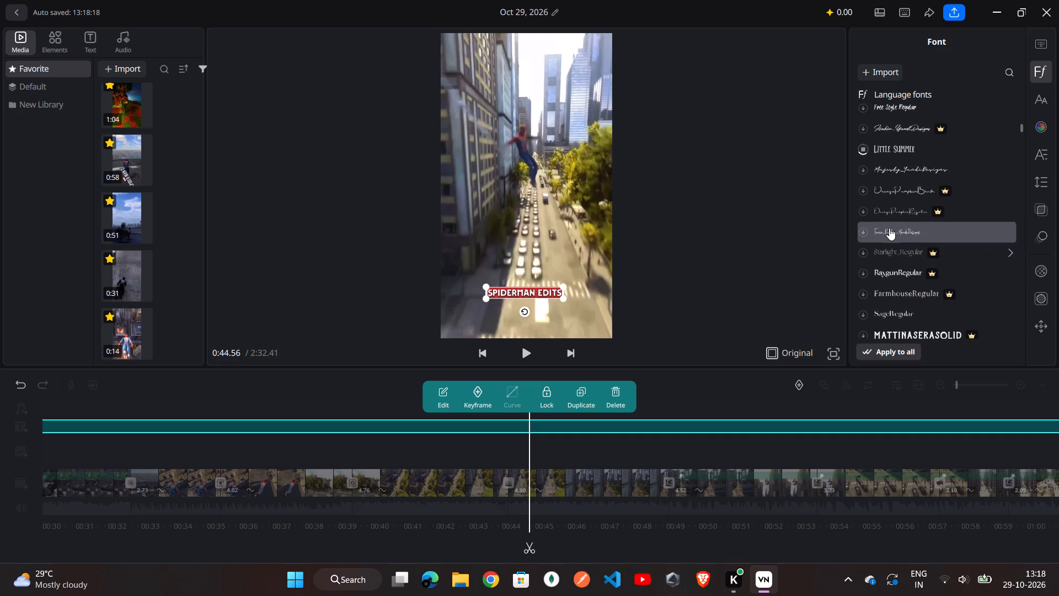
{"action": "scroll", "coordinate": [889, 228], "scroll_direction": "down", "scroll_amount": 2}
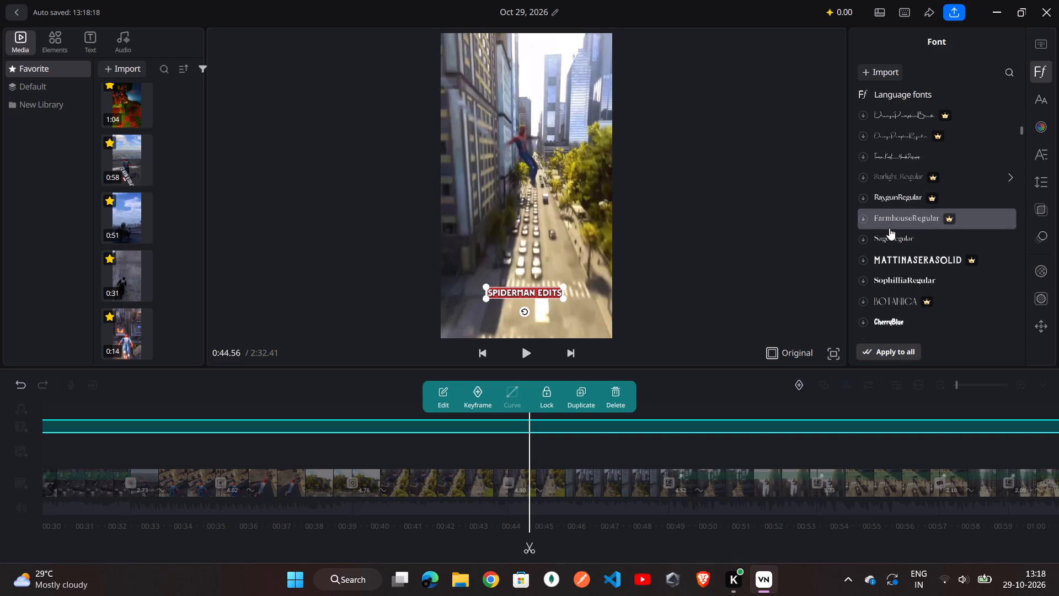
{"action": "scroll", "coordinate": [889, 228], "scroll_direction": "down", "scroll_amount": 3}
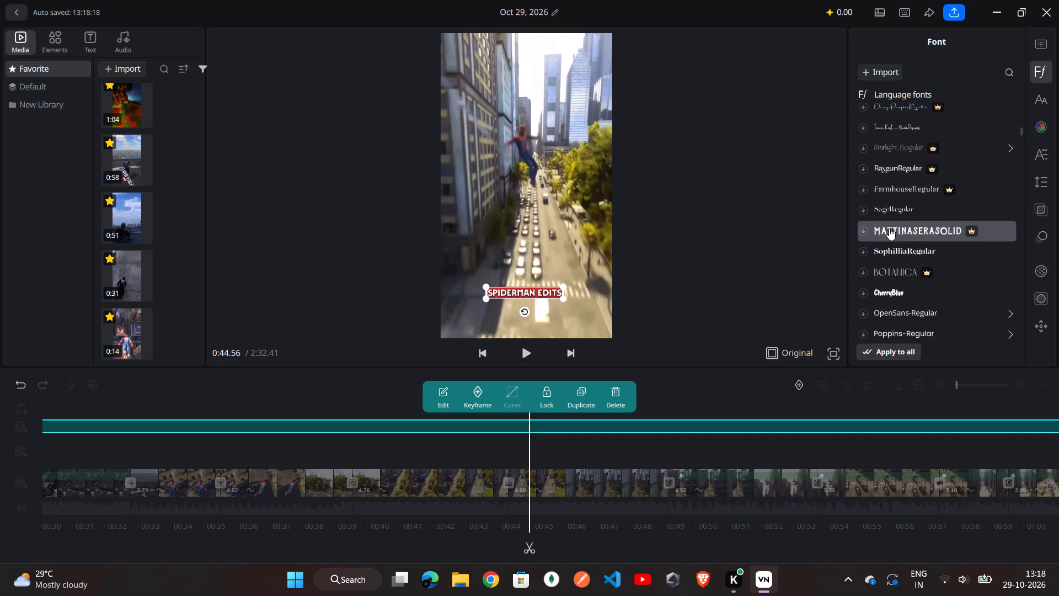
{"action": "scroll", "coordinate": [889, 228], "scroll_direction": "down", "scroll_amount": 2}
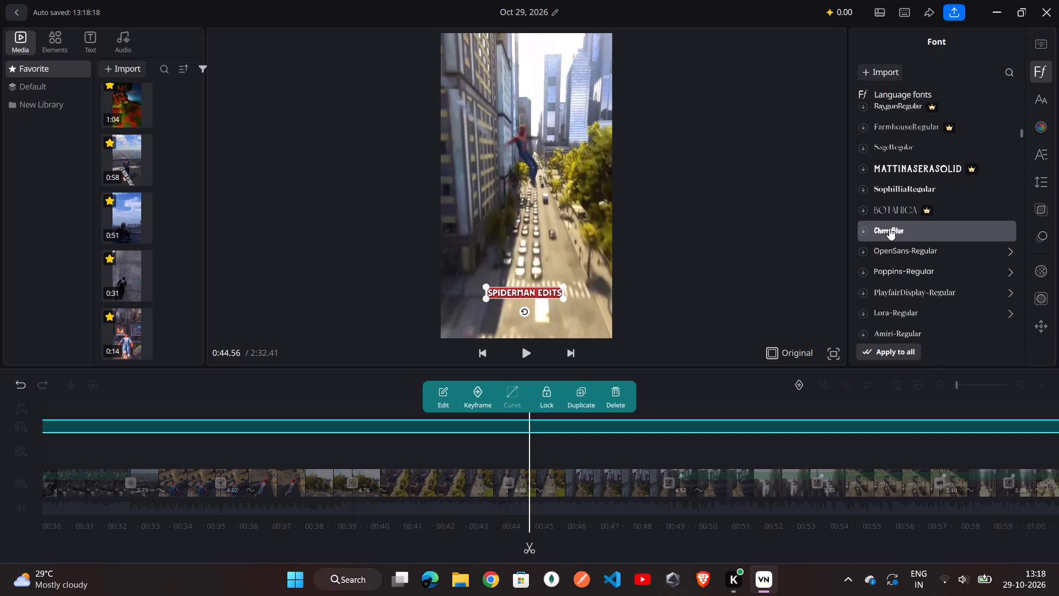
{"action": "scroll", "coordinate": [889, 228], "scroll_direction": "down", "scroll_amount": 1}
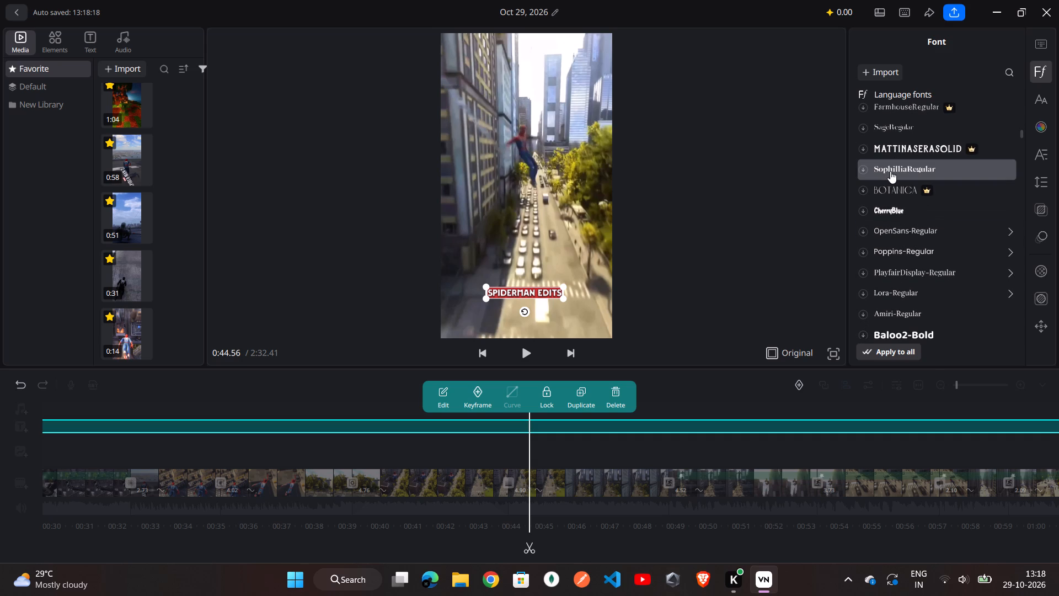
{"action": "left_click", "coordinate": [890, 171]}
Try the BEBASNEUEBOLD and ReadexPro-bold fonts on the title.
{"action": "scroll", "coordinate": [898, 207], "scroll_direction": "up", "scroll_amount": 1}
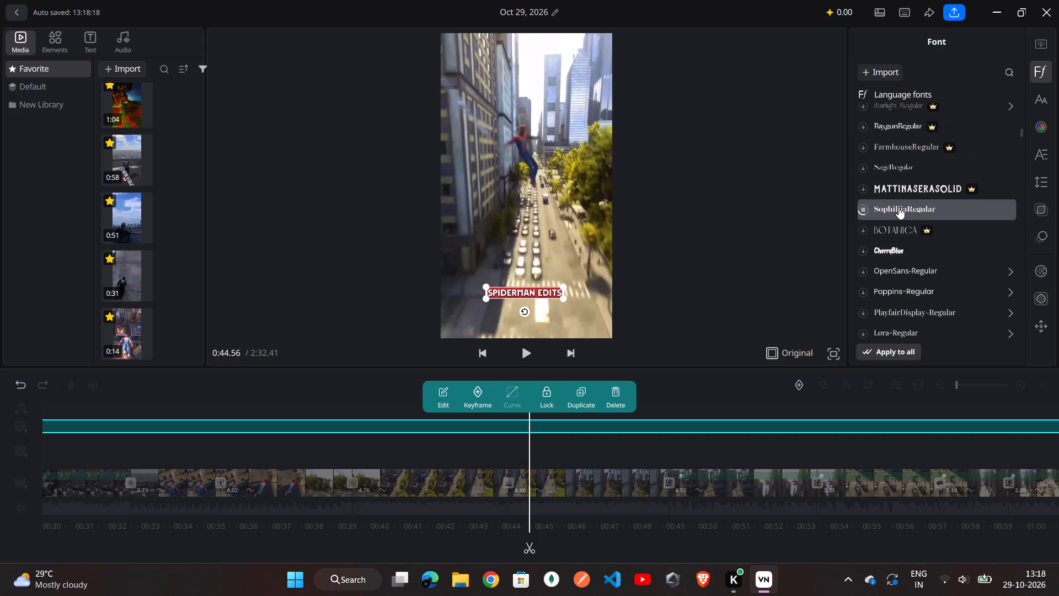
{"action": "scroll", "coordinate": [898, 207], "scroll_direction": "up", "scroll_amount": 2}
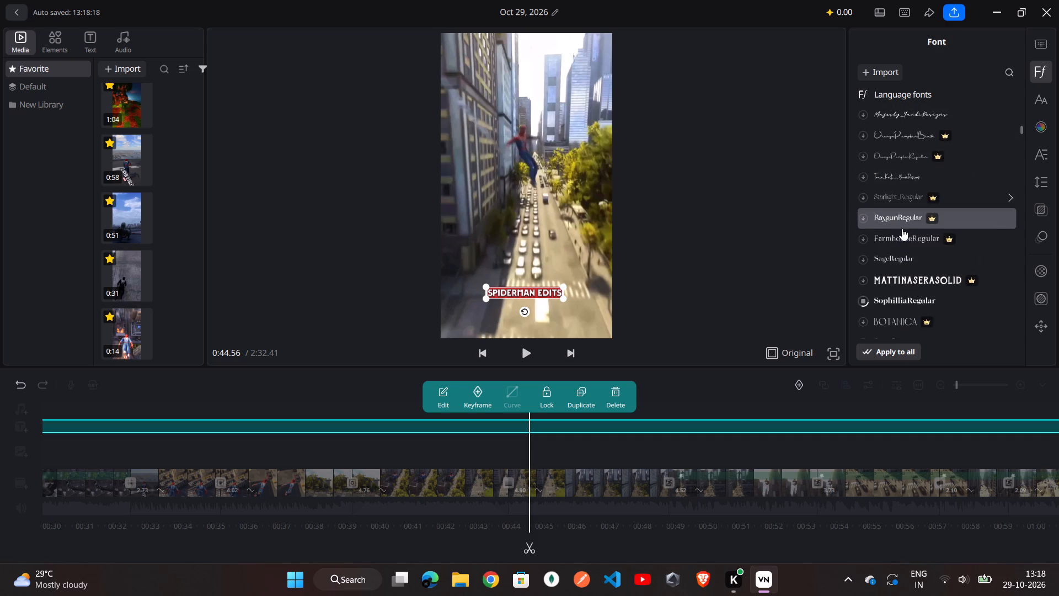
{"action": "scroll", "coordinate": [902, 228], "scroll_direction": "up", "scroll_amount": 2}
{"action": "scroll", "coordinate": [902, 228], "scroll_direction": "down", "scroll_amount": 1}
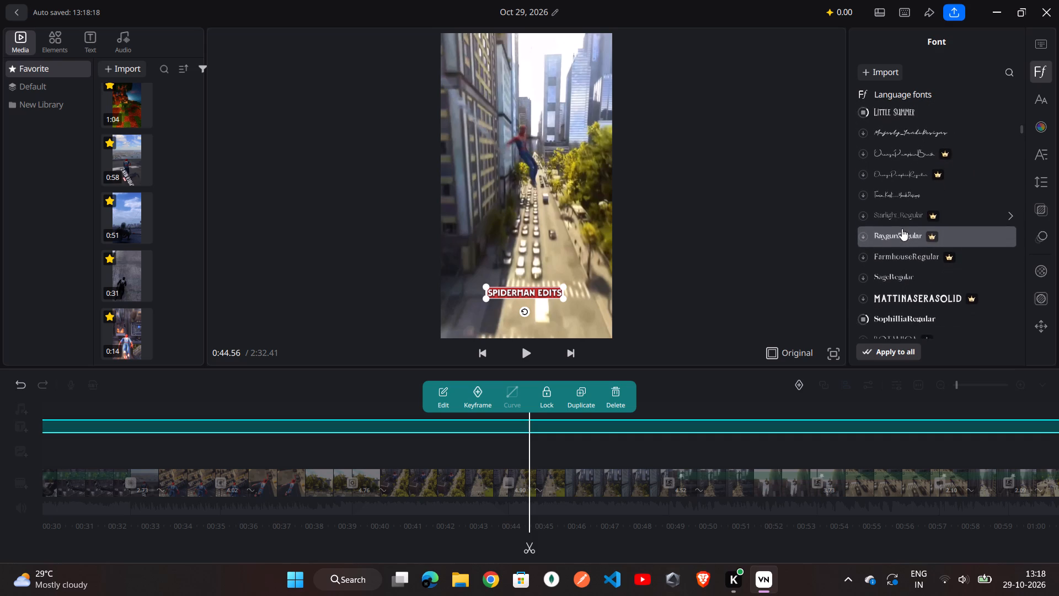
{"action": "scroll", "coordinate": [902, 228], "scroll_direction": "down", "scroll_amount": 4}
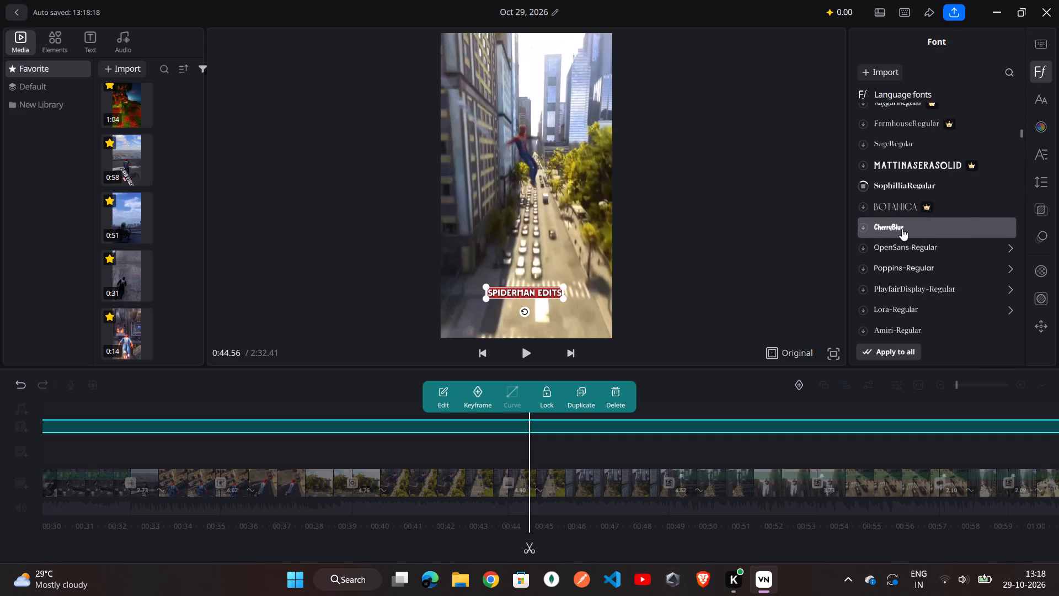
{"action": "scroll", "coordinate": [902, 228], "scroll_direction": "down", "scroll_amount": 1}
{"action": "scroll", "coordinate": [917, 164], "scroll_direction": "down", "scroll_amount": 1}
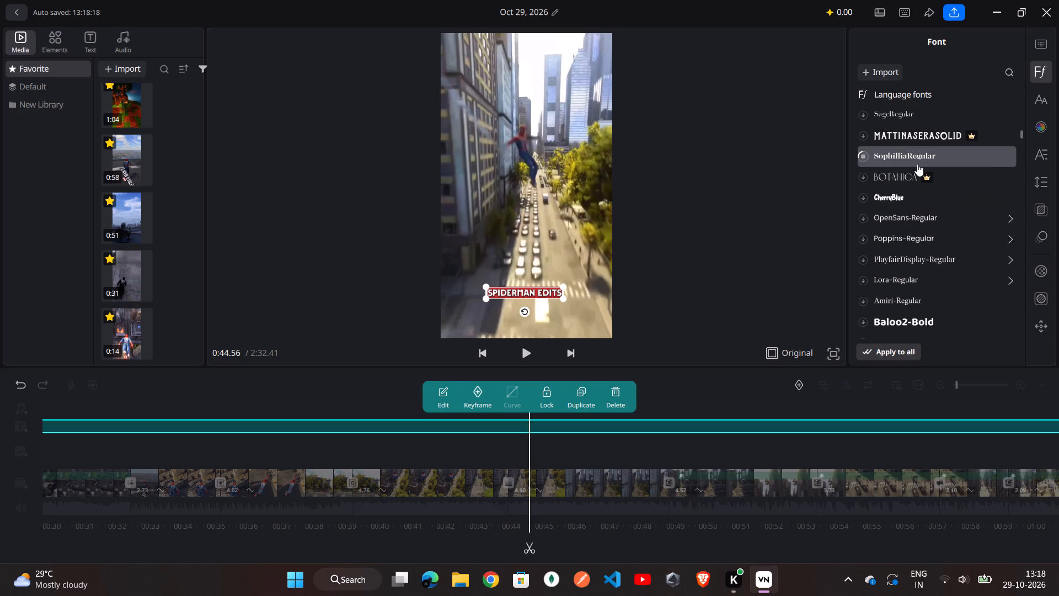
{"action": "scroll", "coordinate": [917, 164], "scroll_direction": "down", "scroll_amount": 3}
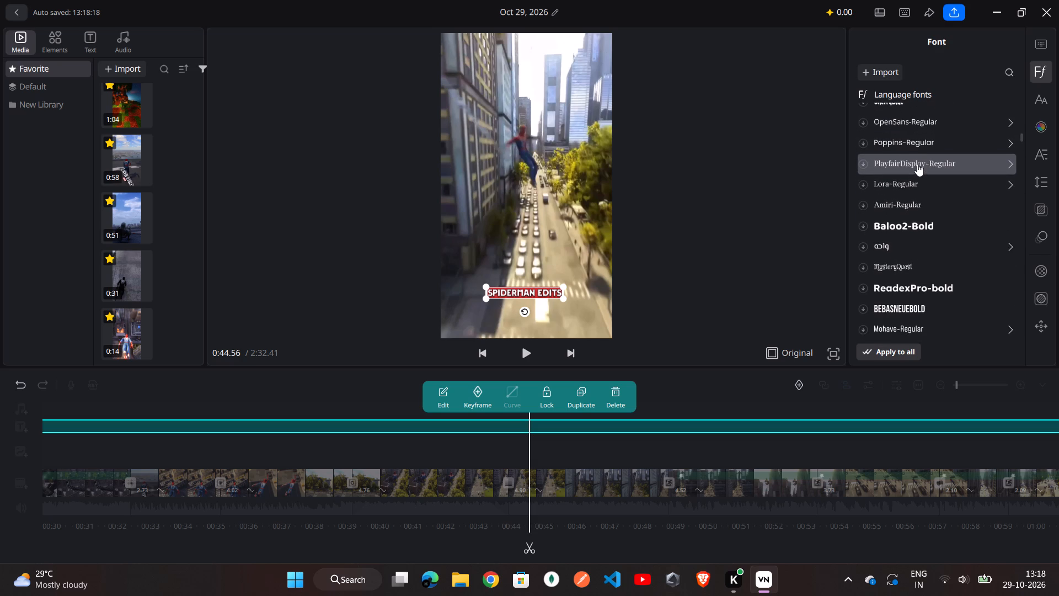
{"action": "scroll", "coordinate": [917, 164], "scroll_direction": "down", "scroll_amount": 1}
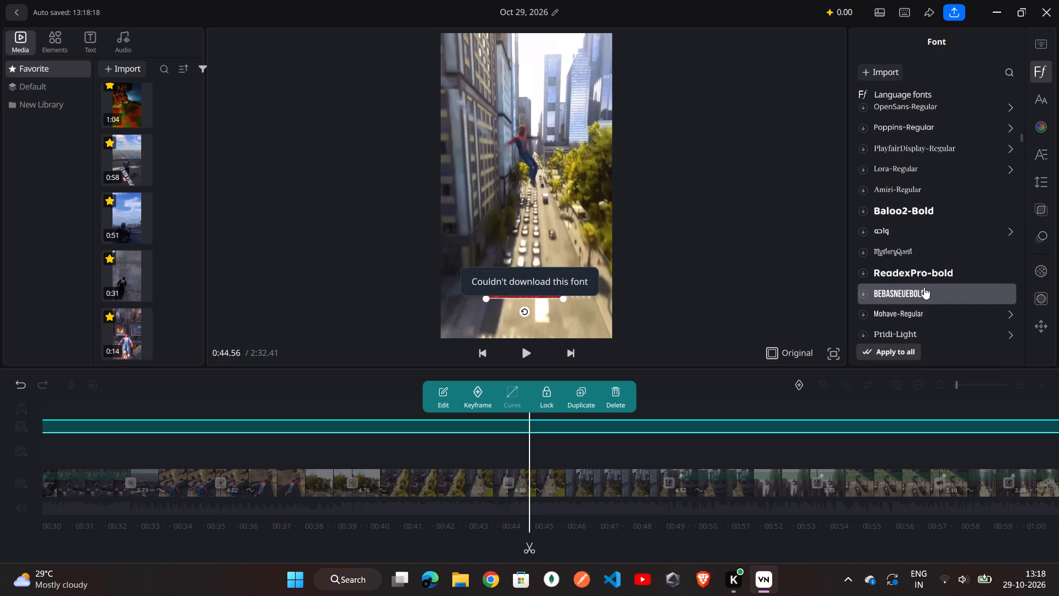
{"action": "left_click", "coordinate": [924, 287]}
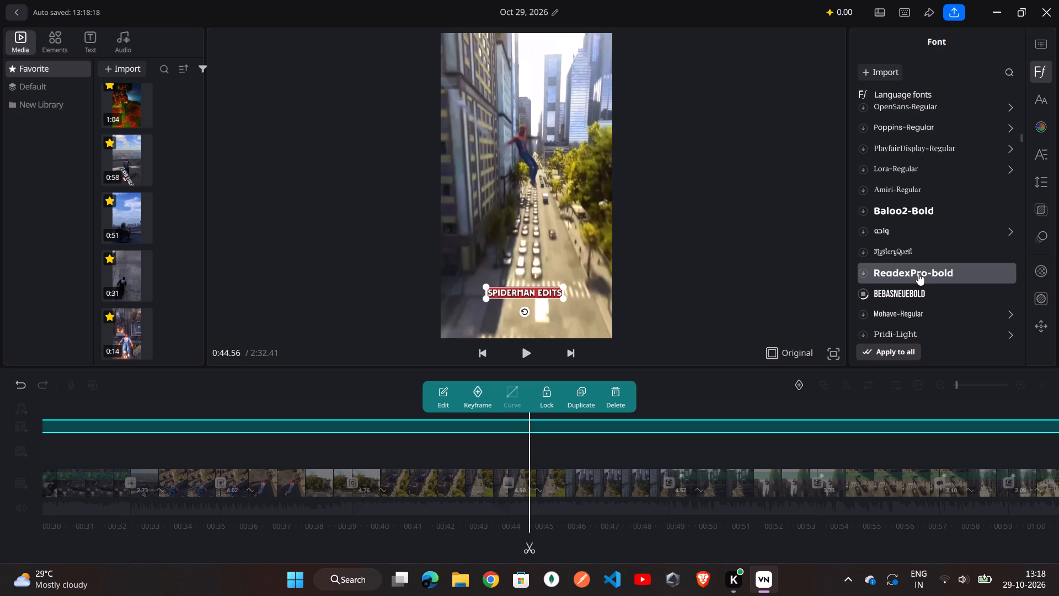
{"action": "left_click", "coordinate": [918, 273]}
Try the Lato-BlackItalic font on the title.
{"action": "scroll", "coordinate": [918, 273], "scroll_direction": "down", "scroll_amount": 1}
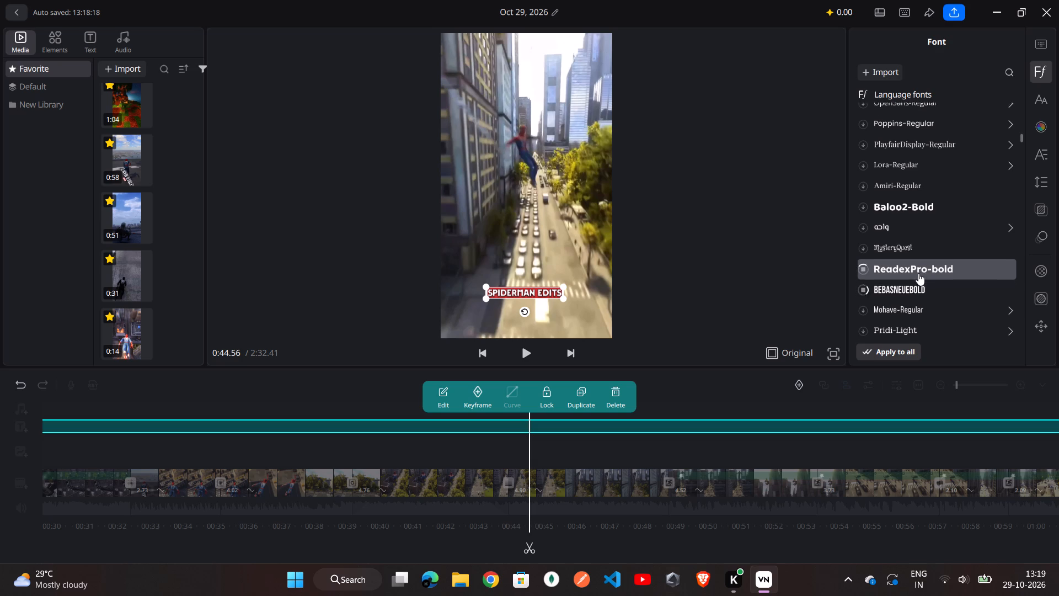
{"action": "scroll", "coordinate": [918, 273], "scroll_direction": "down", "scroll_amount": 3}
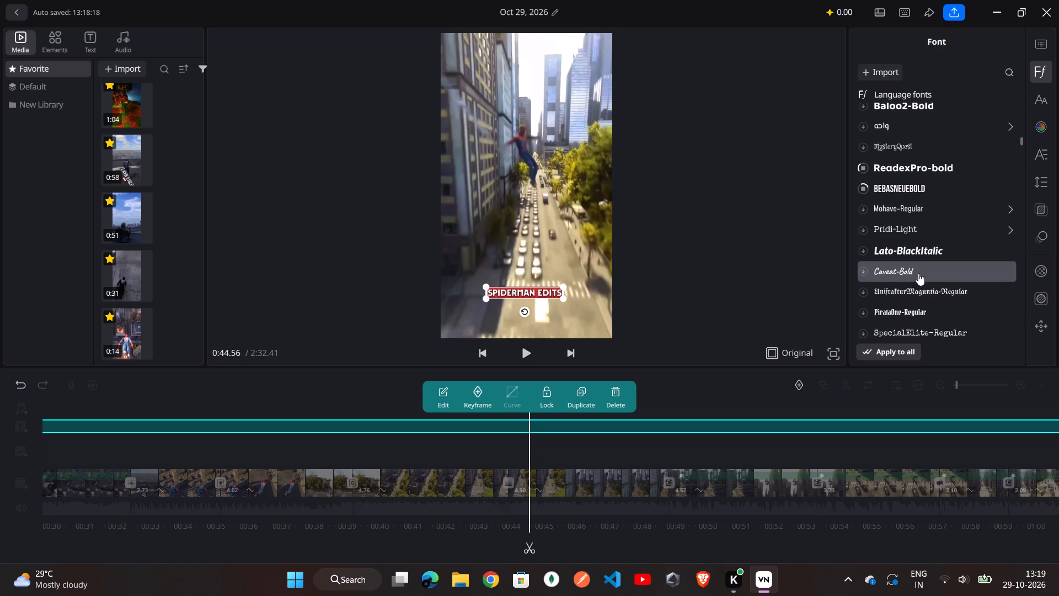
{"action": "left_click", "coordinate": [916, 254]}
Look through the language fonts between OpenSans-Regular and DancingScript-Regular for one that suits the SpiderMan Edits title.
{"action": "scroll", "coordinate": [916, 254], "scroll_direction": "down", "scroll_amount": 1}
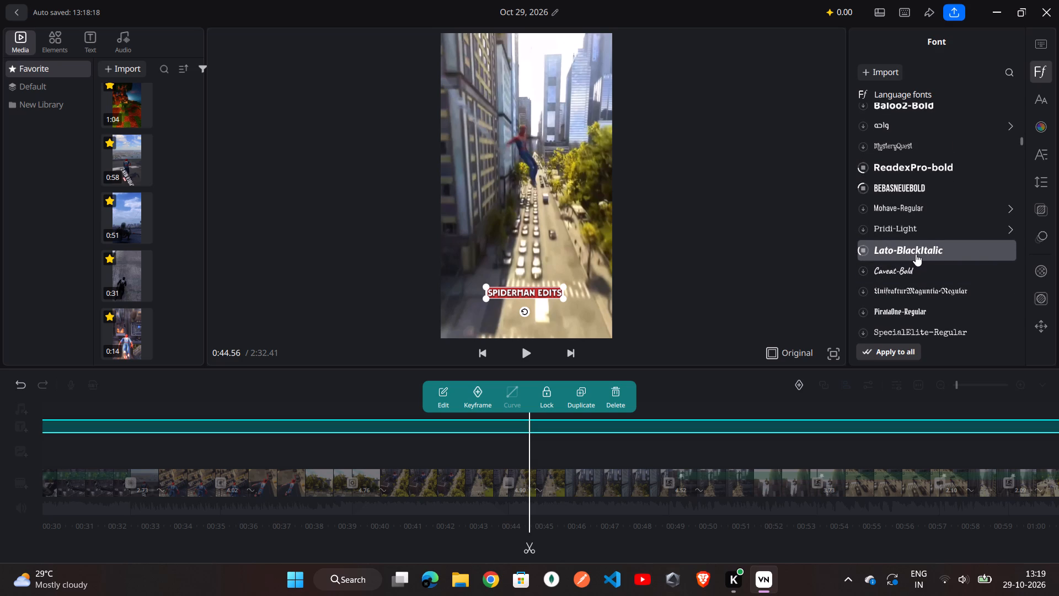
{"action": "scroll", "coordinate": [916, 254], "scroll_direction": "down", "scroll_amount": 3}
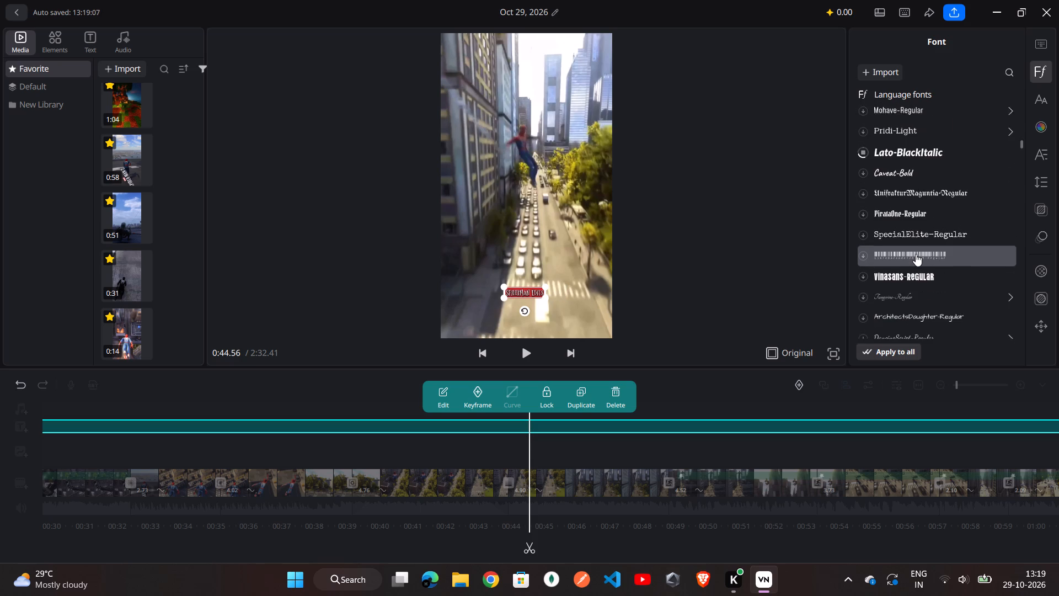
{"action": "scroll", "coordinate": [916, 254], "scroll_direction": "down", "scroll_amount": 1}
{"action": "scroll", "coordinate": [921, 146], "scroll_direction": "up", "scroll_amount": 1}
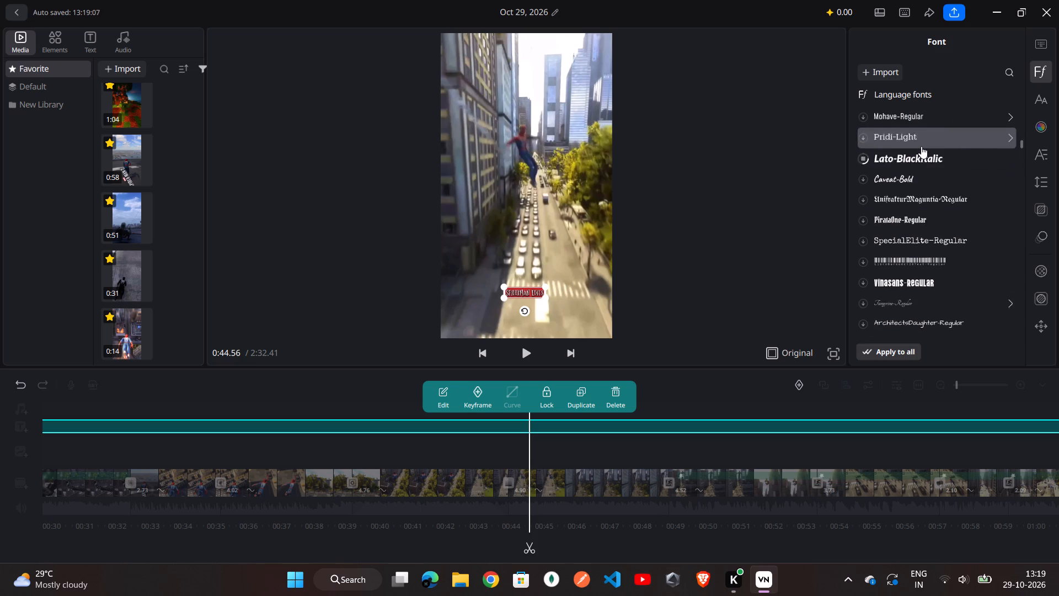
{"action": "scroll", "coordinate": [921, 146], "scroll_direction": "up", "scroll_amount": 3}
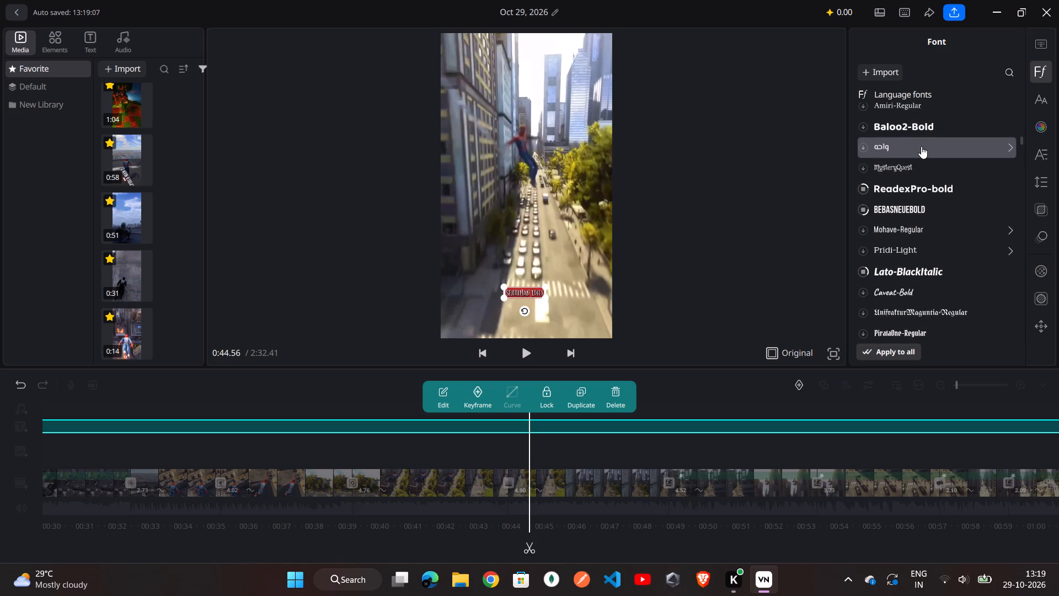
{"action": "scroll", "coordinate": [921, 146], "scroll_direction": "up", "scroll_amount": 2}
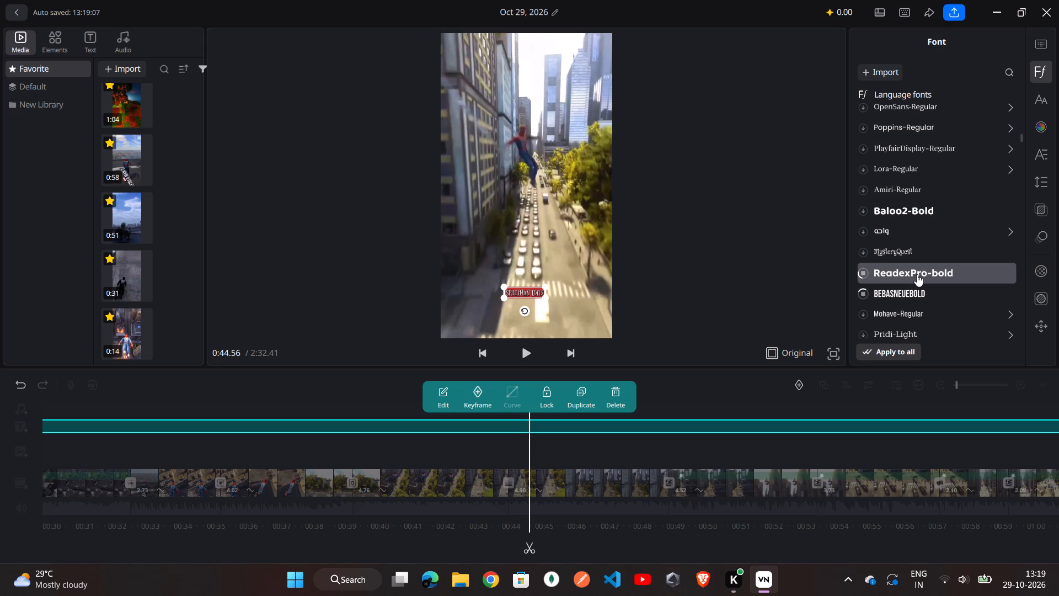
{"action": "scroll", "coordinate": [917, 274], "scroll_direction": "down", "scroll_amount": 1}
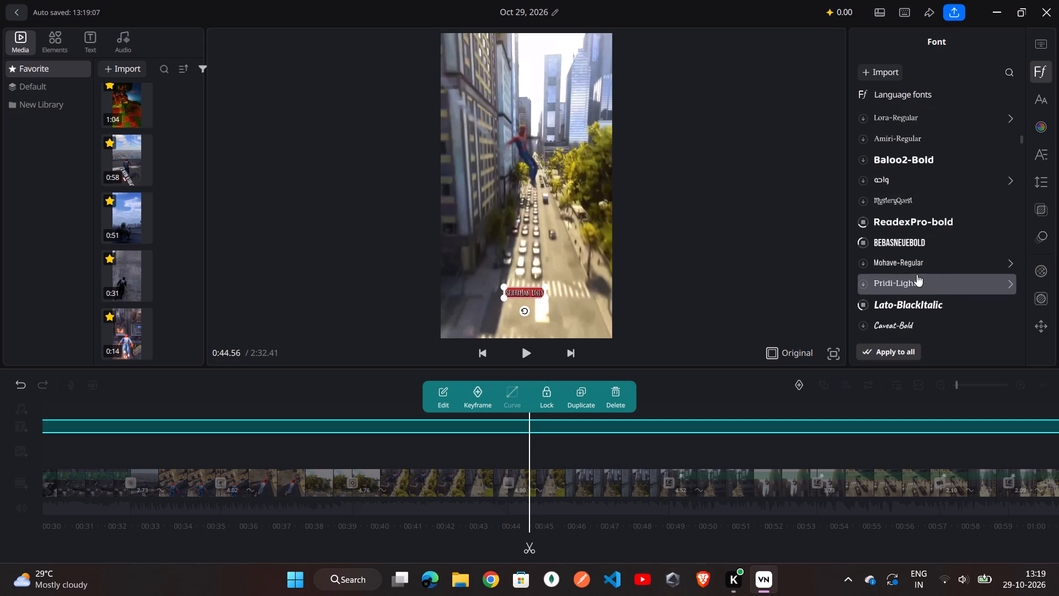
{"action": "scroll", "coordinate": [917, 274], "scroll_direction": "down", "scroll_amount": 2}
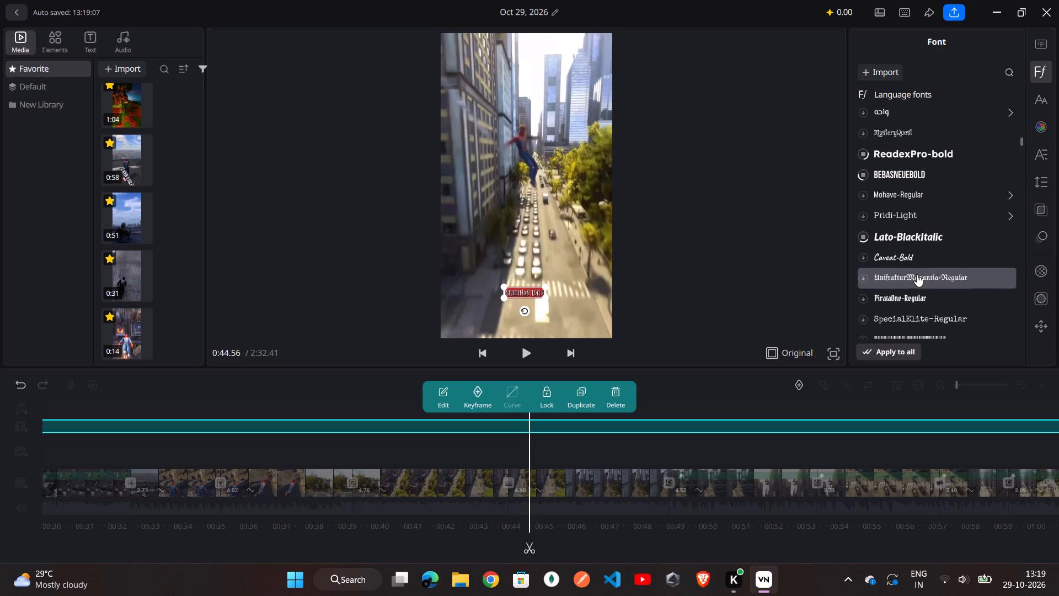
{"action": "scroll", "coordinate": [917, 274], "scroll_direction": "down", "scroll_amount": 3}
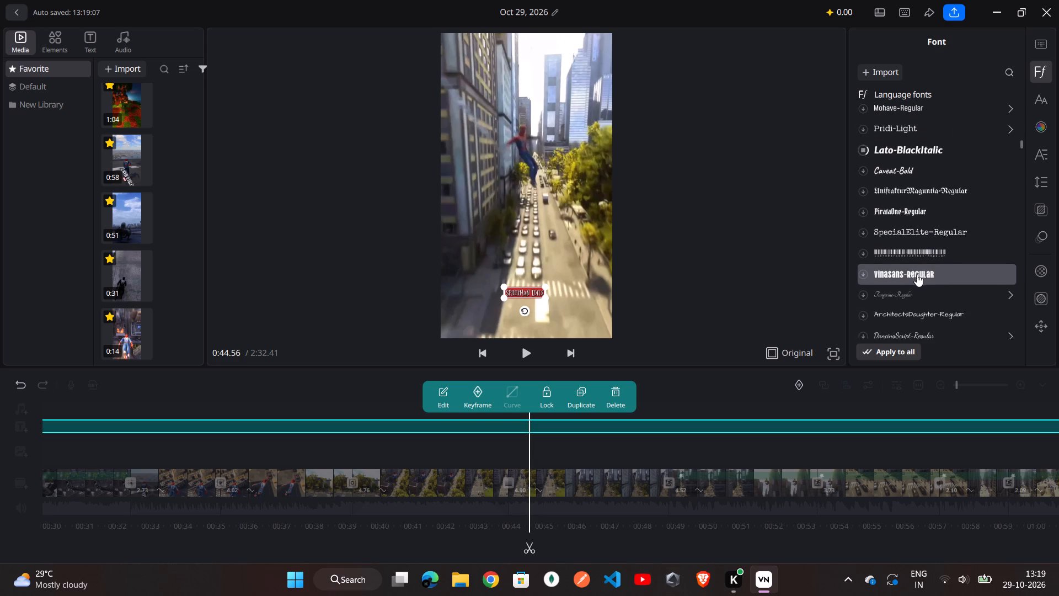
{"action": "scroll", "coordinate": [917, 274], "scroll_direction": "down", "scroll_amount": 2}
{"action": "scroll", "coordinate": [917, 274], "scroll_direction": "up", "scroll_amount": 2}
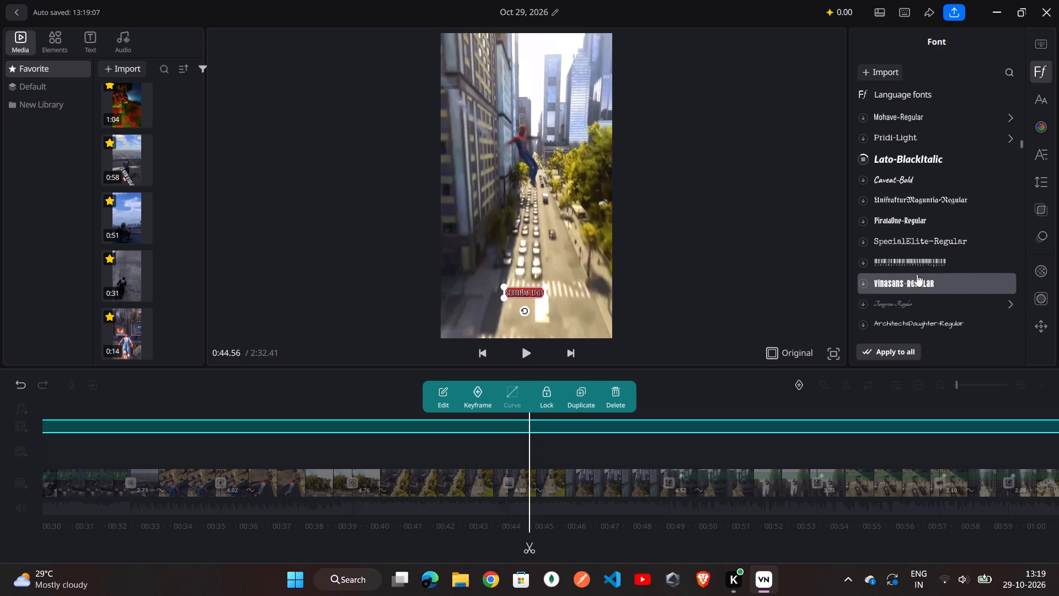
{"action": "scroll", "coordinate": [917, 274], "scroll_direction": "up", "scroll_amount": 2}
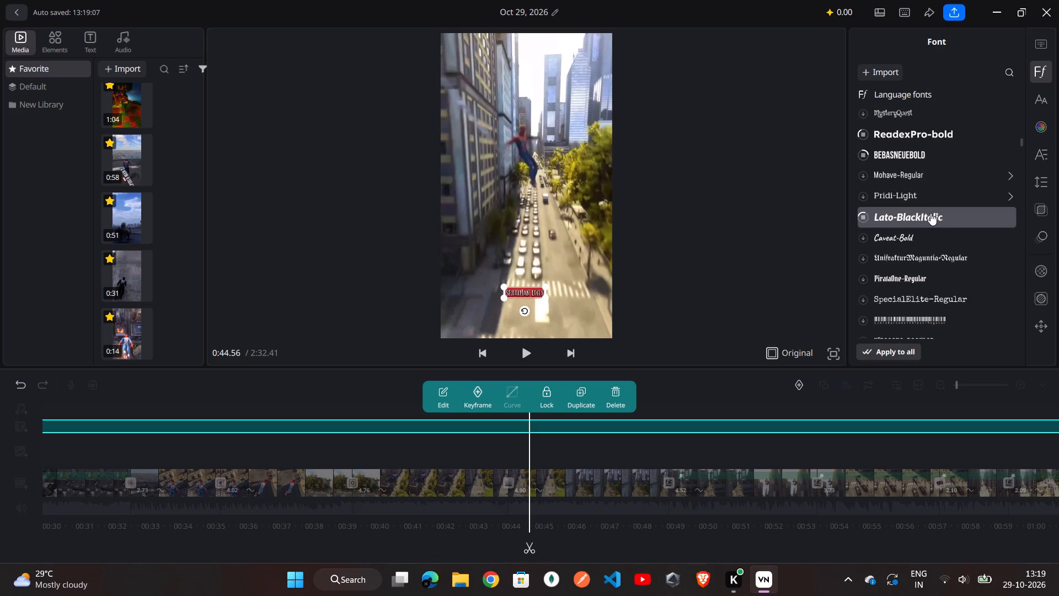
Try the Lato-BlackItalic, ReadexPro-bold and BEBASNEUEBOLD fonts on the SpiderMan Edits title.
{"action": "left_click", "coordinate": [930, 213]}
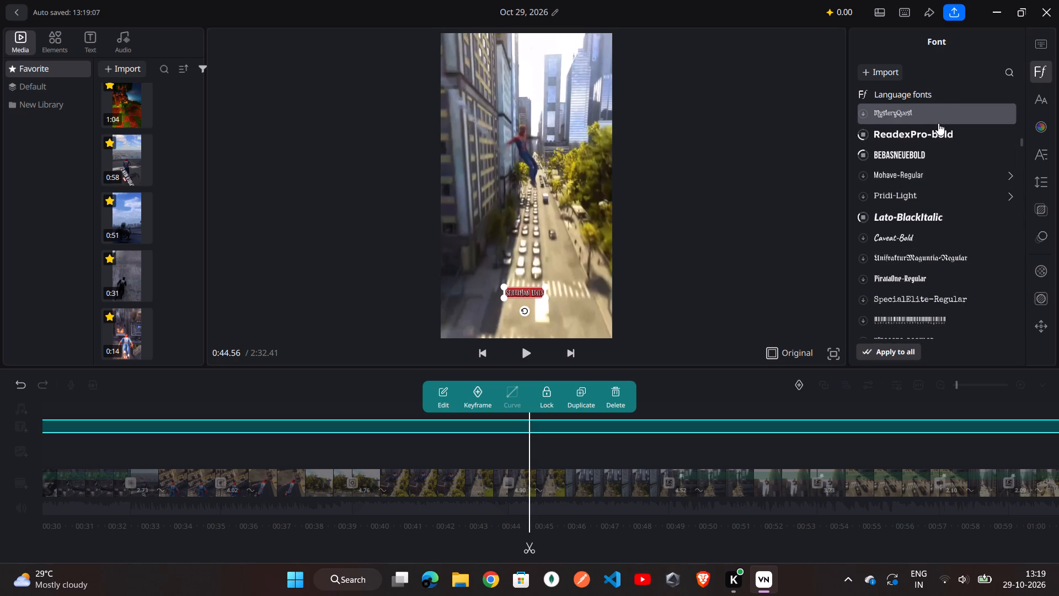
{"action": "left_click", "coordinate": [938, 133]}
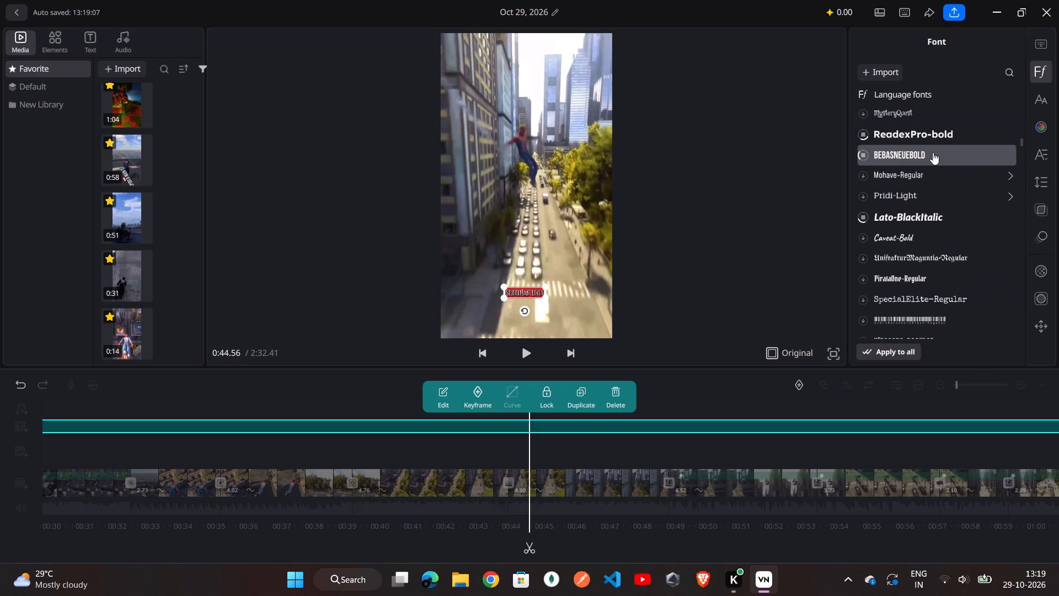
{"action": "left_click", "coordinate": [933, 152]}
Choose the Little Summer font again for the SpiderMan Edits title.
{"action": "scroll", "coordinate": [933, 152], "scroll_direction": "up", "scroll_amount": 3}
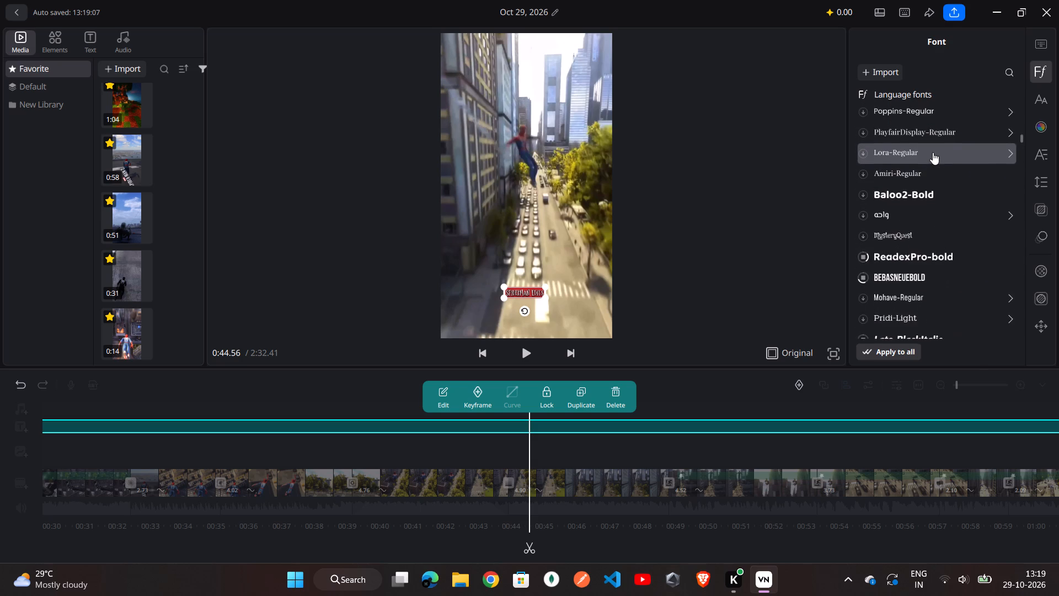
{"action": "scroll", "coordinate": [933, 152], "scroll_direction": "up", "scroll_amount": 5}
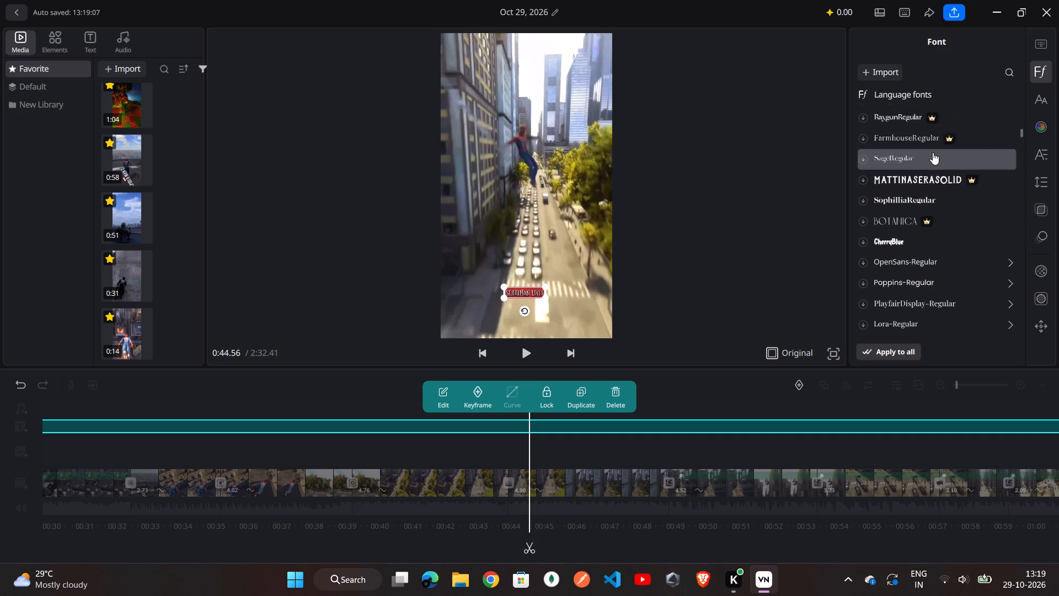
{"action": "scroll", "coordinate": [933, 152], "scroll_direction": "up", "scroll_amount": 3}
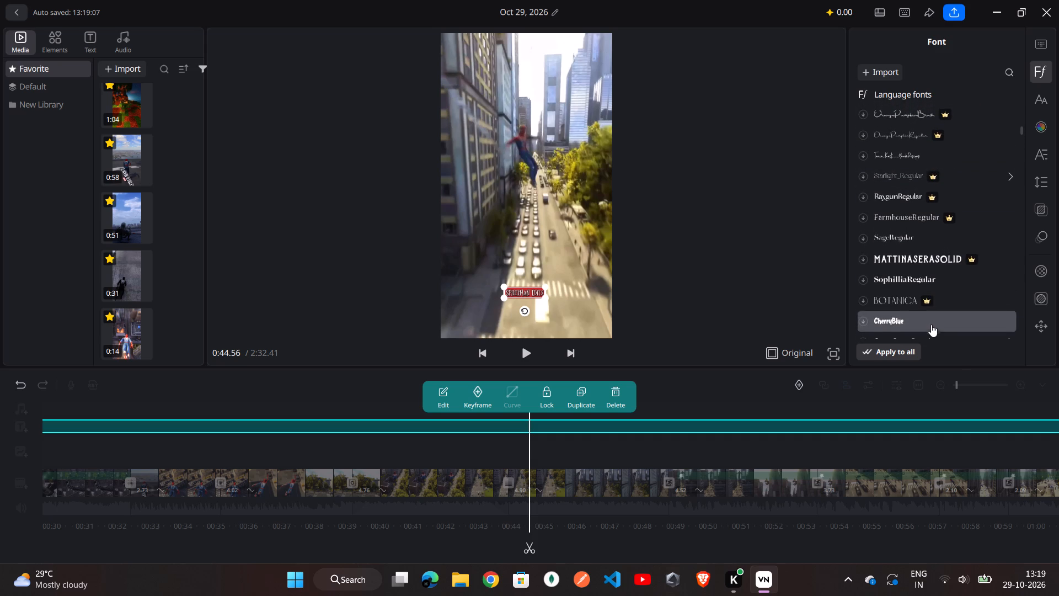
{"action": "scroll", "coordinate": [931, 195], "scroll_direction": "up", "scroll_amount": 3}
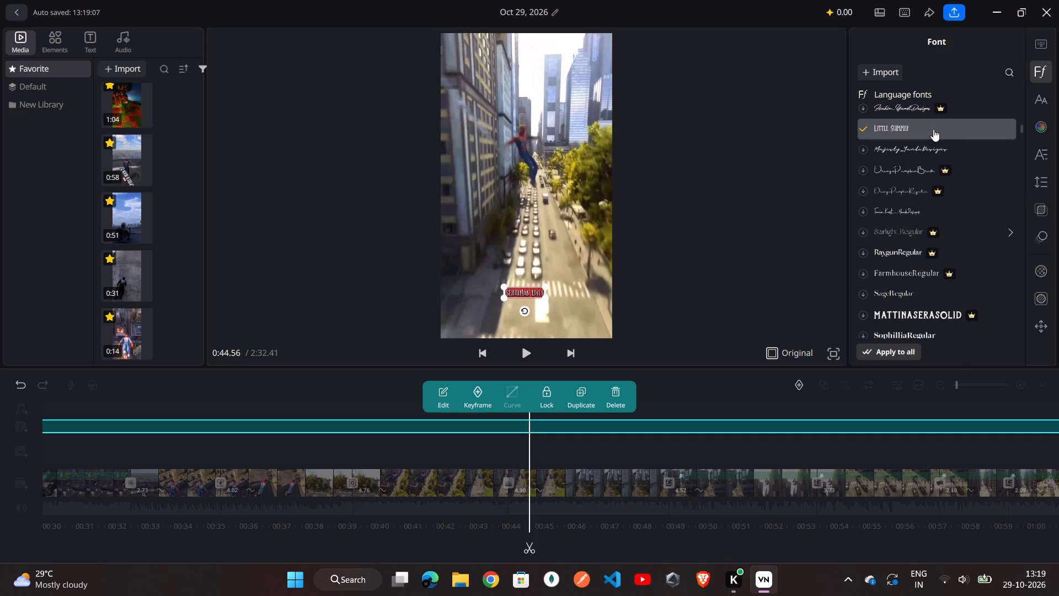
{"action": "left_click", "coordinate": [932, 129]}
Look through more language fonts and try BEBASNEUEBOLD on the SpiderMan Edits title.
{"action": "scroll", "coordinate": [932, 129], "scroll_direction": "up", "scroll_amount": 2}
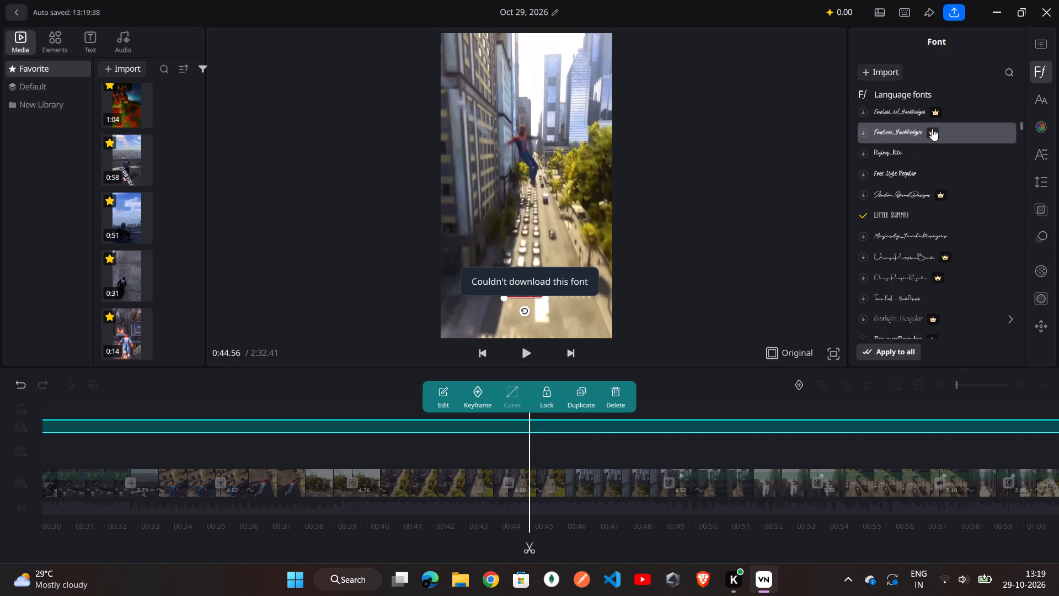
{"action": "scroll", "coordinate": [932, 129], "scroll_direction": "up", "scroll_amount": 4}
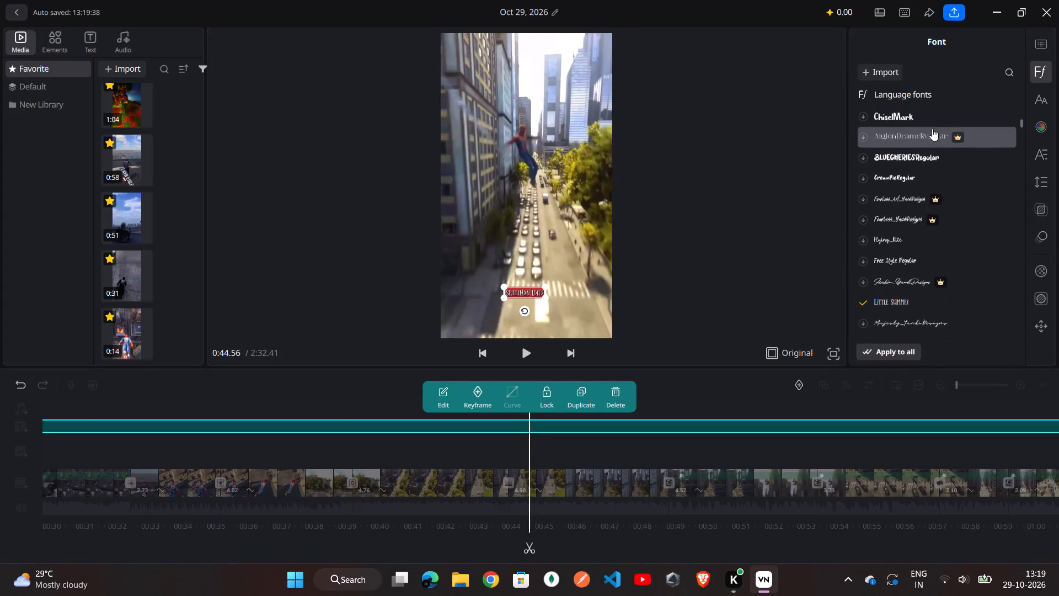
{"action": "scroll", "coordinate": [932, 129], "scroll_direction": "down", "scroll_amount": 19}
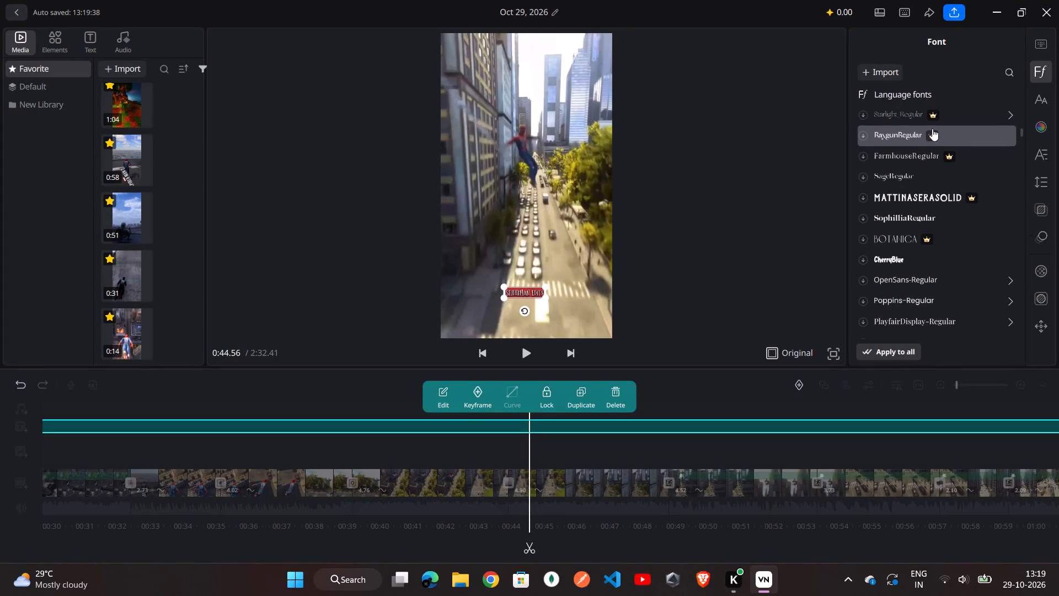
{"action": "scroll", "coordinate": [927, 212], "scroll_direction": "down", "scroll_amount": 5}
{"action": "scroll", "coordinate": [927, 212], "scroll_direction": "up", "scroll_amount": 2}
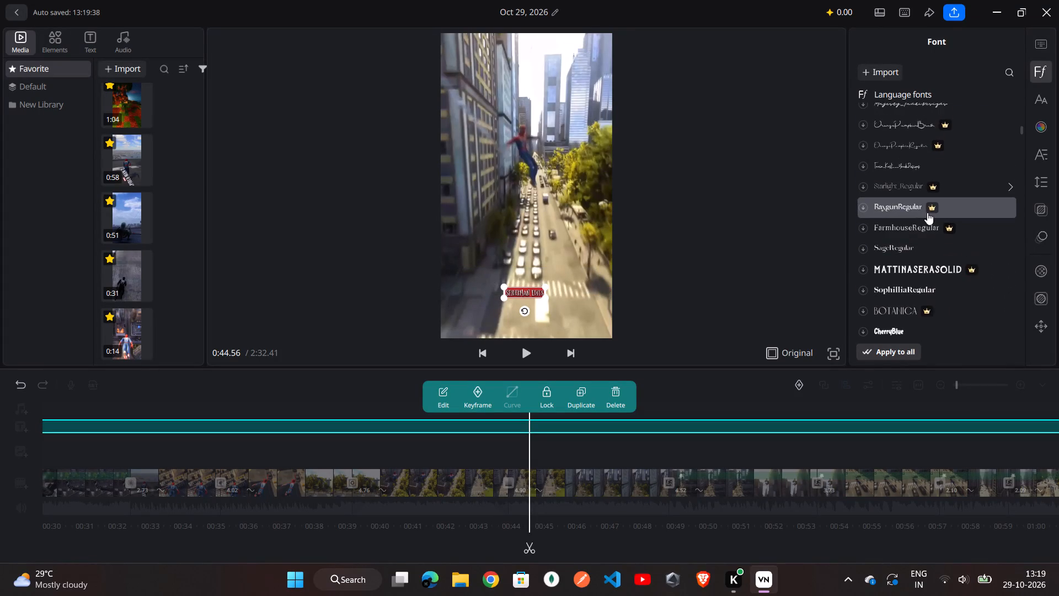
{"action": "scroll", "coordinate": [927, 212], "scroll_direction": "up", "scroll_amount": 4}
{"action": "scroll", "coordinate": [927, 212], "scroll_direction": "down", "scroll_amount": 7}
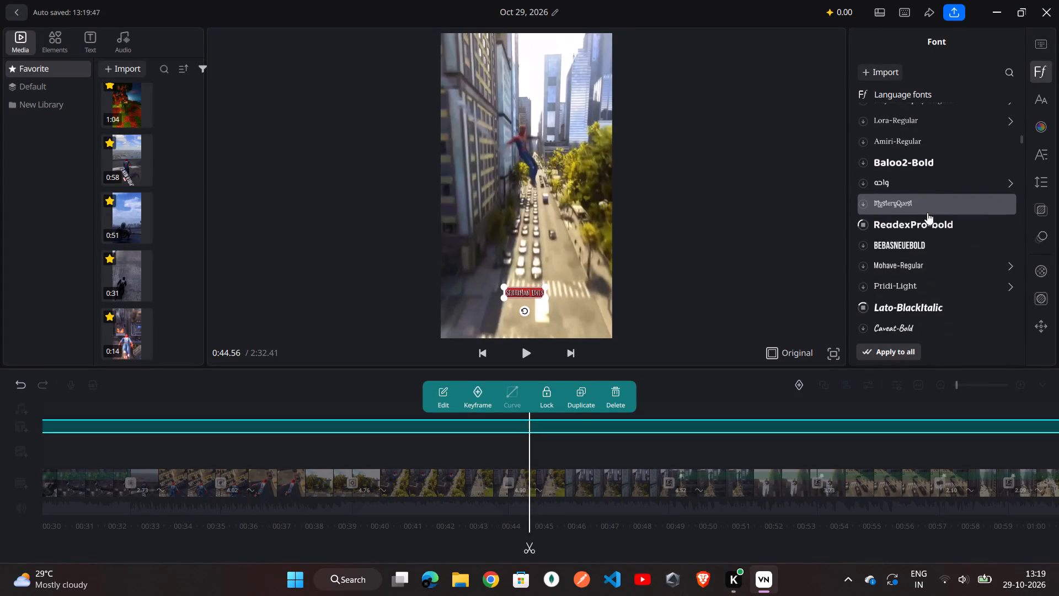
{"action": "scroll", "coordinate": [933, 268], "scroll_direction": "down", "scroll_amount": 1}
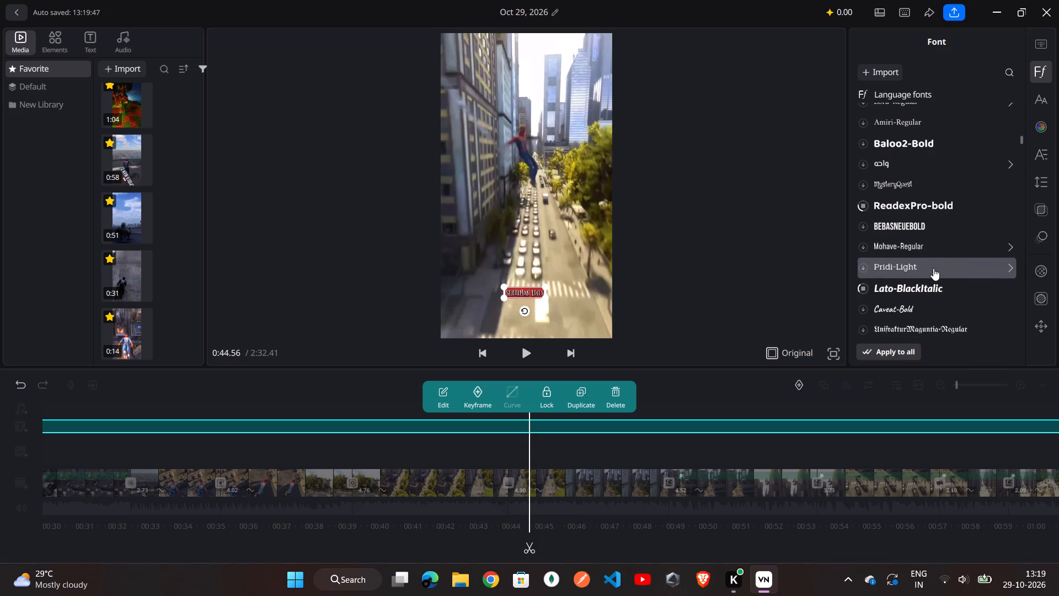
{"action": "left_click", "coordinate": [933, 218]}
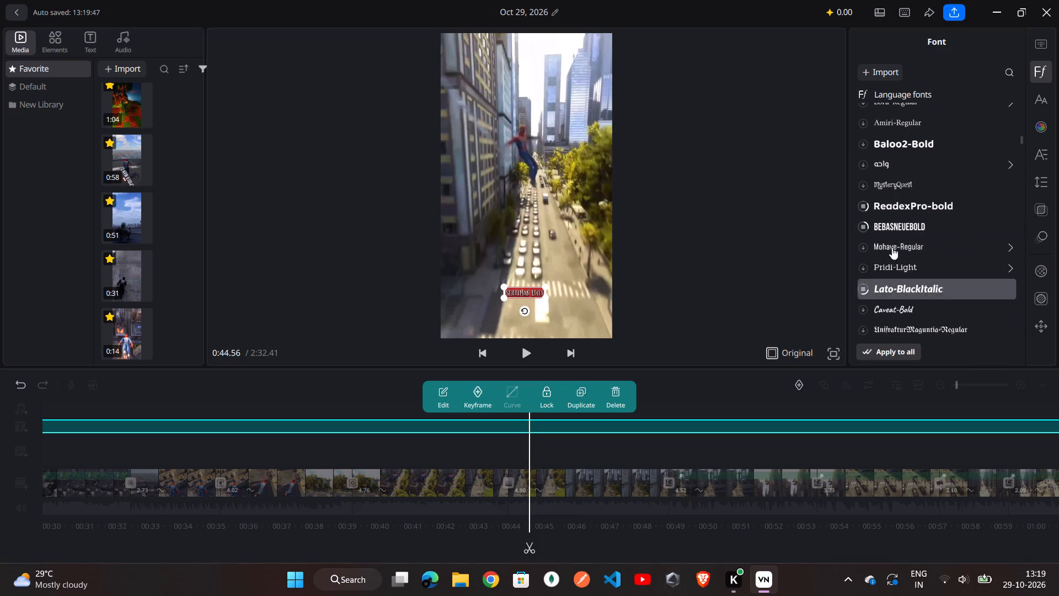
Browse the language fonts around PirataOne-Regular, SpecialElite-Regular and VinaSans-Regular for other title font options.
{"action": "scroll", "coordinate": [914, 280], "scroll_direction": "down", "scroll_amount": 3}
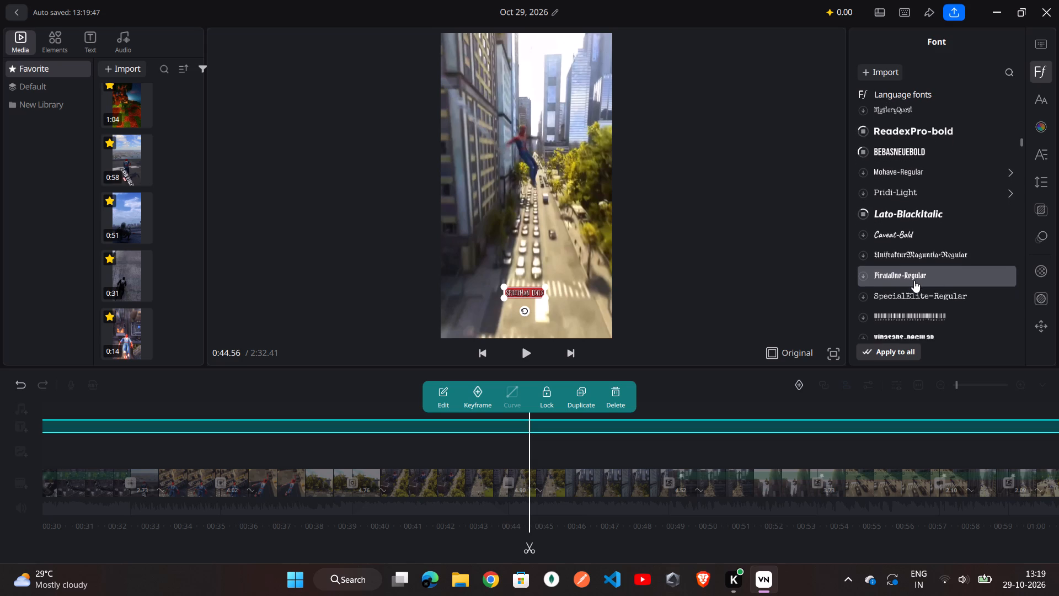
{"action": "scroll", "coordinate": [914, 280], "scroll_direction": "down", "scroll_amount": 3}
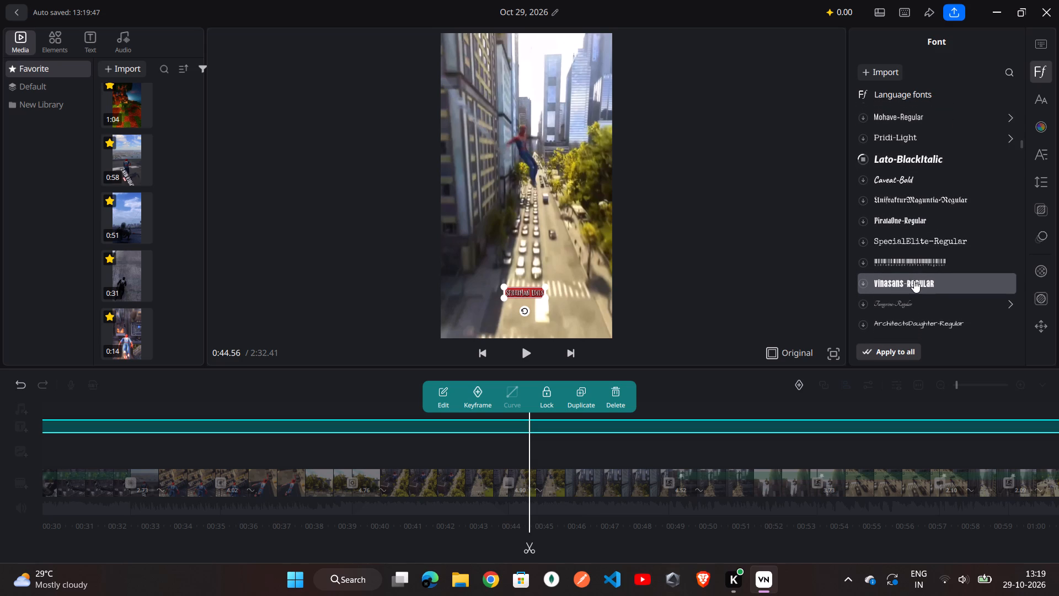
{"action": "scroll", "coordinate": [914, 280], "scroll_direction": "down", "scroll_amount": 3}
{"action": "scroll", "coordinate": [914, 280], "scroll_direction": "up", "scroll_amount": 3}
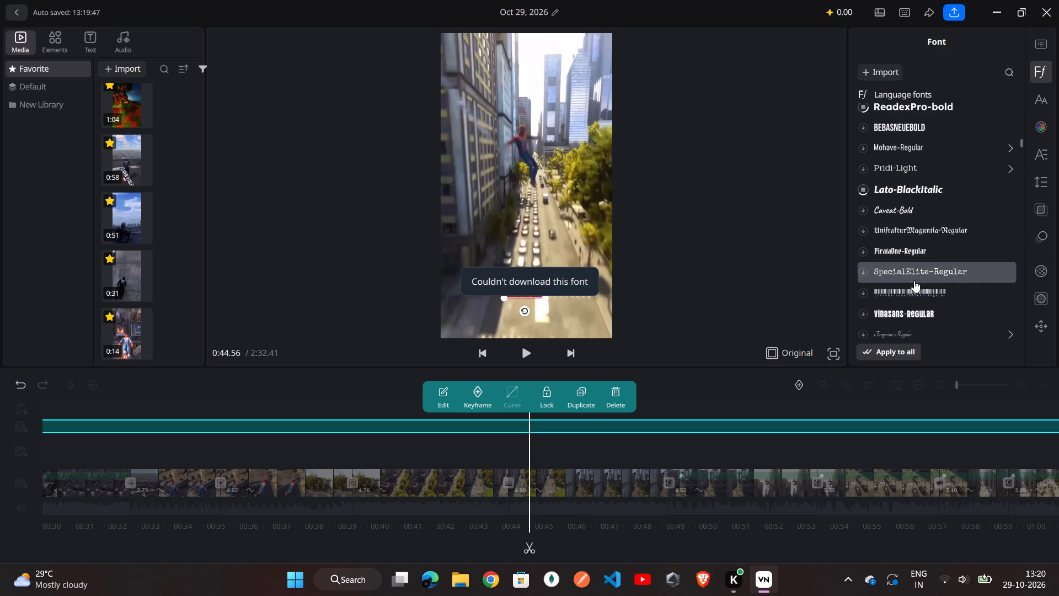
{"action": "scroll", "coordinate": [914, 280], "scroll_direction": "up", "scroll_amount": 12}
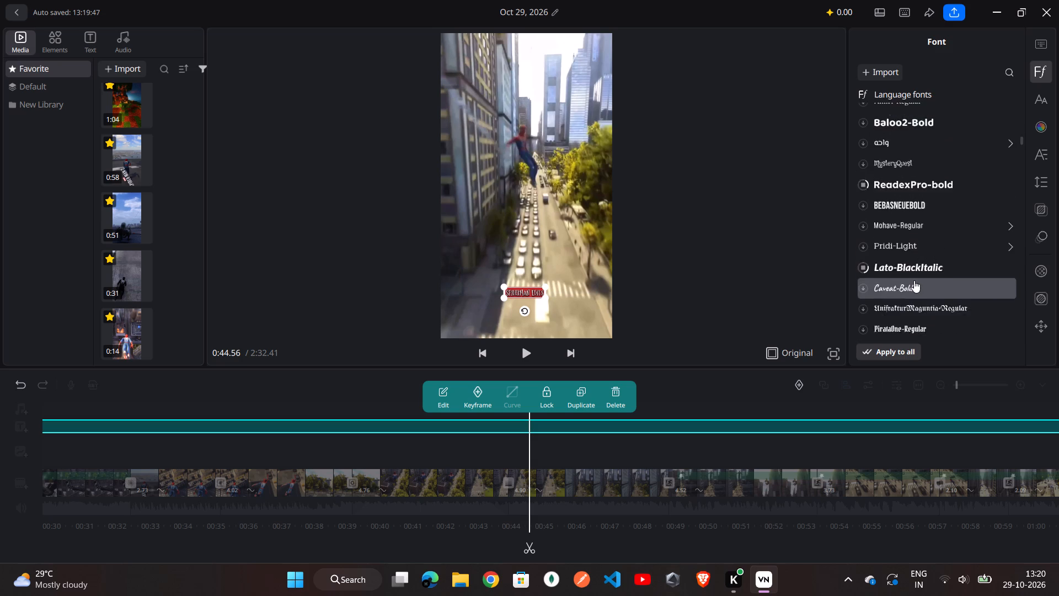
{"action": "scroll", "coordinate": [914, 280], "scroll_direction": "up", "scroll_amount": 20}
{"action": "scroll", "coordinate": [914, 280], "scroll_direction": "up", "scroll_amount": 7}
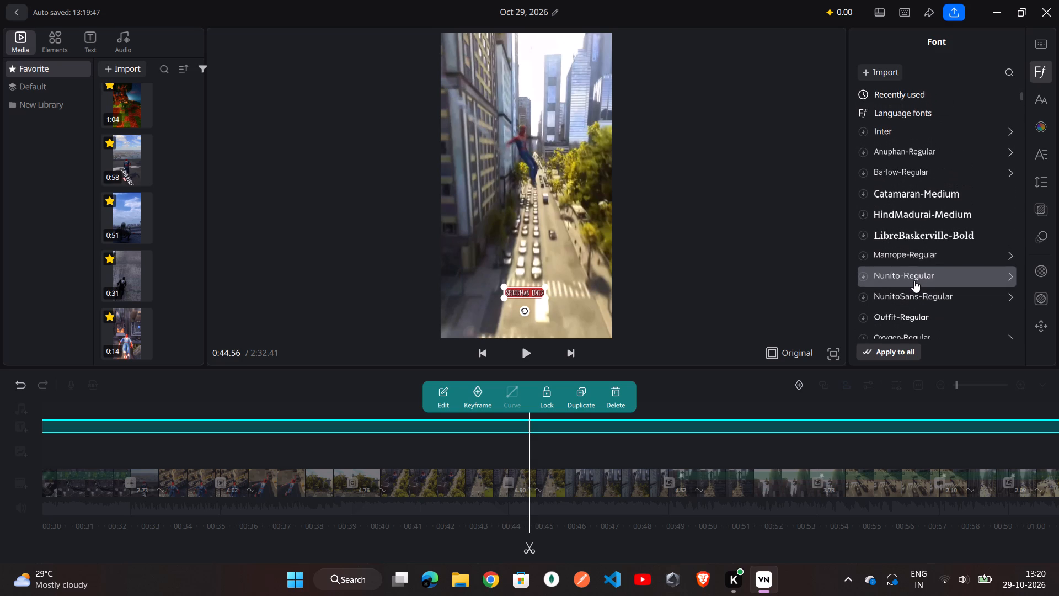
Apply the FORTA document font to the SpiderMan Edits title.
{"action": "scroll", "coordinate": [922, 220], "scroll_direction": "up", "scroll_amount": 10}
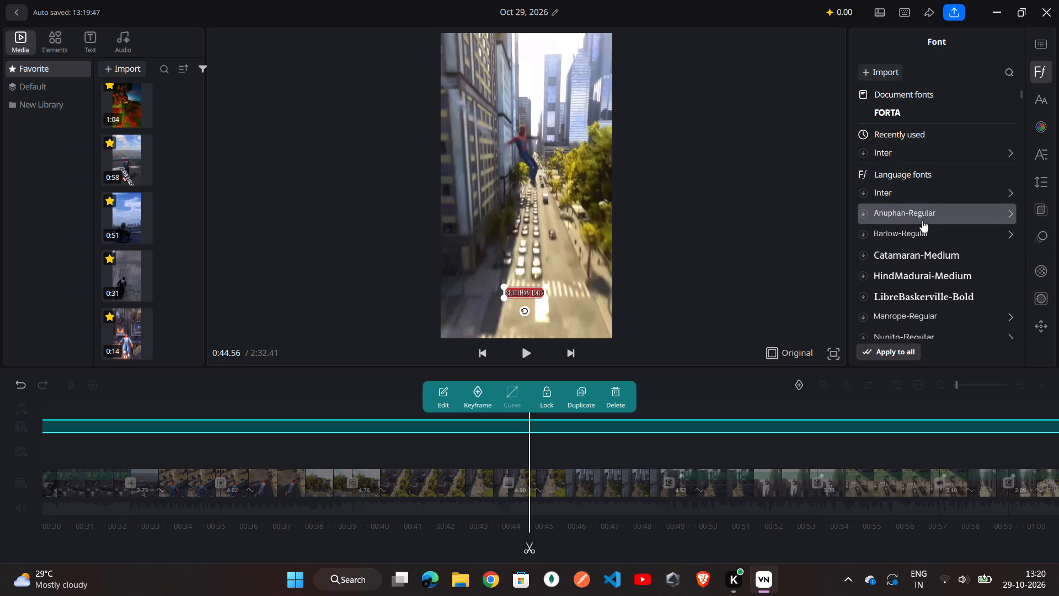
{"action": "scroll", "coordinate": [924, 268], "scroll_direction": "down", "scroll_amount": 4}
{"action": "scroll", "coordinate": [924, 268], "scroll_direction": "up", "scroll_amount": 1}
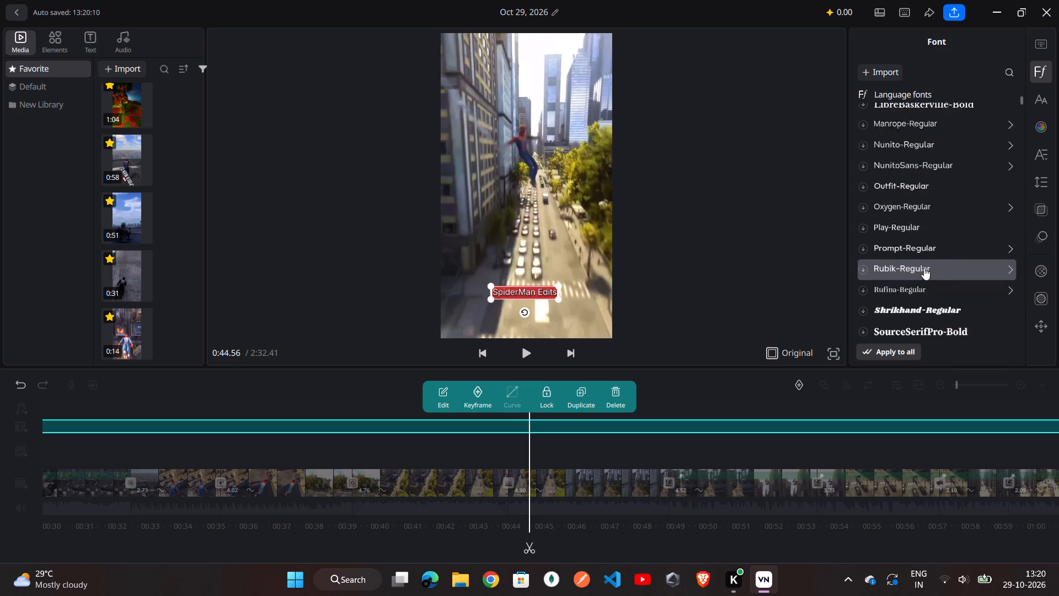
{"action": "scroll", "coordinate": [924, 268], "scroll_direction": "up", "scroll_amount": 7}
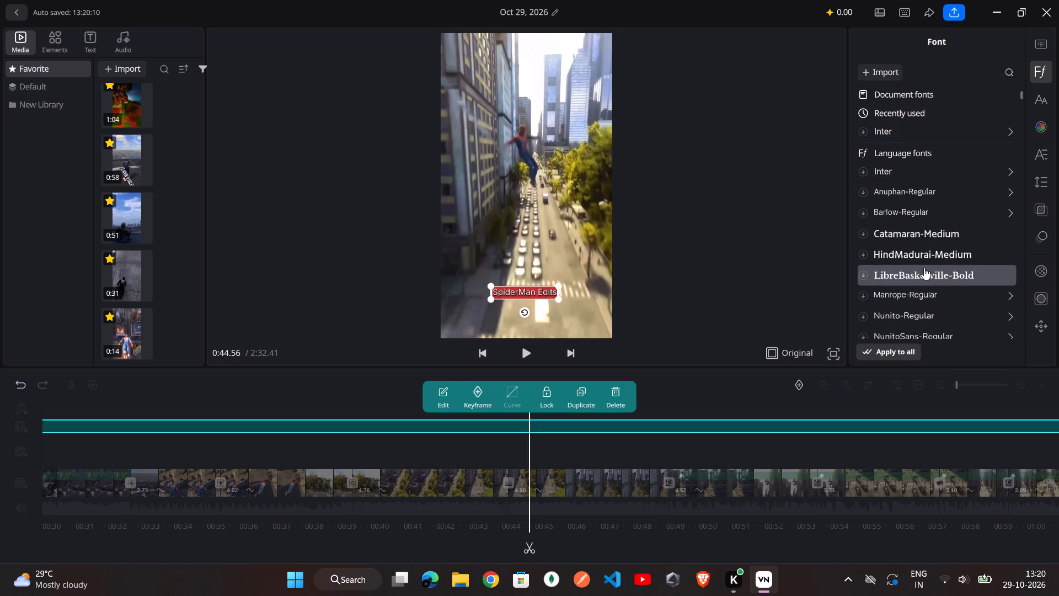
{"action": "scroll", "coordinate": [924, 268], "scroll_direction": "up", "scroll_amount": 5}
{"action": "left_click", "coordinate": [919, 116]}
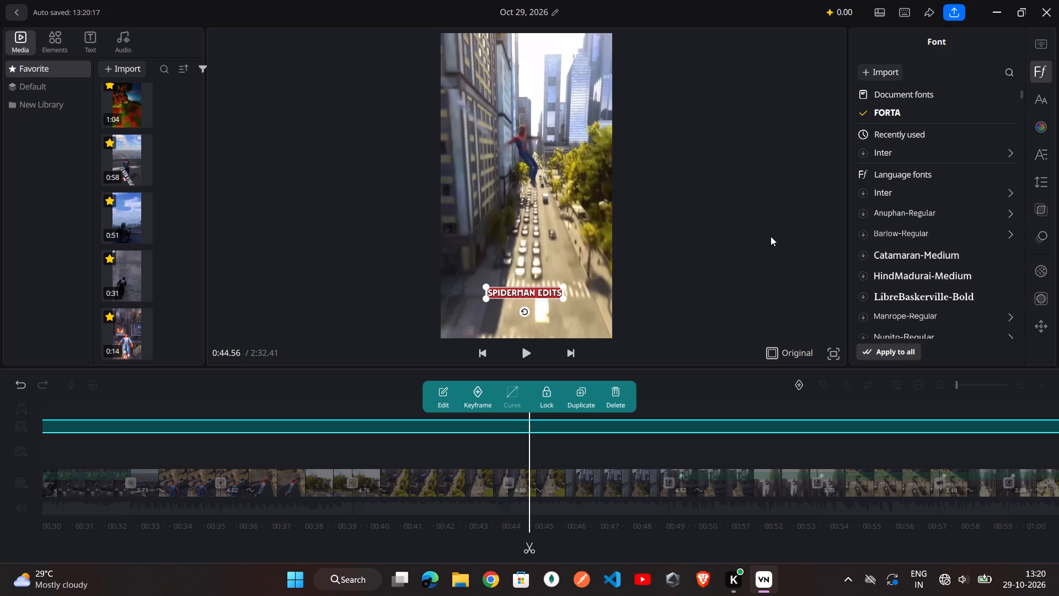
Set the SpiderMan Edits title's font size to 32.
{"action": "left_click", "coordinate": [1041, 99]}
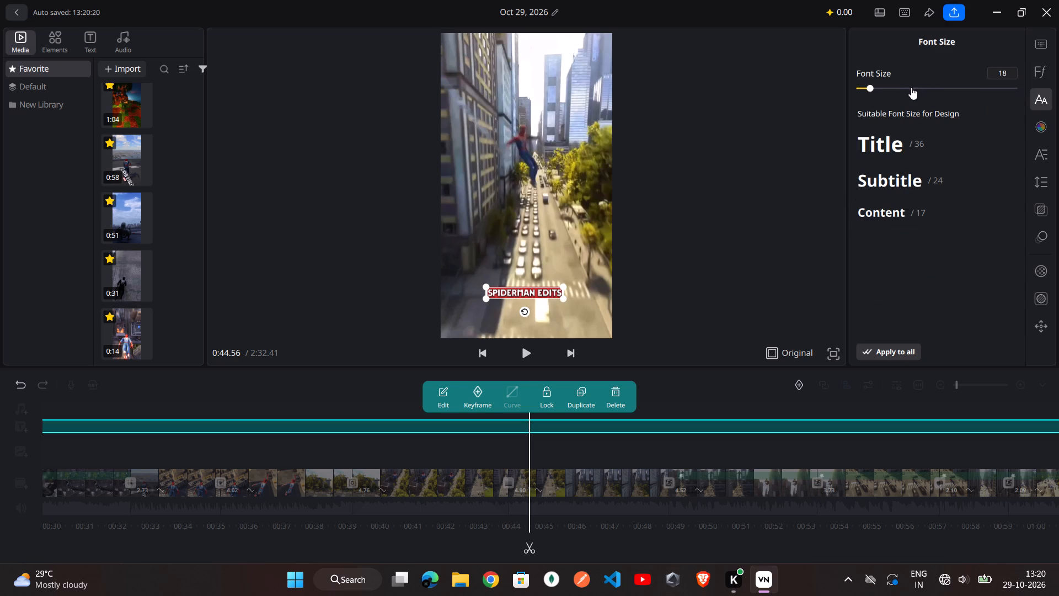
{"action": "left_click", "coordinate": [911, 87]}
{"action": "left_click", "coordinate": [892, 88]}
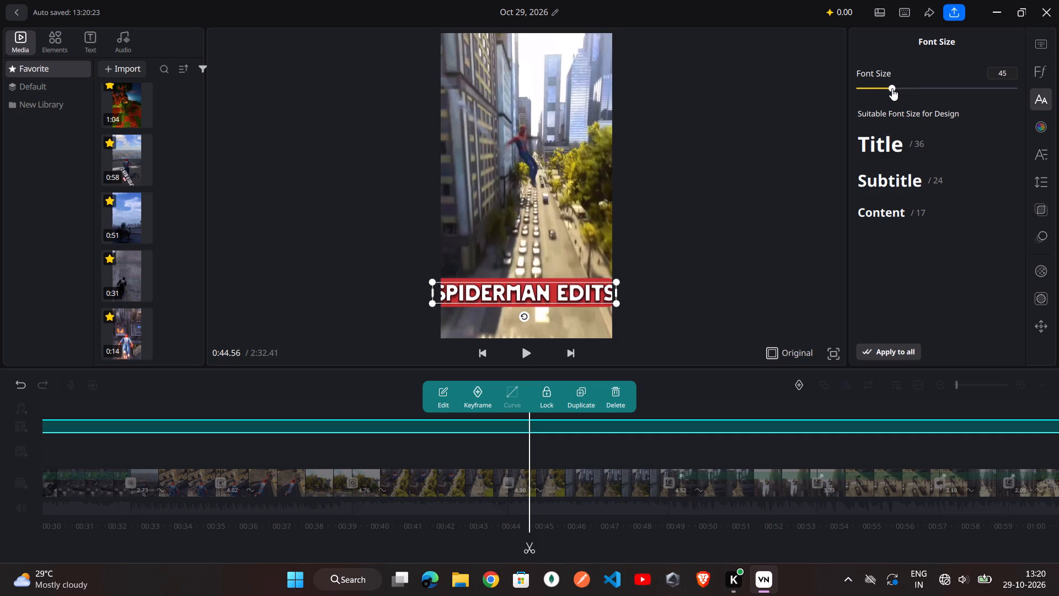
{"action": "left_click", "coordinate": [881, 86]}
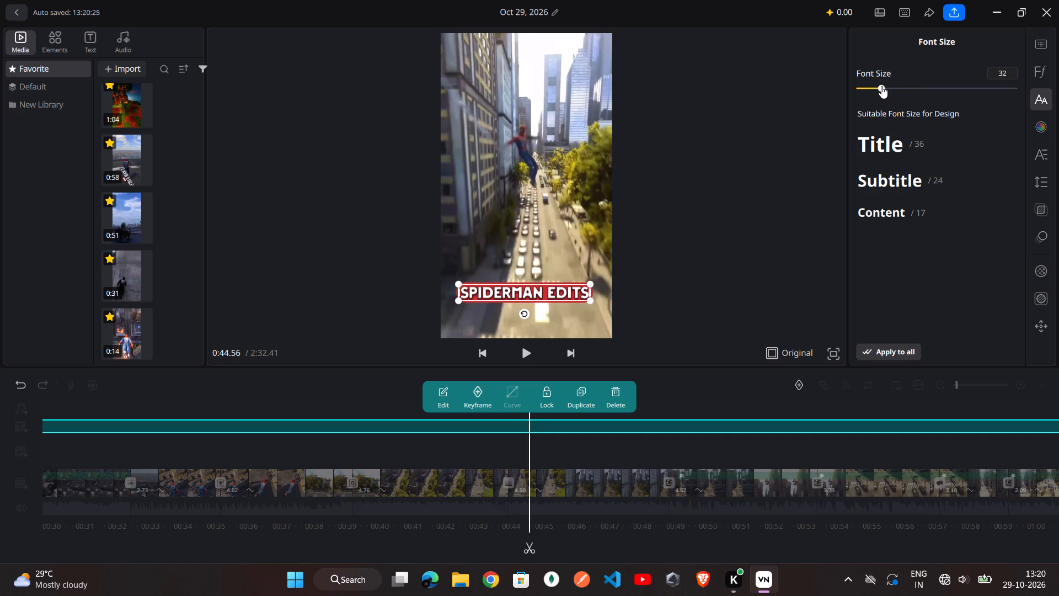
Remove the preset colour style from the SpiderMan Edits title, leaving its text without stroke or background.
{"action": "left_click", "coordinate": [1037, 127]}
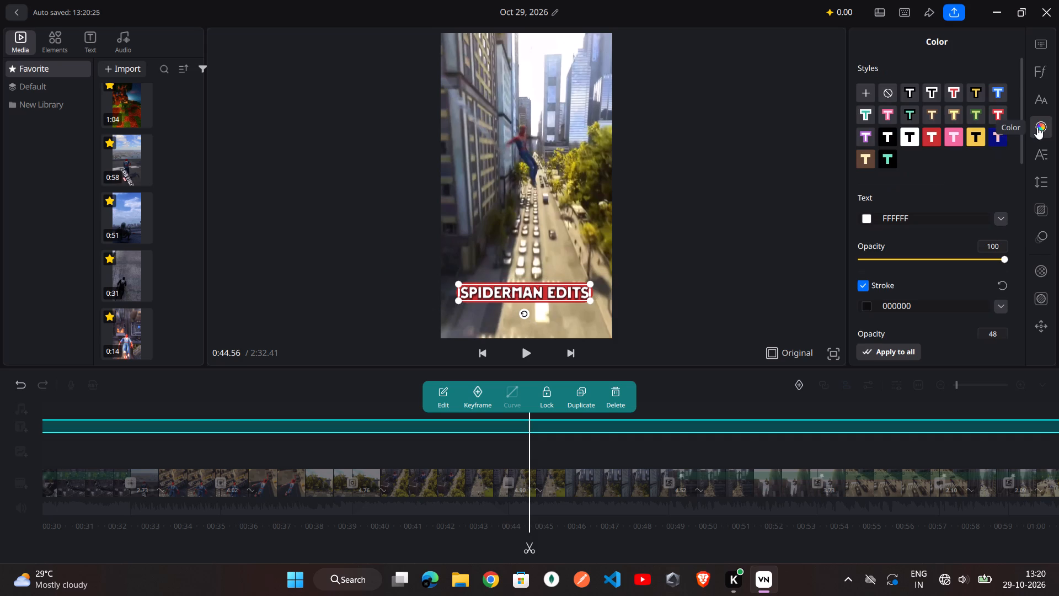
{"action": "left_click", "coordinate": [892, 92]}
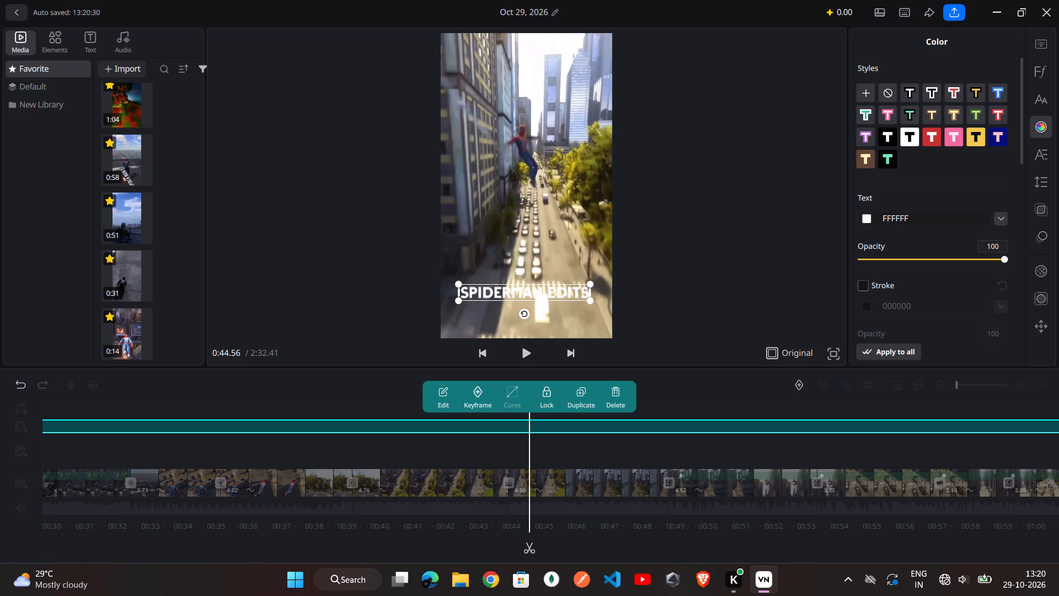
Set the SpiderMan Edits title's text colour to red D02121 and deselect the title.
{"action": "left_click", "coordinate": [865, 220]}
{"action": "left_click", "coordinate": [865, 220]}
{"action": "left_click", "coordinate": [999, 219]}
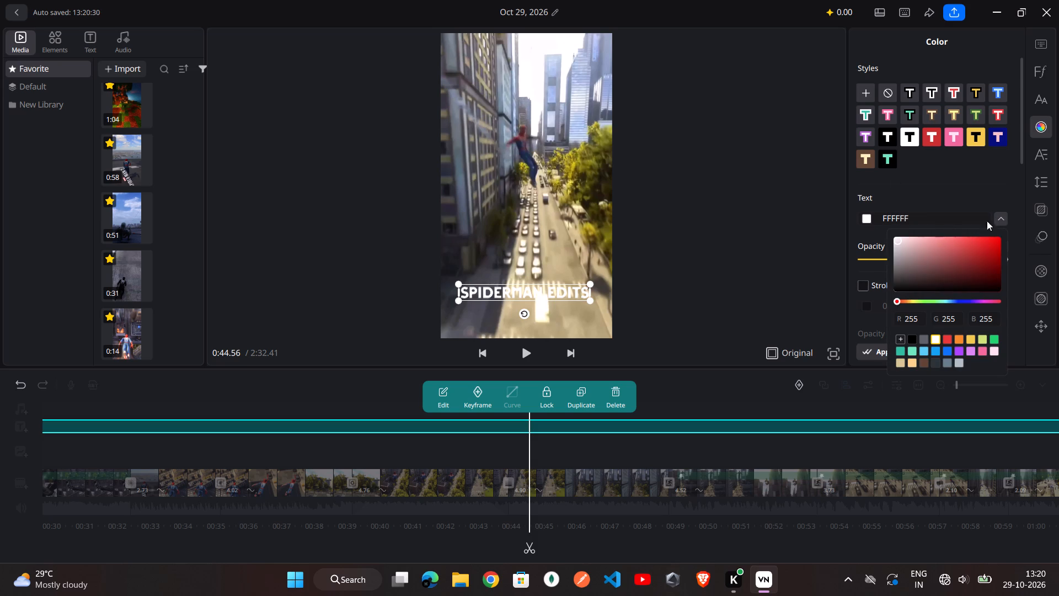
{"action": "left_click_drag", "start_coordinate": [900, 241], "coordinate": [921, 253]}
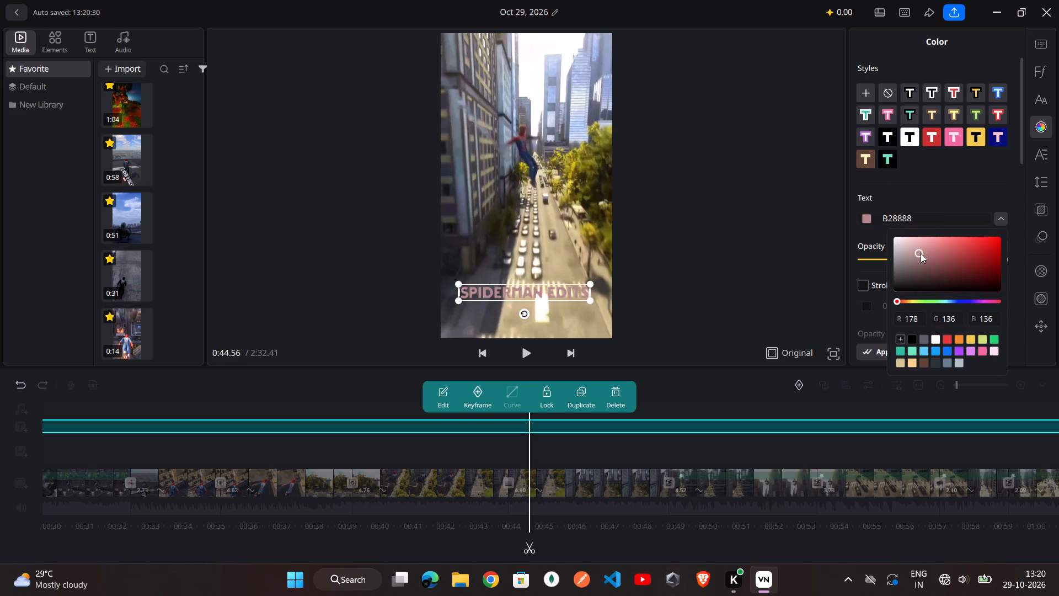
{"action": "left_click_drag", "start_coordinate": [921, 253], "coordinate": [962, 277]}
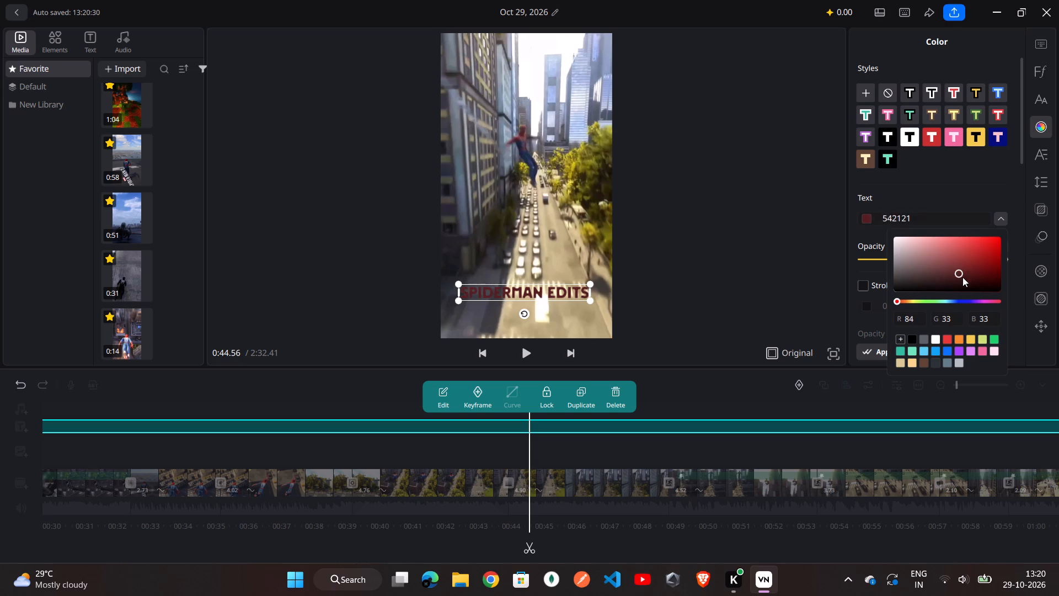
{"action": "left_click_drag", "start_coordinate": [962, 277], "coordinate": [987, 249]}
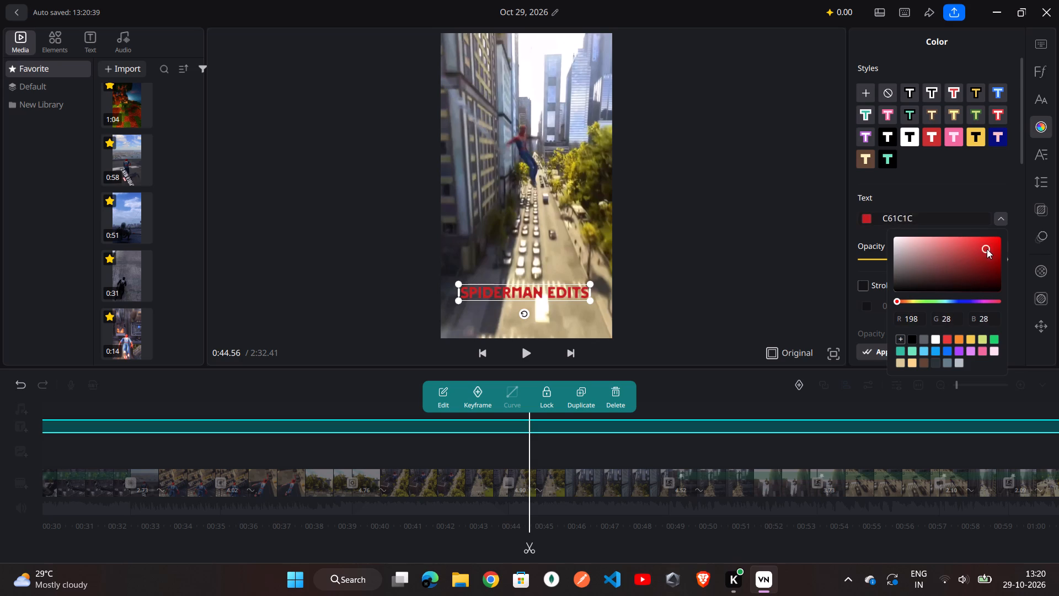
{"action": "left_click_drag", "start_coordinate": [987, 249], "coordinate": [990, 243]}
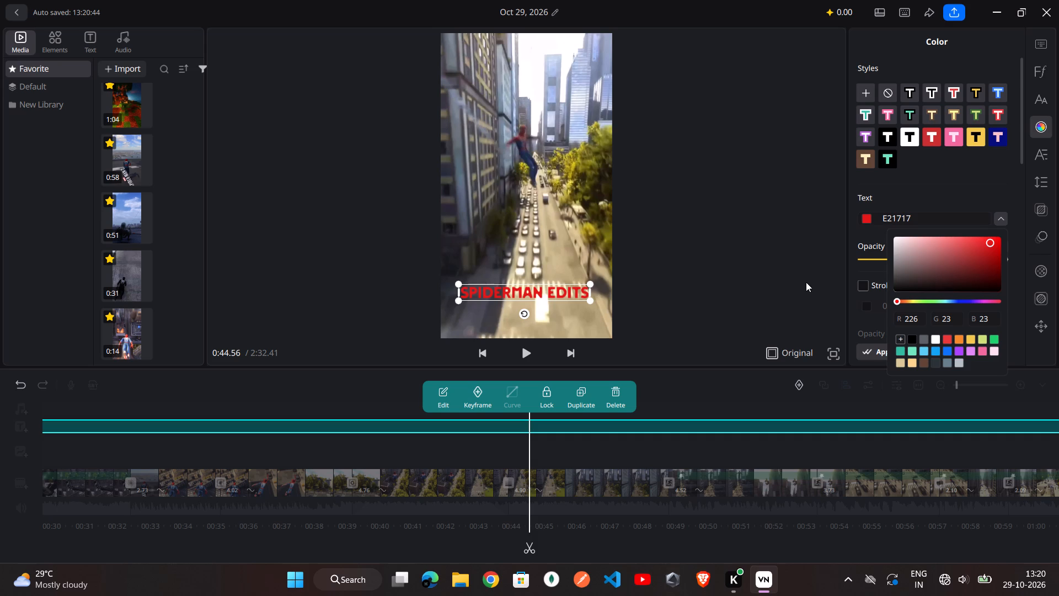
{"action": "scroll", "coordinate": [786, 293], "scroll_direction": "down", "scroll_amount": 1}
{"action": "left_click_drag", "start_coordinate": [989, 241], "coordinate": [979, 245]}
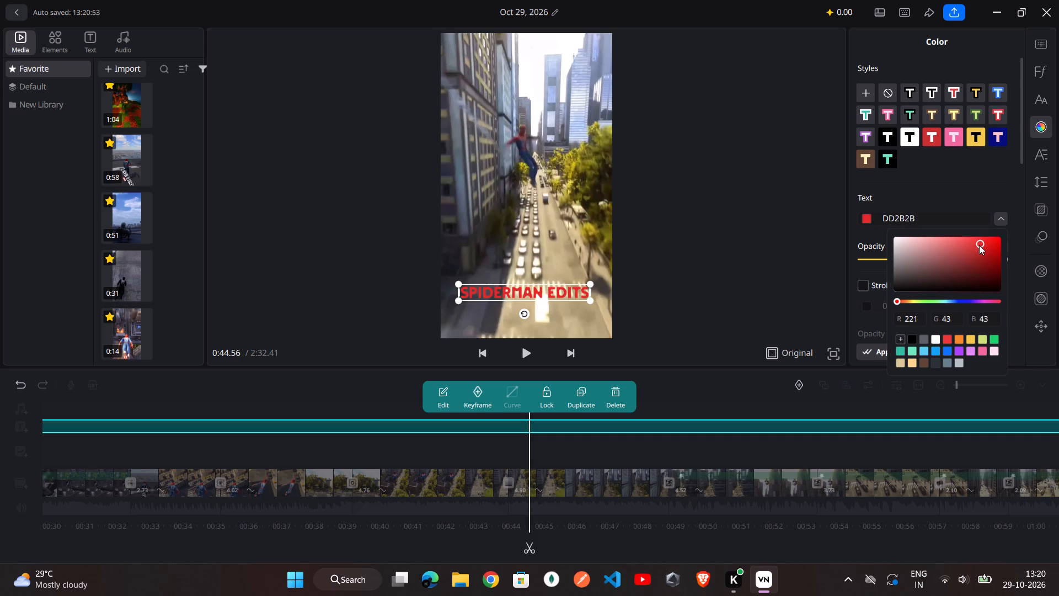
{"action": "left_click_drag", "start_coordinate": [979, 245], "coordinate": [951, 262]}
{"action": "left_click_drag", "start_coordinate": [955, 259], "coordinate": [962, 259]}
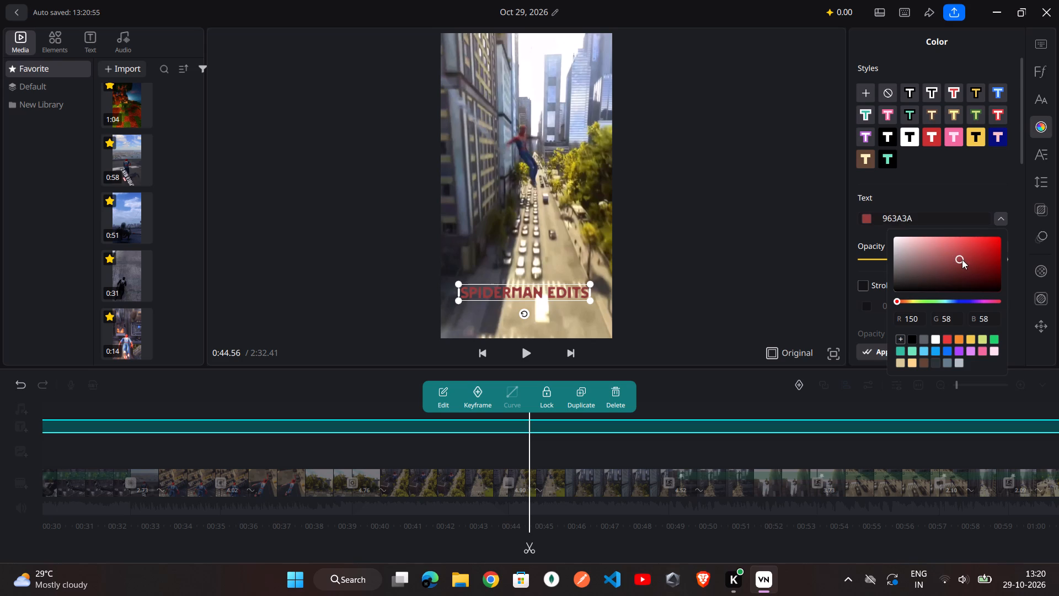
{"action": "left_click_drag", "start_coordinate": [962, 259], "coordinate": [964, 260]}
{"action": "left_click_drag", "start_coordinate": [965, 262], "coordinate": [973, 272]}
{"action": "left_click_drag", "start_coordinate": [973, 264], "coordinate": [982, 248]}
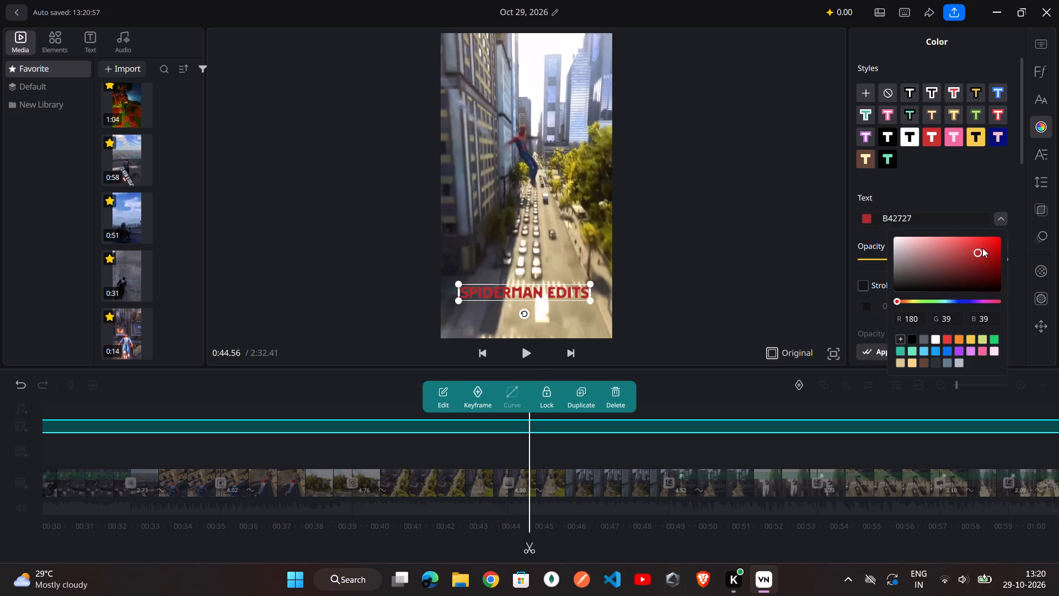
{"action": "left_click_drag", "start_coordinate": [982, 248], "coordinate": [984, 247]}
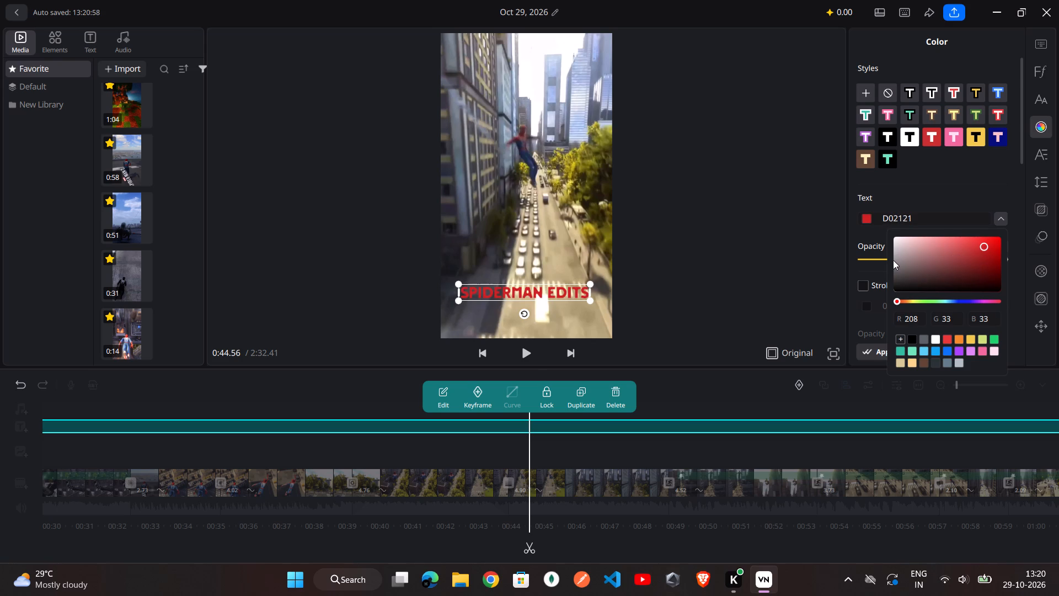
{"action": "left_click", "coordinate": [798, 279]}
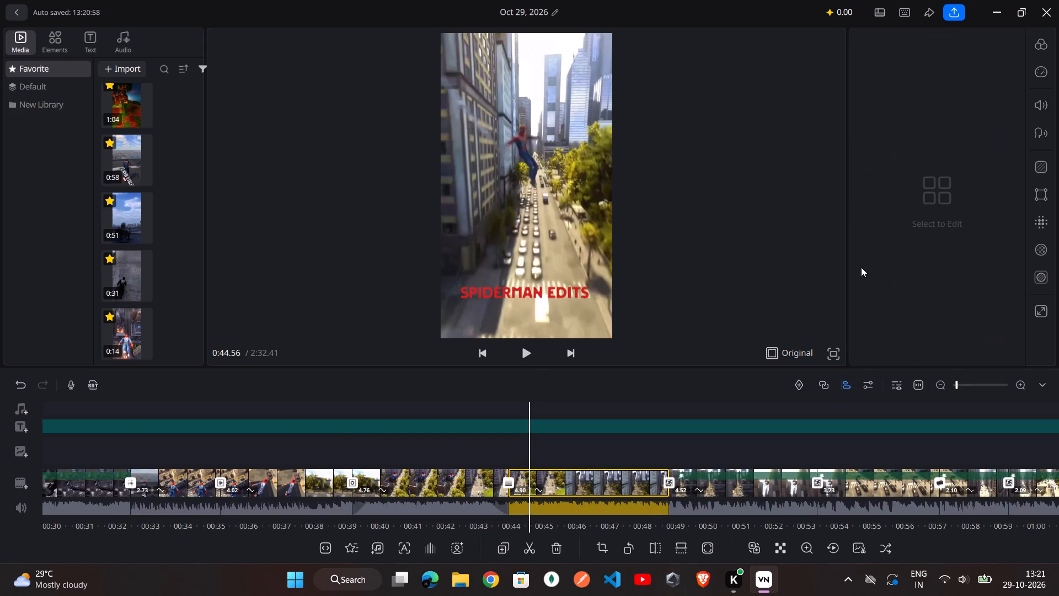
Look over the clips and their transitions from about 0:45 to 1:10 with the red title overlaid.
{"action": "left_click", "coordinate": [708, 483]}
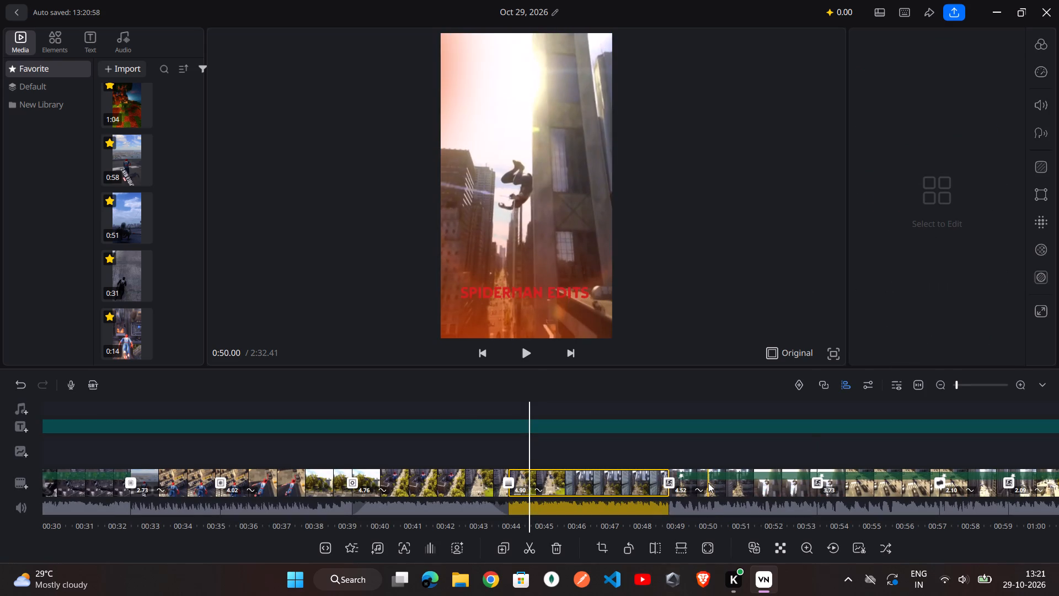
{"action": "scroll", "coordinate": [708, 483], "scroll_direction": "down", "scroll_amount": 1}
{"action": "scroll", "coordinate": [708, 483], "scroll_direction": "left", "scroll_amount": 3}
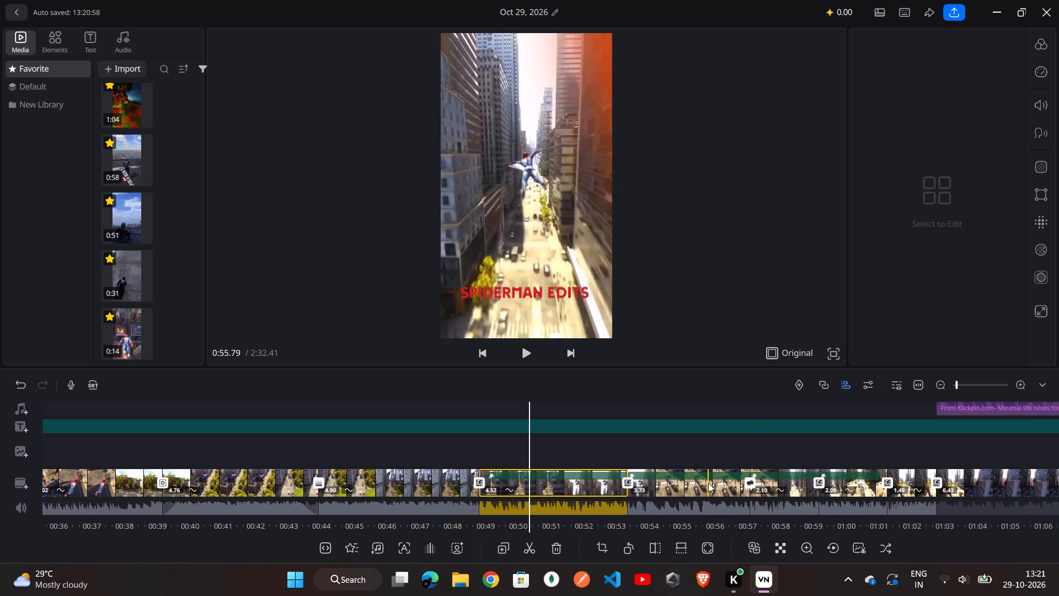
{"action": "scroll", "coordinate": [708, 483], "scroll_direction": "left", "scroll_amount": 5}
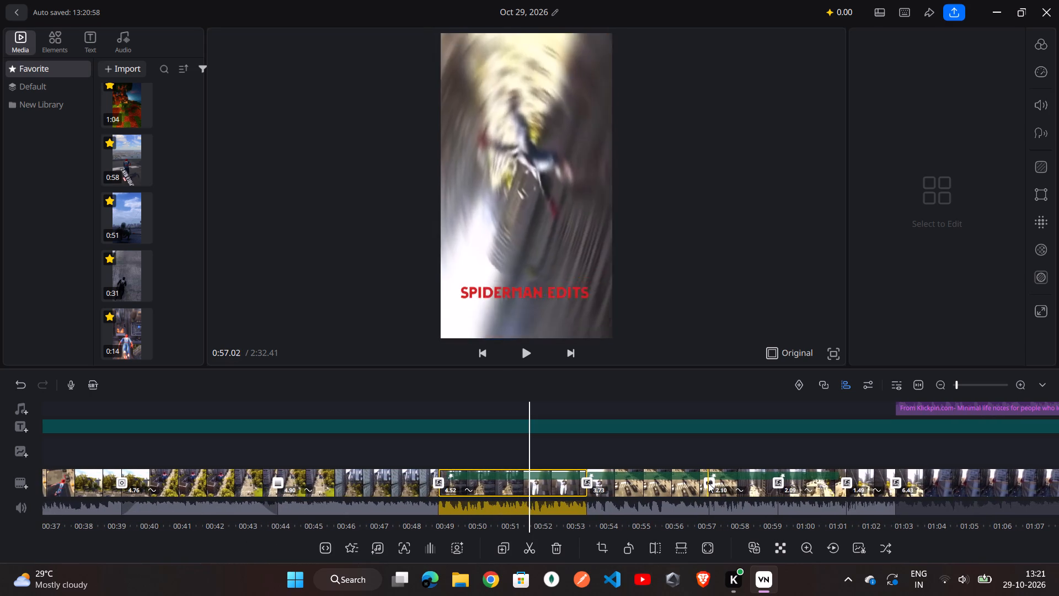
{"action": "scroll", "coordinate": [708, 483], "scroll_direction": "left", "scroll_amount": 4}
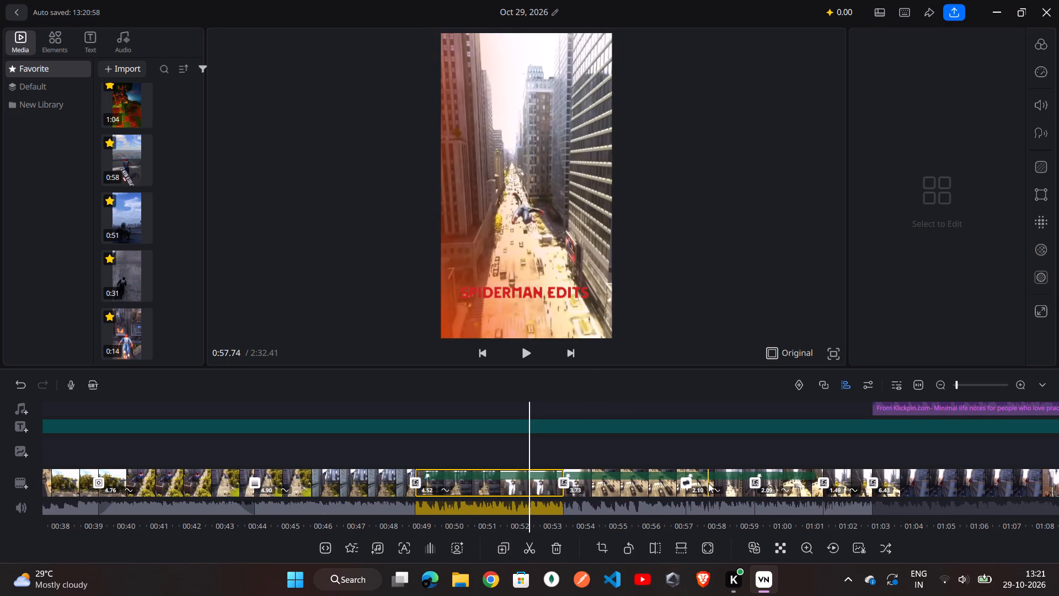
{"action": "scroll", "coordinate": [708, 483], "scroll_direction": "left", "scroll_amount": 6}
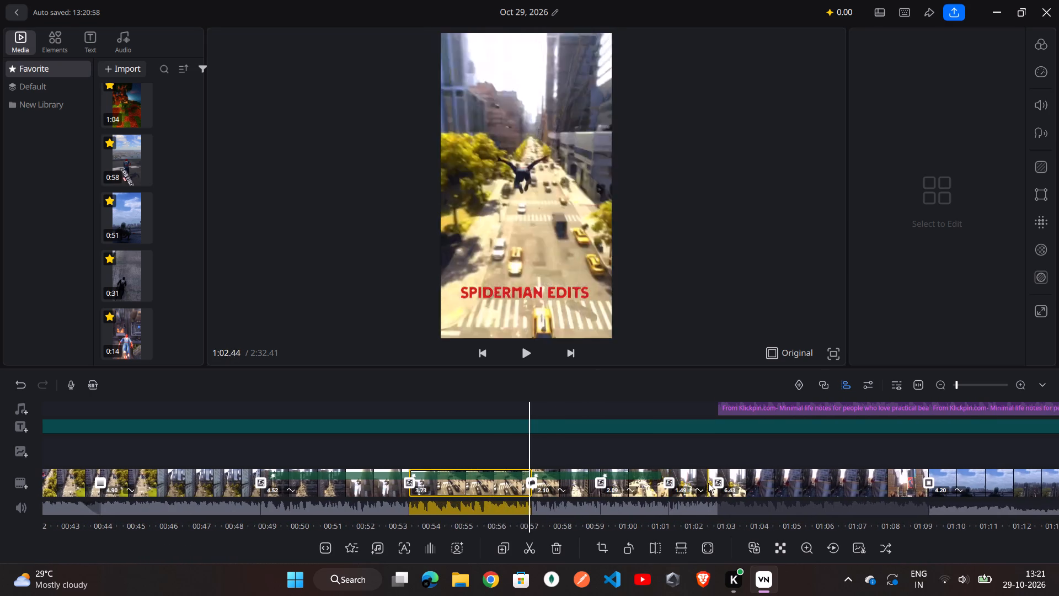
{"action": "scroll", "coordinate": [708, 483], "scroll_direction": "left", "scroll_amount": 6}
{"action": "scroll", "coordinate": [708, 483], "scroll_direction": "up", "scroll_amount": 2}
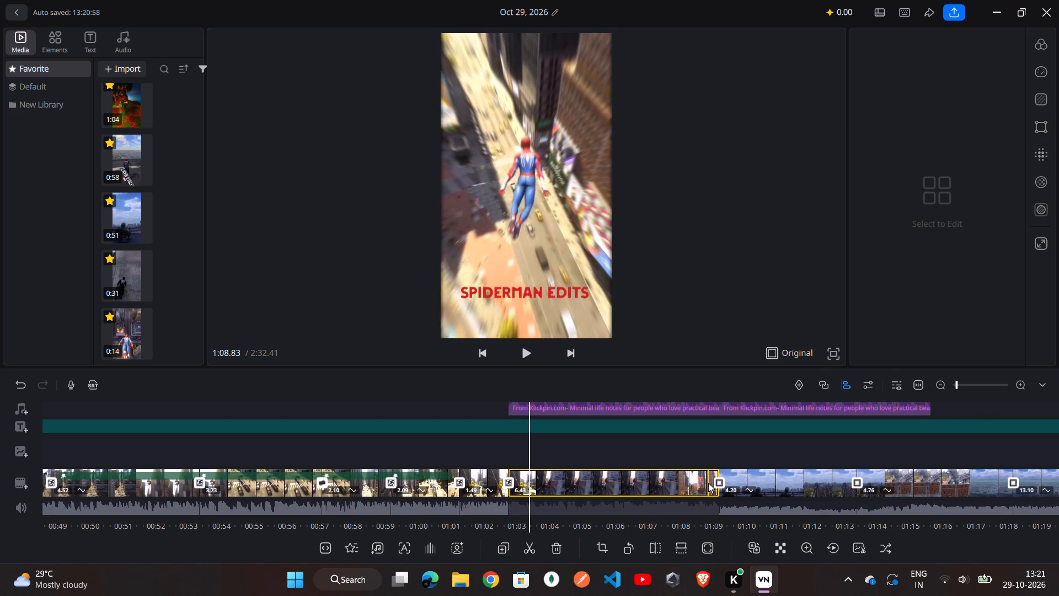
{"action": "scroll", "coordinate": [708, 483], "scroll_direction": "left", "scroll_amount": 5}
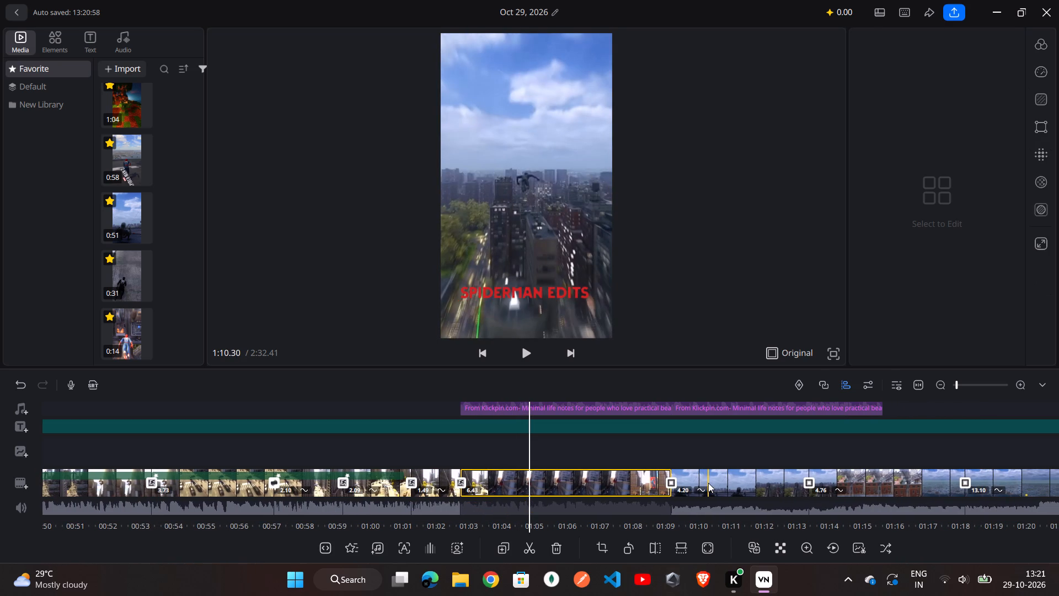
{"action": "scroll", "coordinate": [708, 483], "scroll_direction": "left", "scroll_amount": 5}
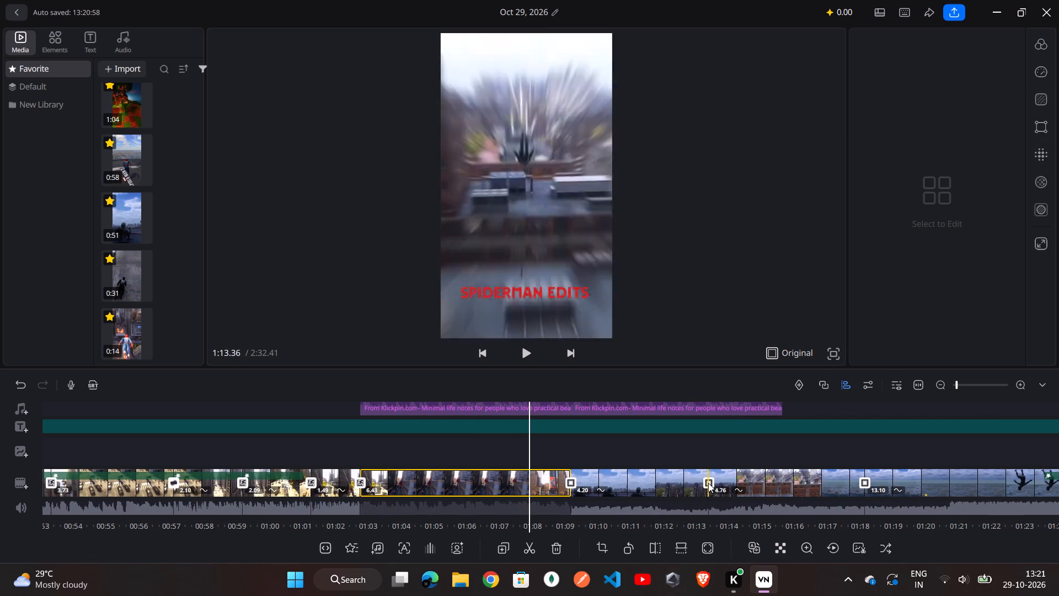
{"action": "scroll", "coordinate": [708, 483], "scroll_direction": "left", "scroll_amount": 5}
{"action": "scroll", "coordinate": [708, 483], "scroll_direction": "up", "scroll_amount": 1}
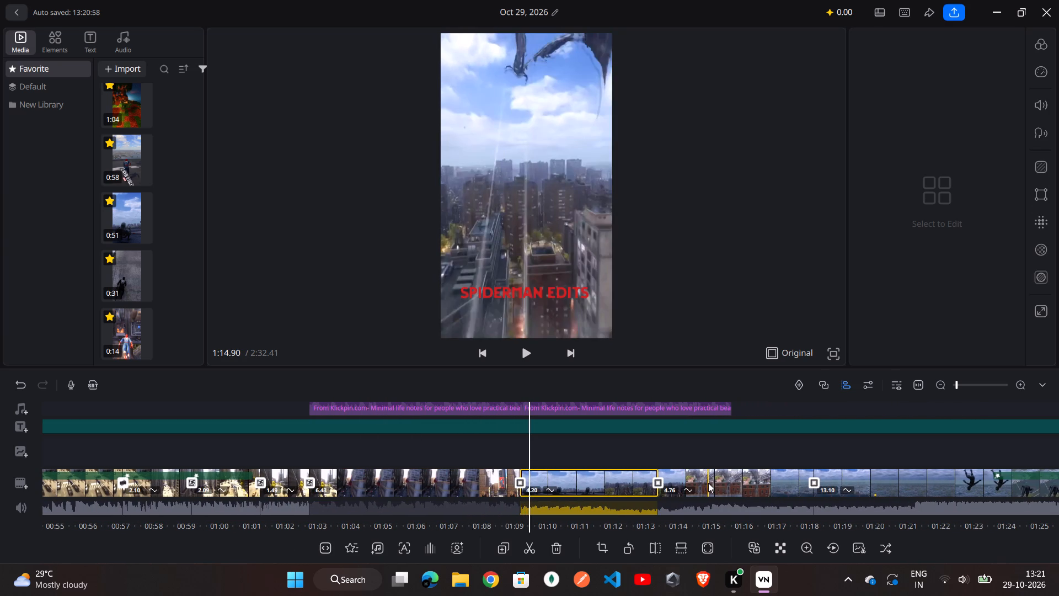
Examine the 4.20 and 4.76 clips closely, up to their junction with the 13.10 clip near 1:18.
{"action": "scroll", "coordinate": [708, 483], "scroll_direction": "up", "scroll_amount": 1}
{"action": "scroll", "coordinate": [708, 483], "scroll_direction": "left", "scroll_amount": 3}
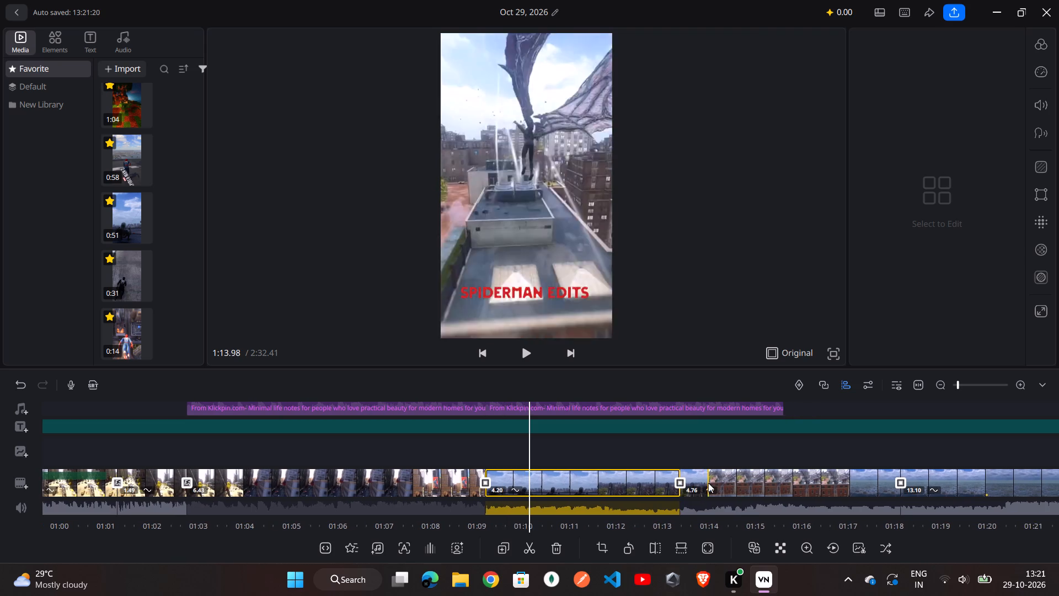
{"action": "scroll", "coordinate": [708, 483], "scroll_direction": "left", "scroll_amount": 4}
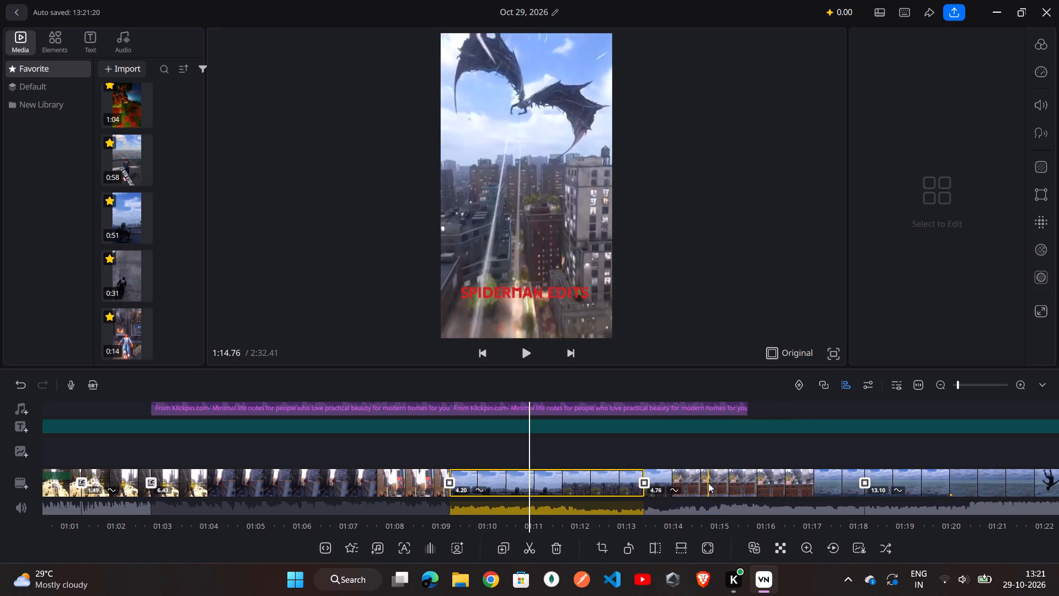
{"action": "scroll", "coordinate": [708, 483], "scroll_direction": "up", "scroll_amount": 1}
{"action": "scroll", "coordinate": [708, 483], "scroll_direction": "left", "scroll_amount": 2}
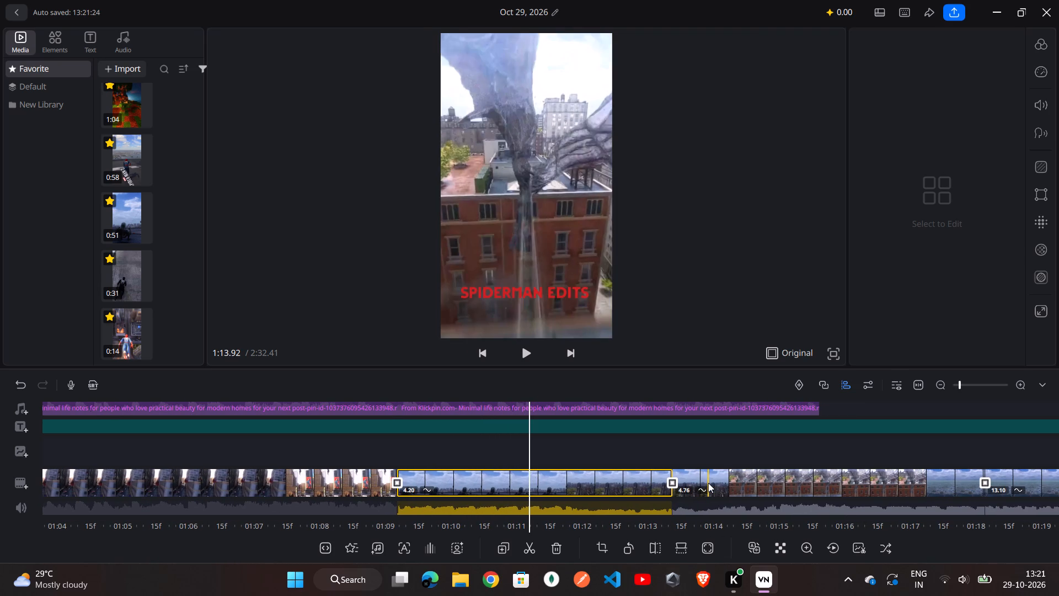
{"action": "scroll", "coordinate": [708, 483], "scroll_direction": "left", "scroll_amount": 3}
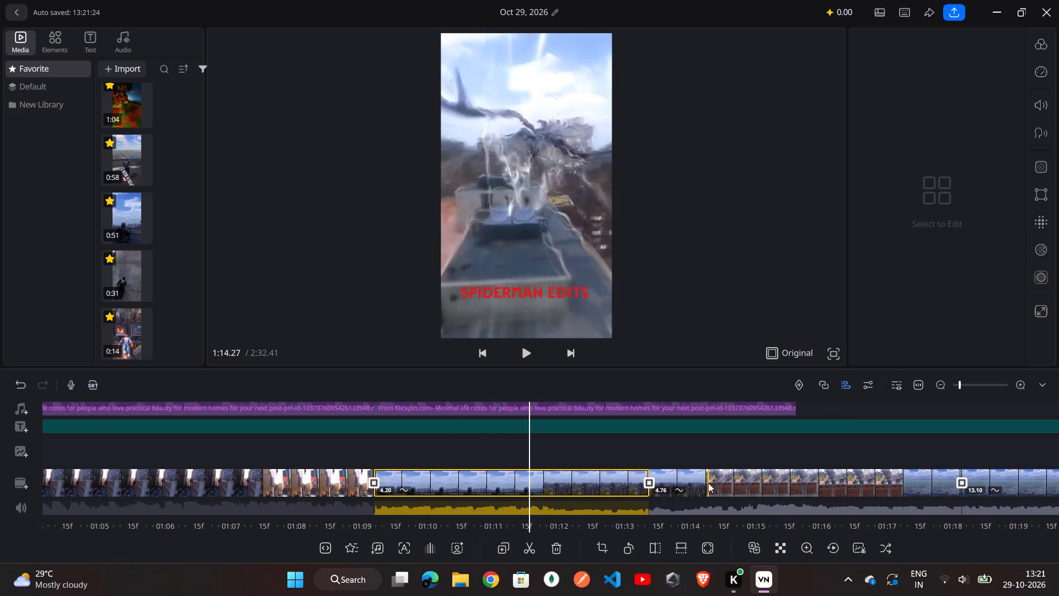
{"action": "scroll", "coordinate": [708, 483], "scroll_direction": "left", "scroll_amount": 3}
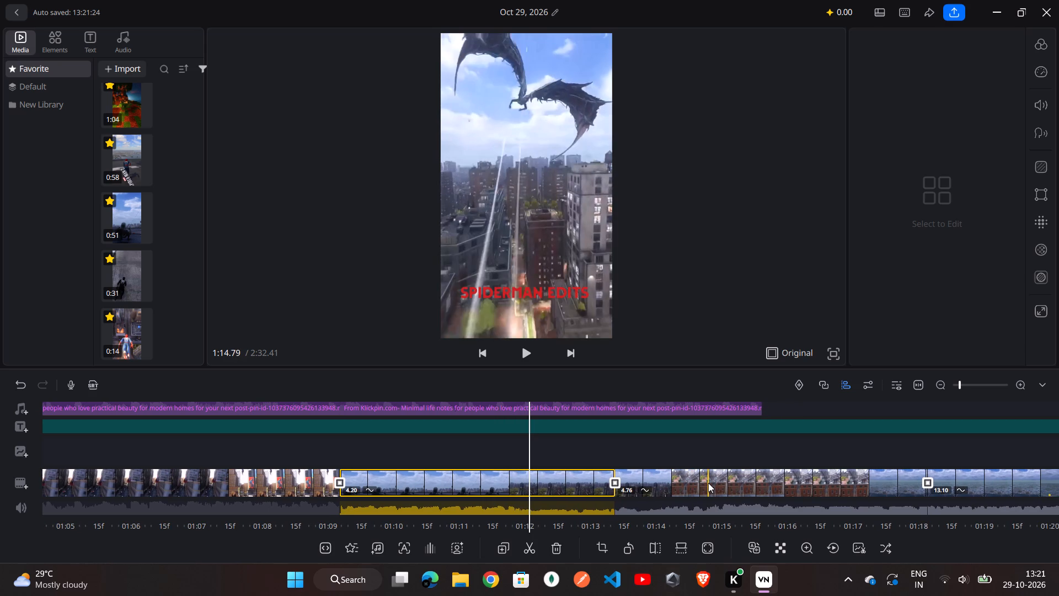
{"action": "scroll", "coordinate": [708, 483], "scroll_direction": "left", "scroll_amount": 4}
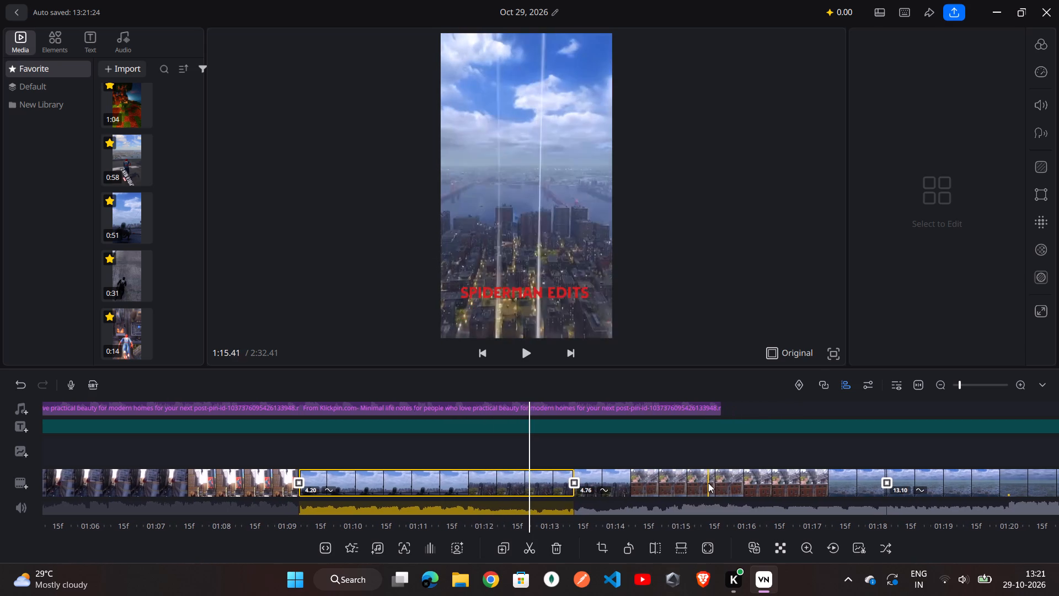
{"action": "scroll", "coordinate": [708, 483], "scroll_direction": "left", "scroll_amount": 5}
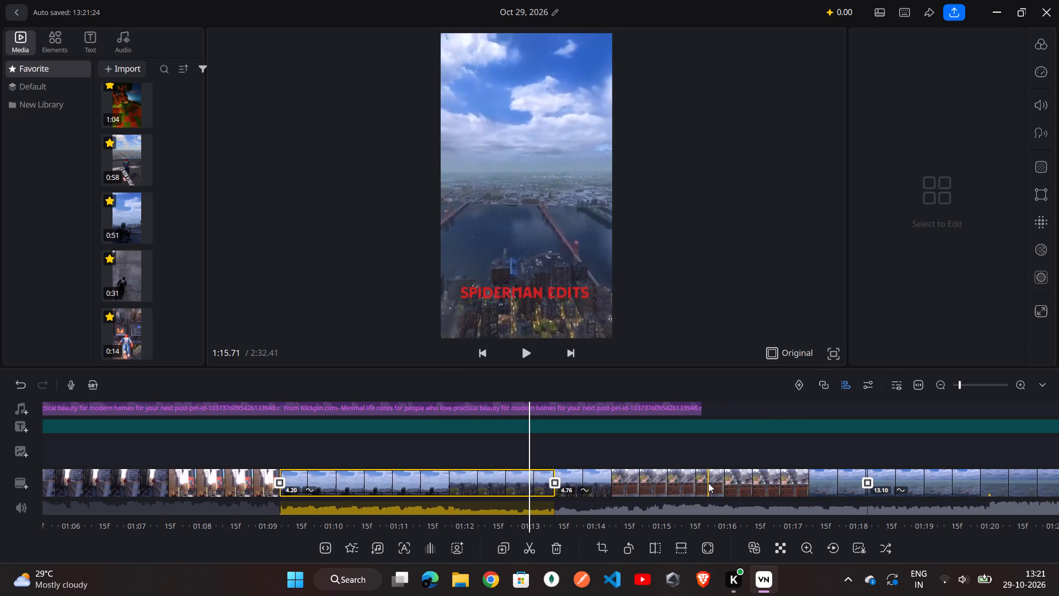
{"action": "scroll", "coordinate": [708, 483], "scroll_direction": "left", "scroll_amount": 4}
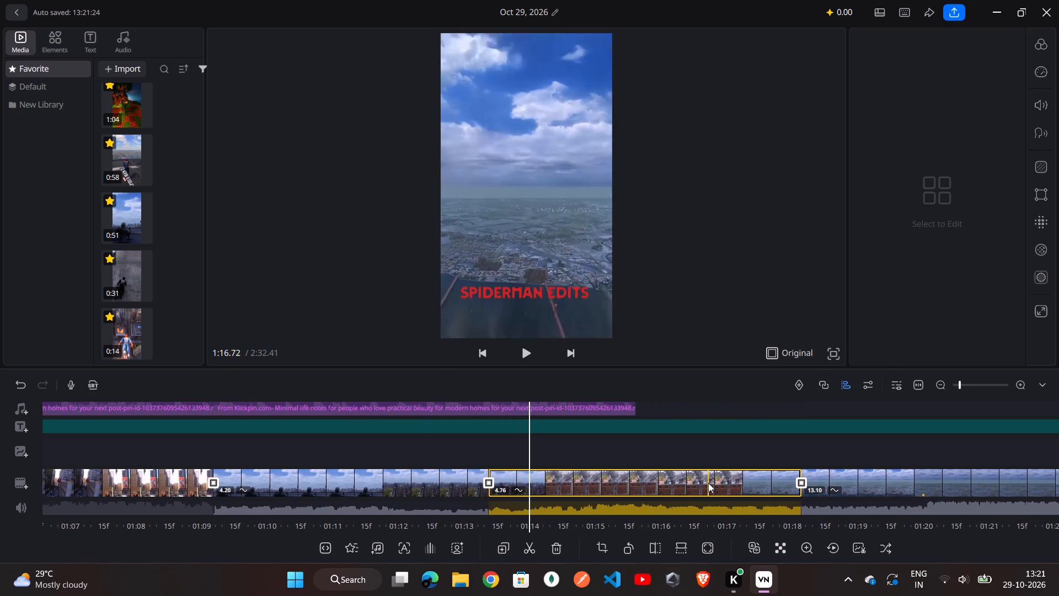
{"action": "scroll", "coordinate": [708, 483], "scroll_direction": "left", "scroll_amount": 6}
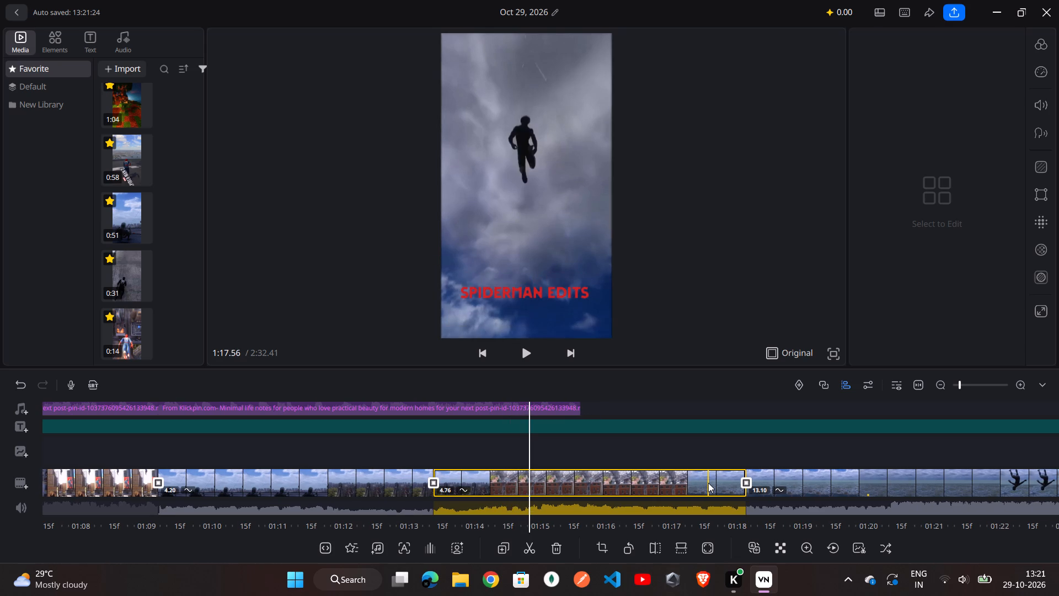
{"action": "scroll", "coordinate": [708, 483], "scroll_direction": "left", "scroll_amount": 9}
{"action": "scroll", "coordinate": [708, 483], "scroll_direction": "up", "scroll_amount": 1}
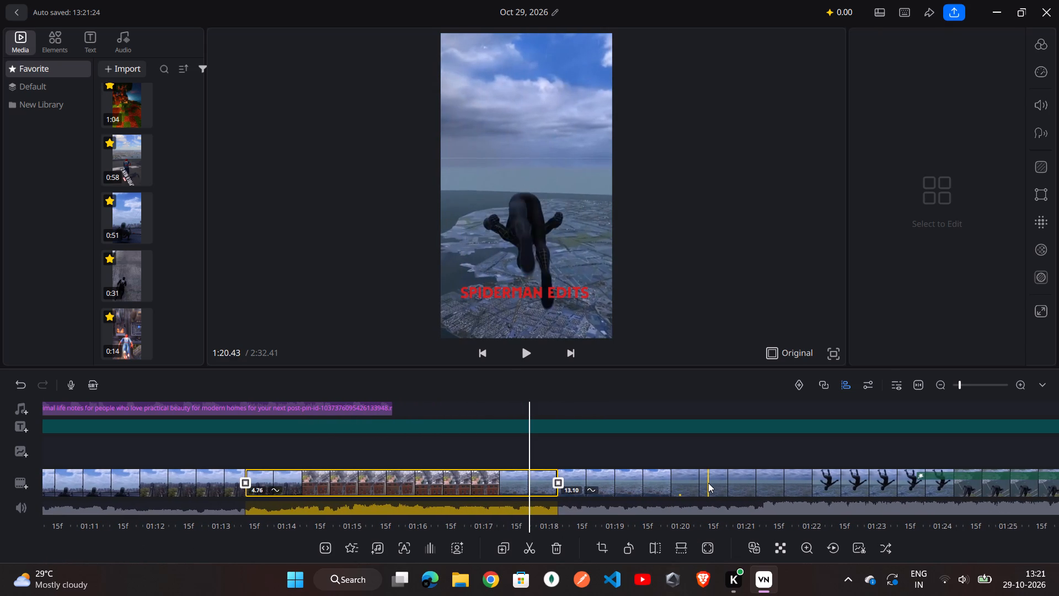
{"action": "scroll", "coordinate": [708, 483], "scroll_direction": "up", "scroll_amount": 3}
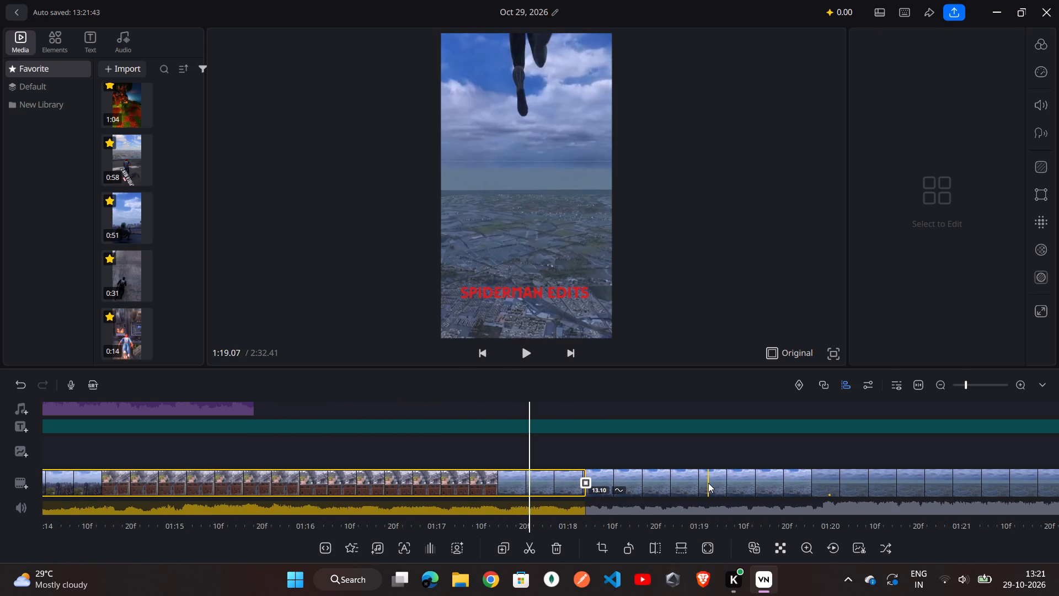
{"action": "scroll", "coordinate": [708, 483], "scroll_direction": "up", "scroll_amount": 1}
{"action": "scroll", "coordinate": [707, 453], "scroll_direction": "up", "scroll_amount": 1, "text": "ctrl"}
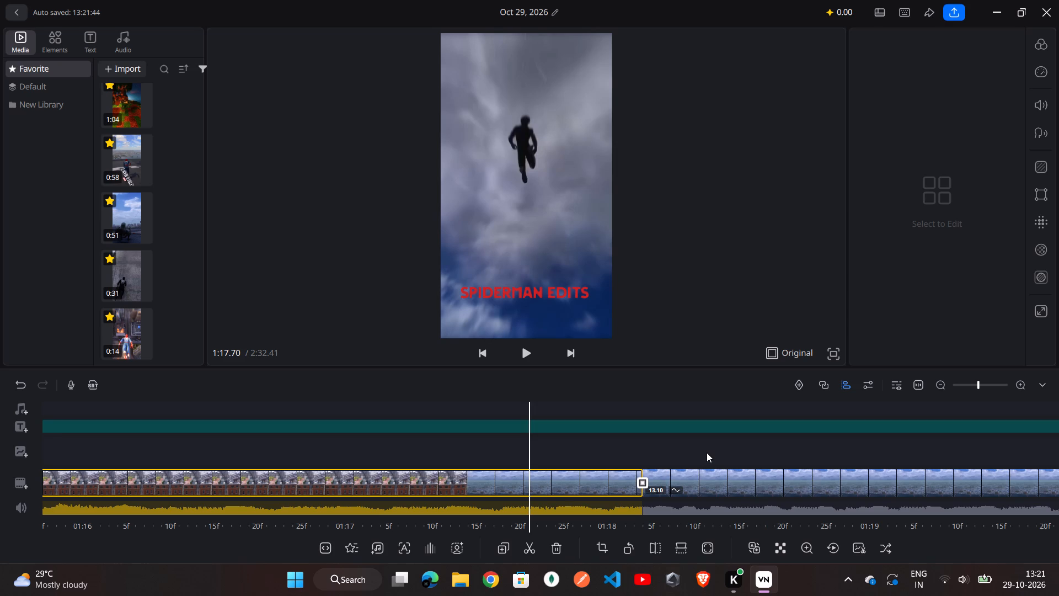
Examine the transition into the 13.10 clip and its opening frames, from about 1:17.70 to 1:18.69.
{"action": "scroll", "coordinate": [707, 453], "scroll_direction": "left", "scroll_amount": 4}
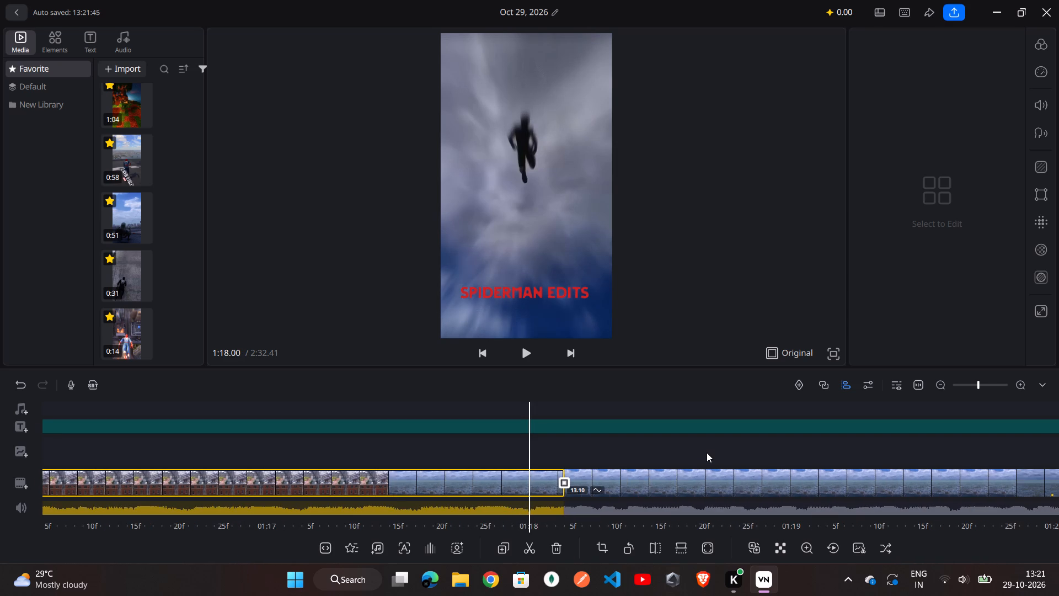
{"action": "scroll", "coordinate": [707, 453], "scroll_direction": "left", "scroll_amount": 4}
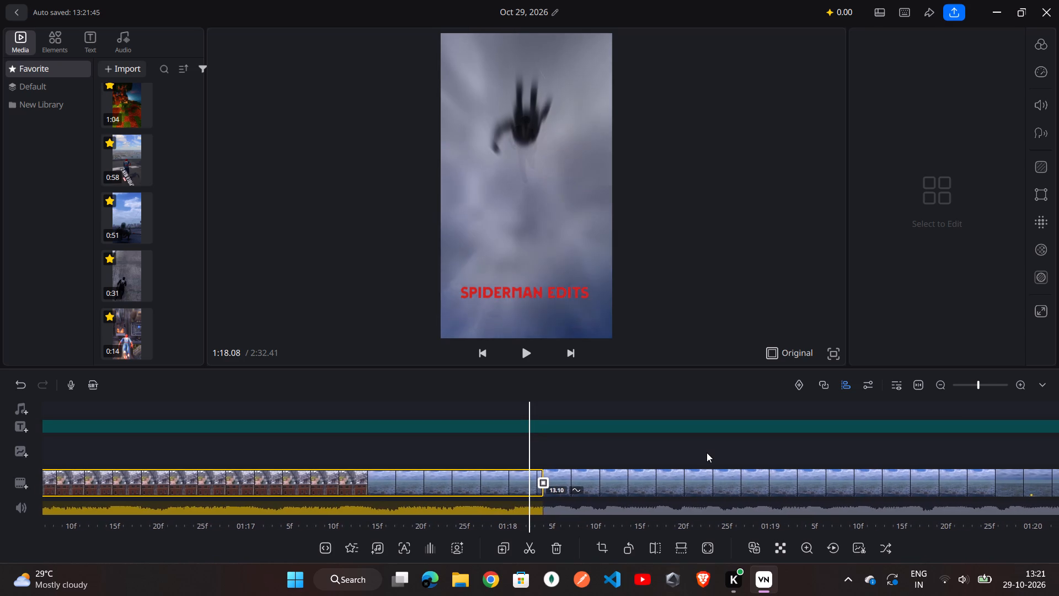
{"action": "scroll", "coordinate": [707, 453], "scroll_direction": "left", "scroll_amount": 4}
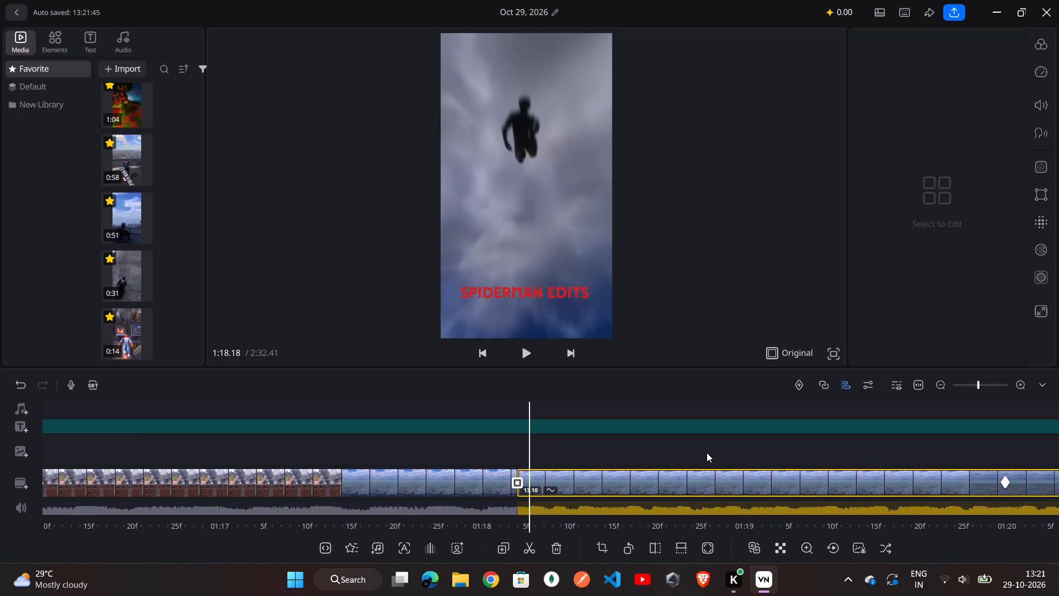
{"action": "scroll", "coordinate": [707, 453], "scroll_direction": "left", "scroll_amount": 5}
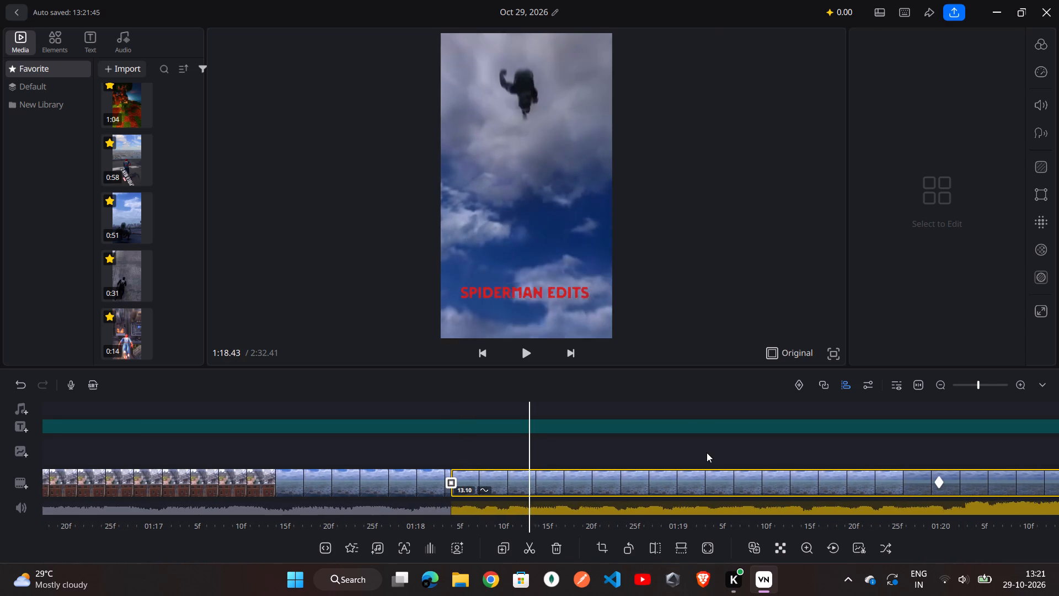
{"action": "scroll", "coordinate": [707, 453], "scroll_direction": "left", "scroll_amount": 4}
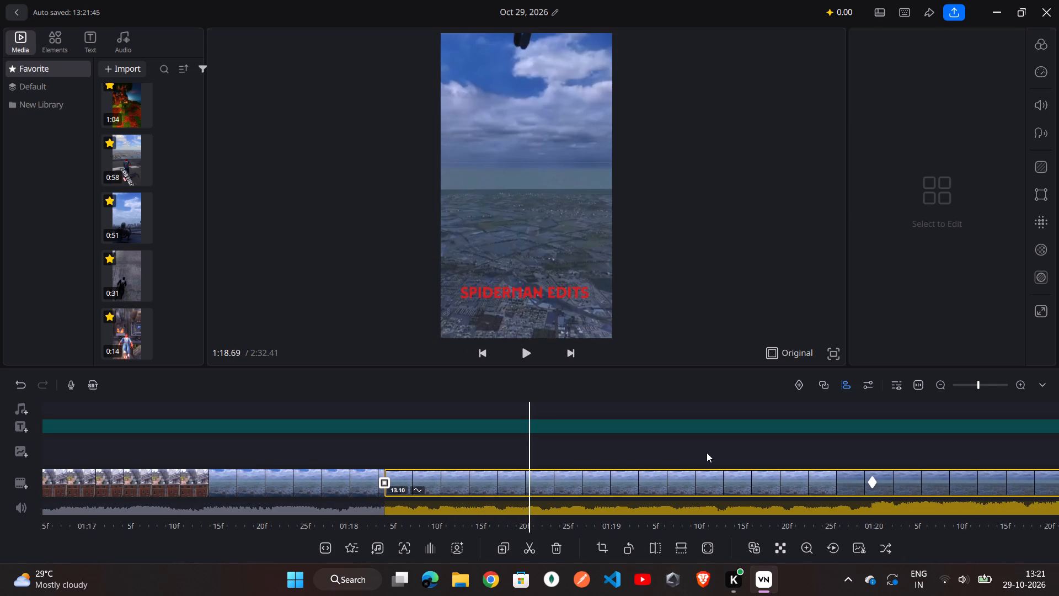
{"action": "scroll", "coordinate": [707, 453], "scroll_direction": "left", "scroll_amount": 2}
Add a keyframe to the 13.10 clip at 1:18.96 and shift its picture down by over a quarter of the frame.
{"action": "scroll", "coordinate": [707, 453], "scroll_direction": "up", "scroll_amount": 1}
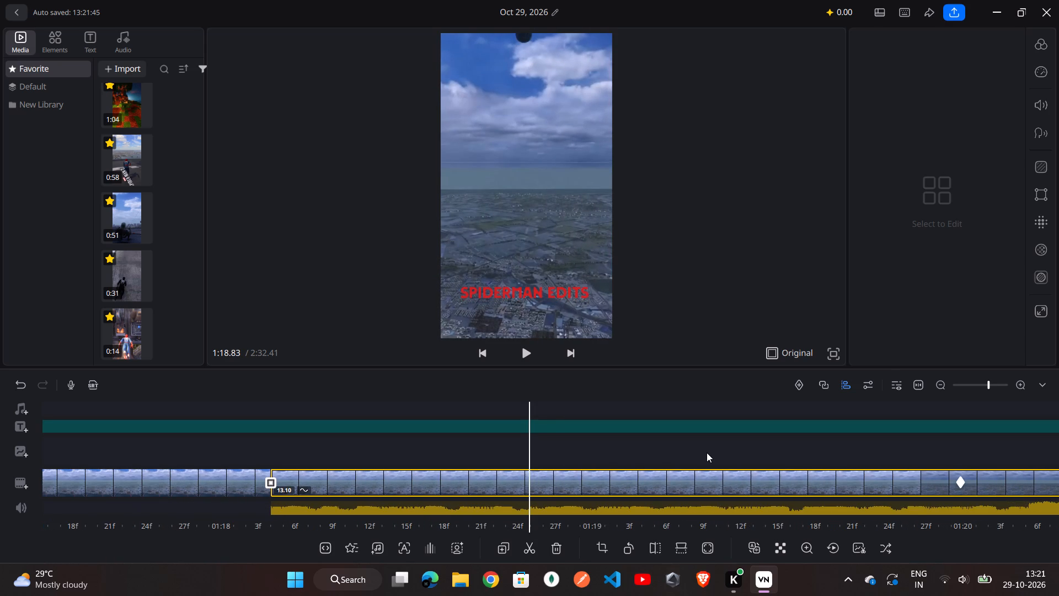
{"action": "scroll", "coordinate": [707, 453], "scroll_direction": "left", "scroll_amount": 2}
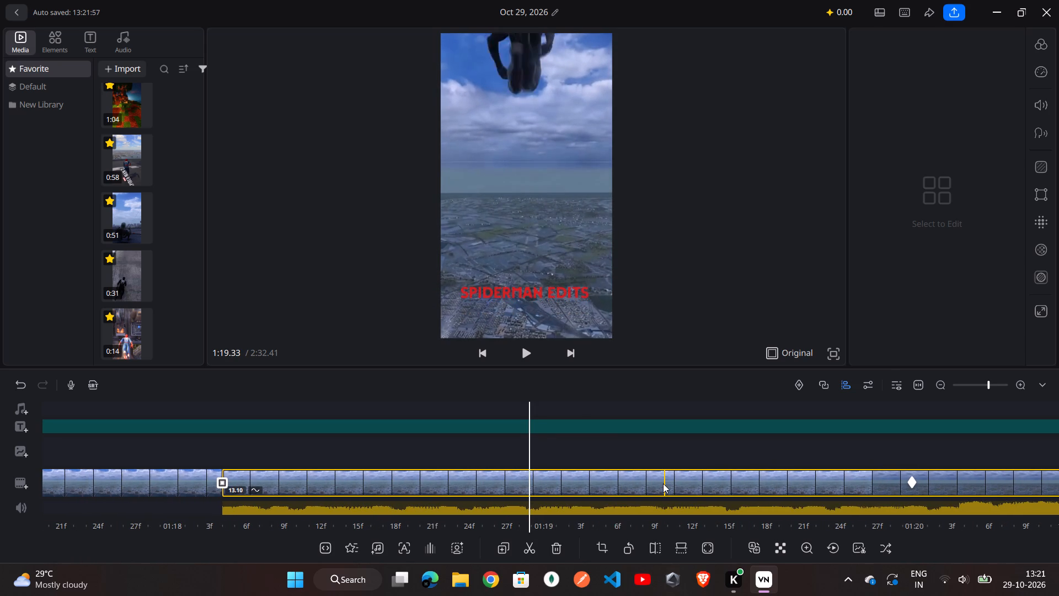
{"action": "left_click", "coordinate": [661, 484]}
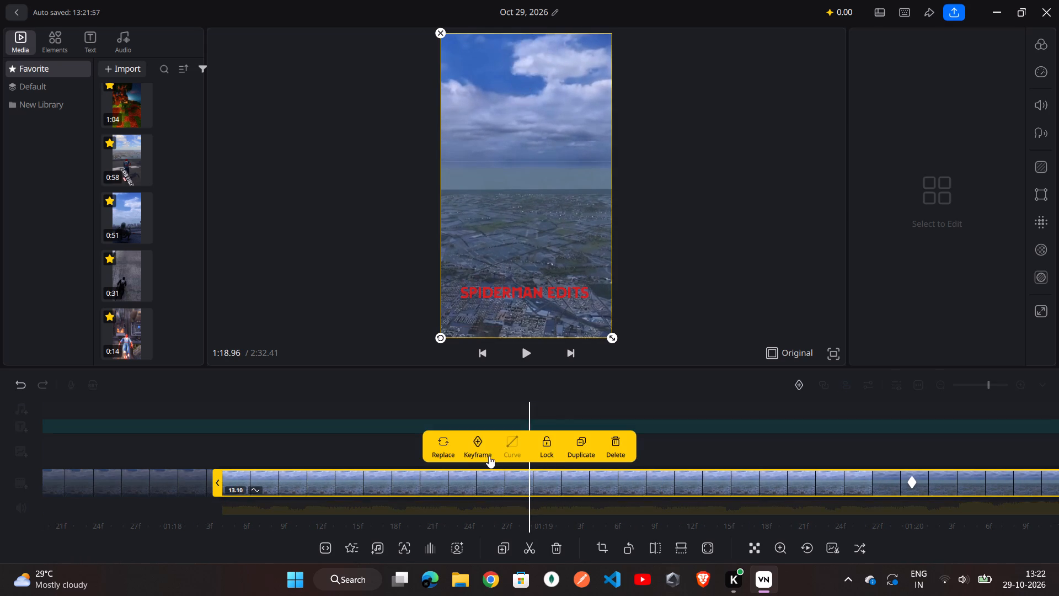
{"action": "left_click", "coordinate": [477, 440]}
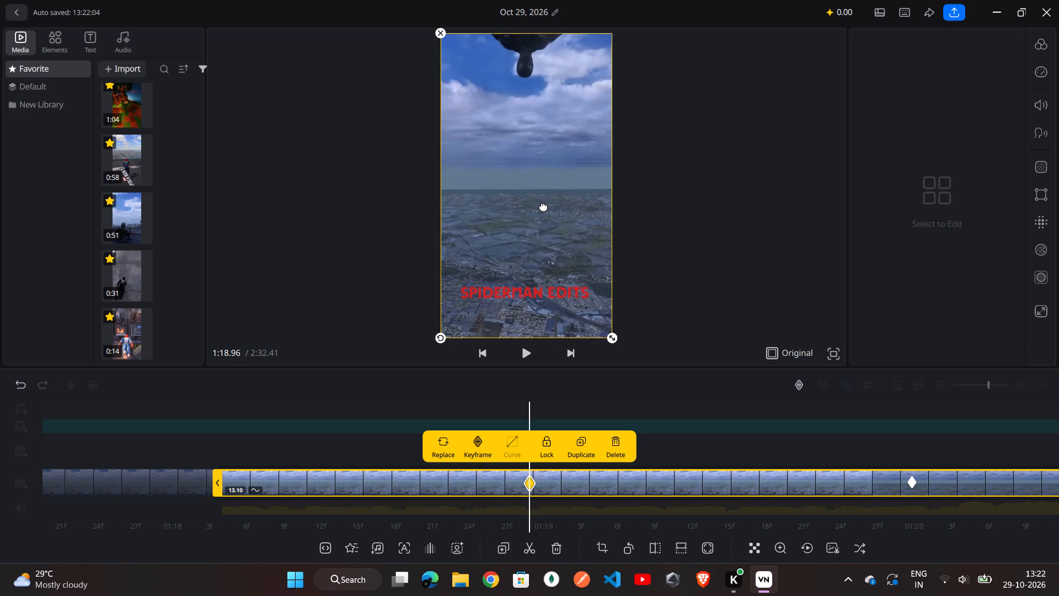
{"action": "left_click_drag", "start_coordinate": [543, 206], "coordinate": [543, 292]}
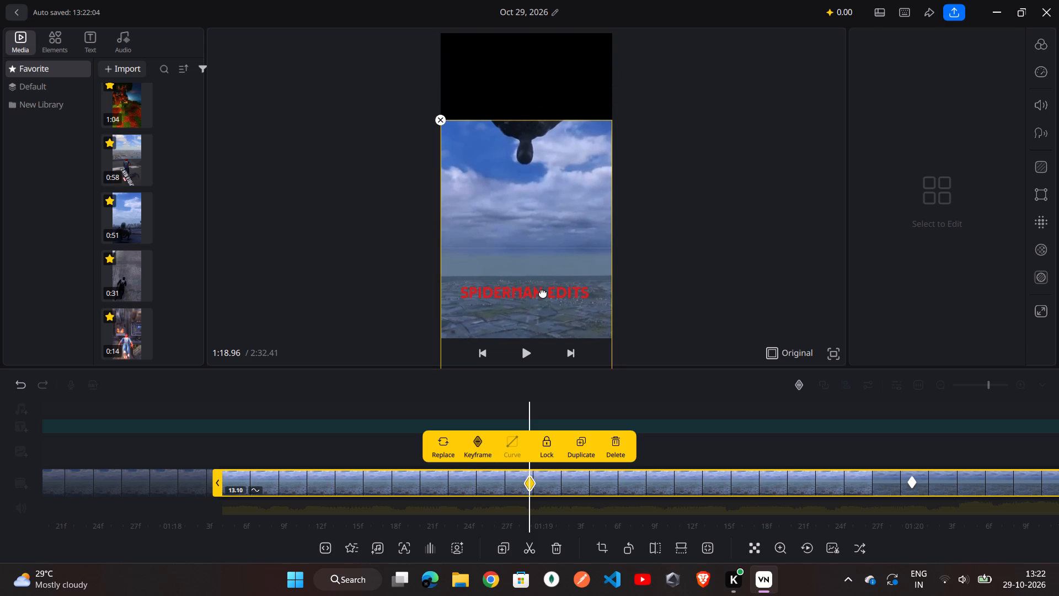
Raise the 13.10 clip's picture slightly at 1:19.04 so a second position keyframe is recorded there.
{"action": "left_click", "coordinate": [586, 480]}
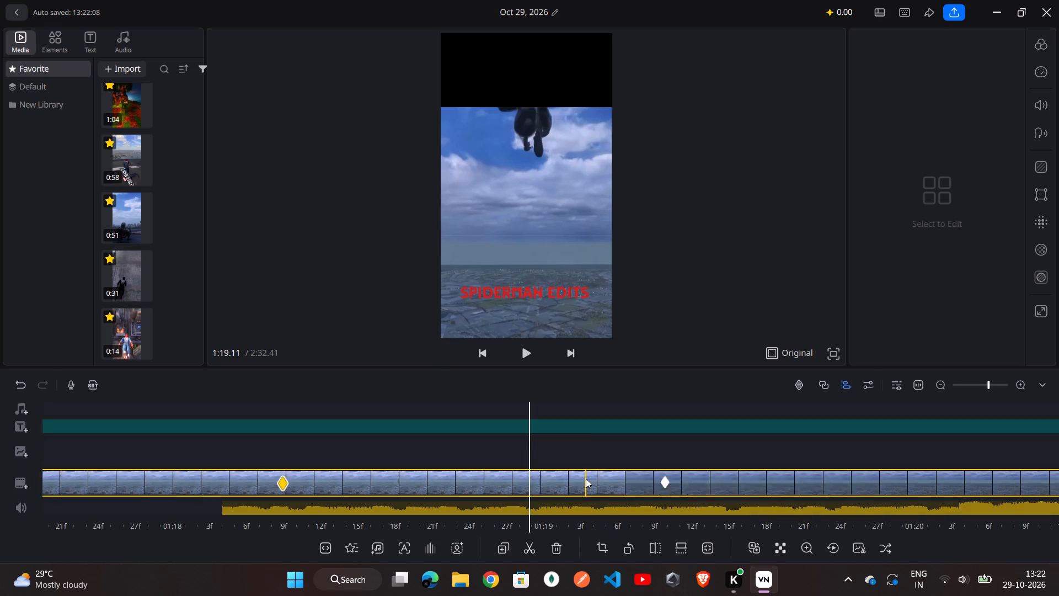
{"action": "scroll", "coordinate": [558, 479], "scroll_direction": "left", "scroll_amount": 1}
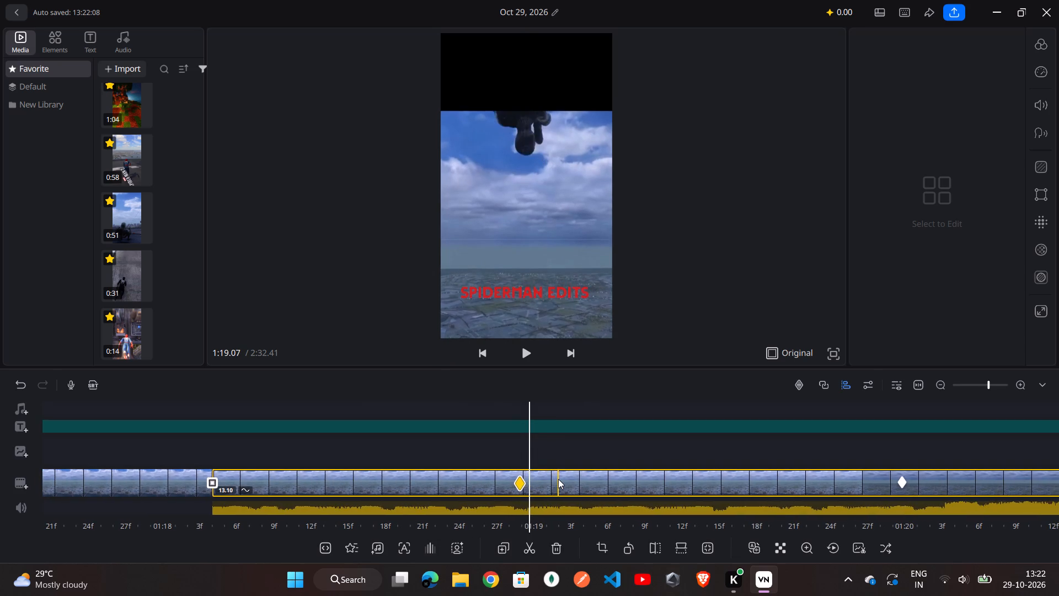
{"action": "scroll", "coordinate": [558, 479], "scroll_direction": "left", "scroll_amount": 1}
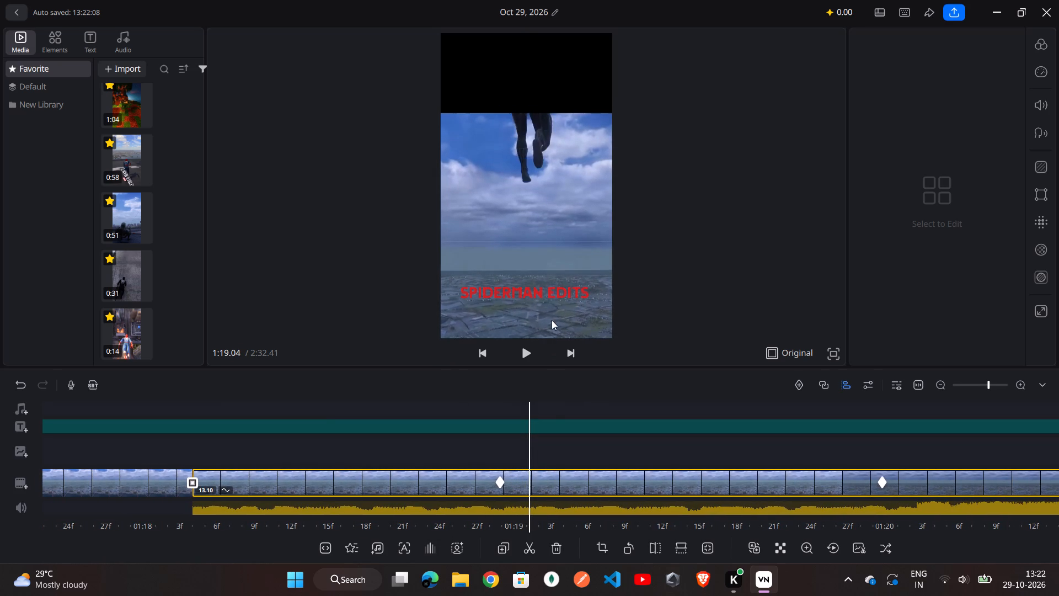
{"action": "left_click_drag", "start_coordinate": [546, 280], "coordinate": [545, 251]}
{"action": "left_click_drag", "start_coordinate": [545, 251], "coordinate": [545, 248]}
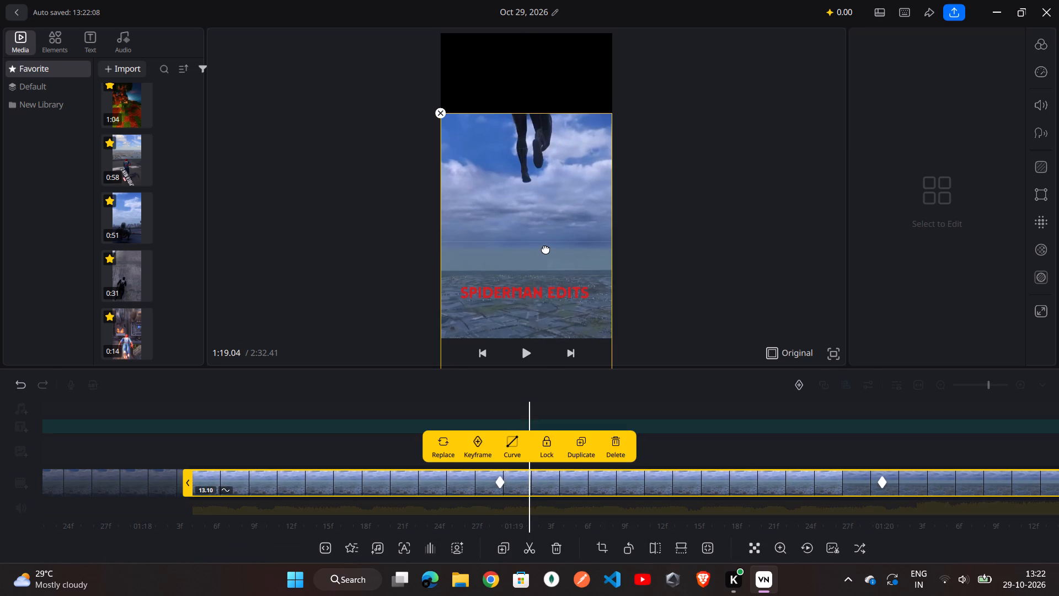
{"action": "left_click_drag", "start_coordinate": [545, 248], "coordinate": [546, 228]}
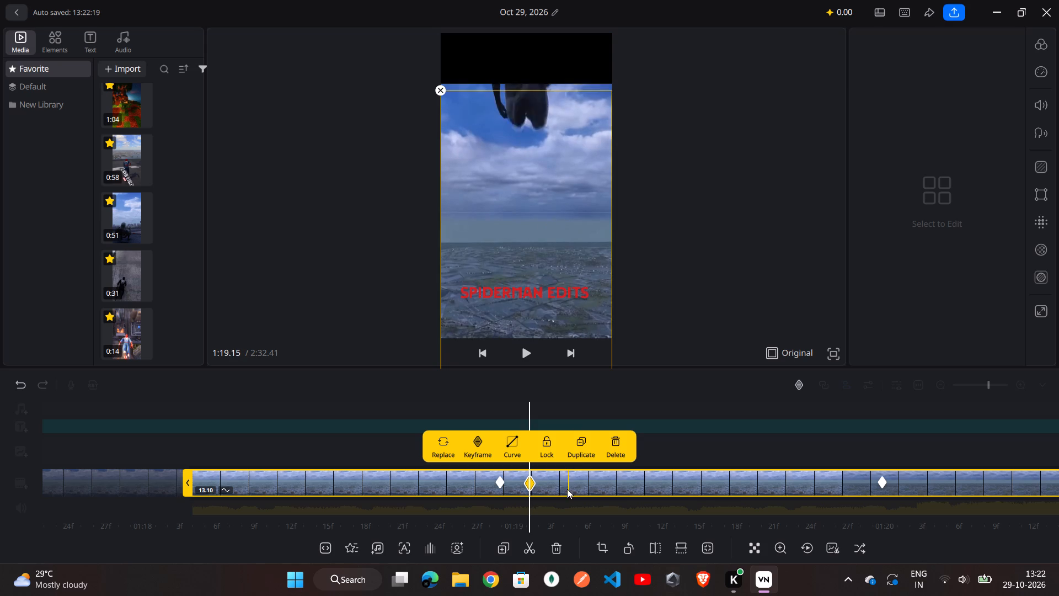
{"action": "left_click_drag", "start_coordinate": [567, 489], "coordinate": [554, 487]}
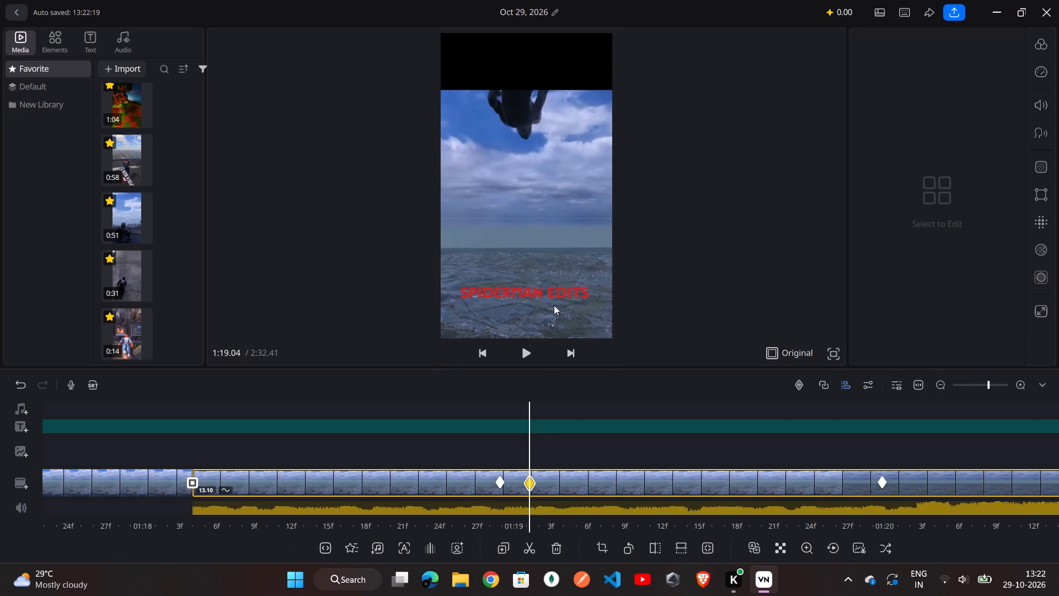
{"action": "left_click_drag", "start_coordinate": [553, 295], "coordinate": [549, 275]}
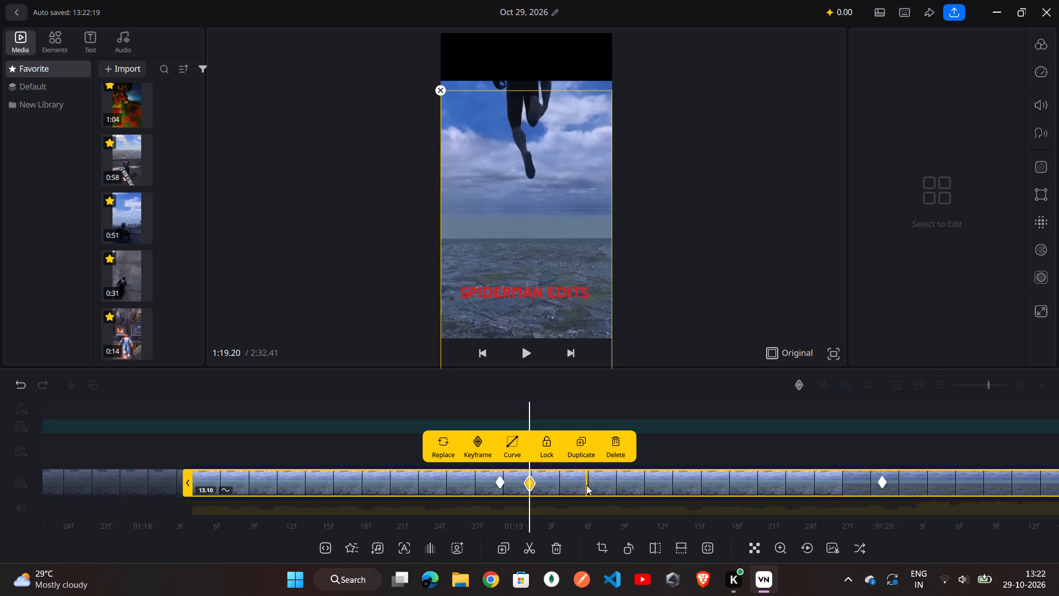
Raise the 13.10 clip's picture at 1:19.20 until it almost fills the frame, recording a third position keyframe.
{"action": "left_click", "coordinate": [586, 485]}
{"action": "left_click", "coordinate": [586, 485]}
{"action": "left_click_drag", "start_coordinate": [541, 251], "coordinate": [541, 247]}
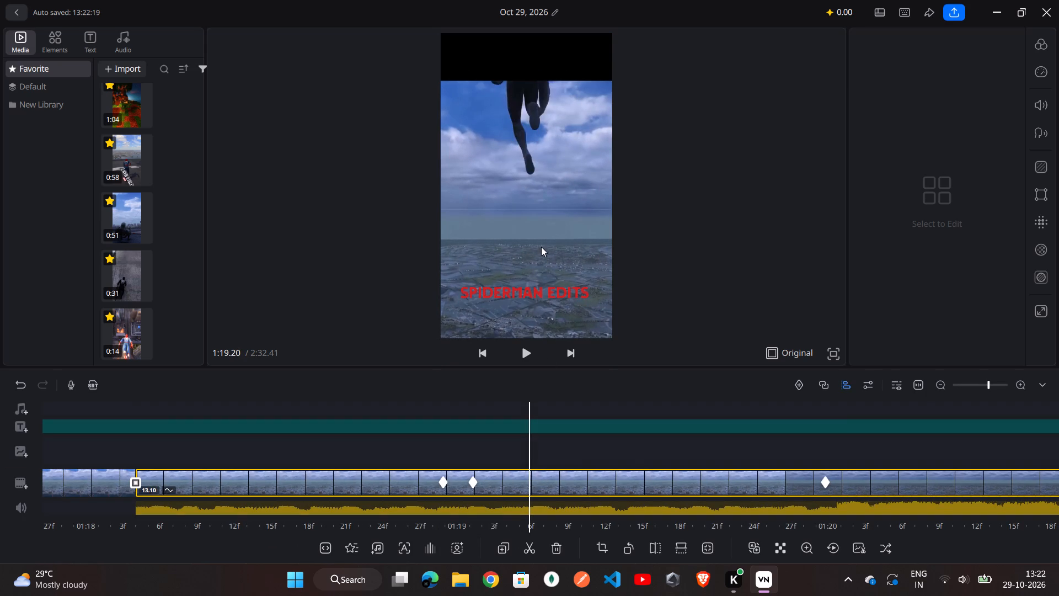
{"action": "left_click_drag", "start_coordinate": [541, 247], "coordinate": [543, 225]}
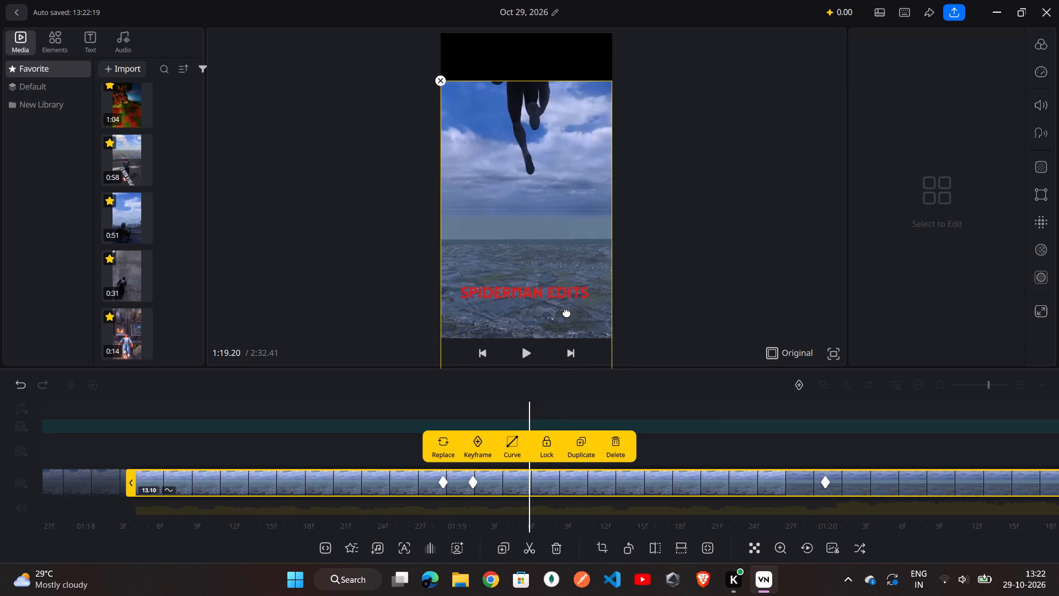
{"action": "left_click_drag", "start_coordinate": [567, 312], "coordinate": [568, 262]}
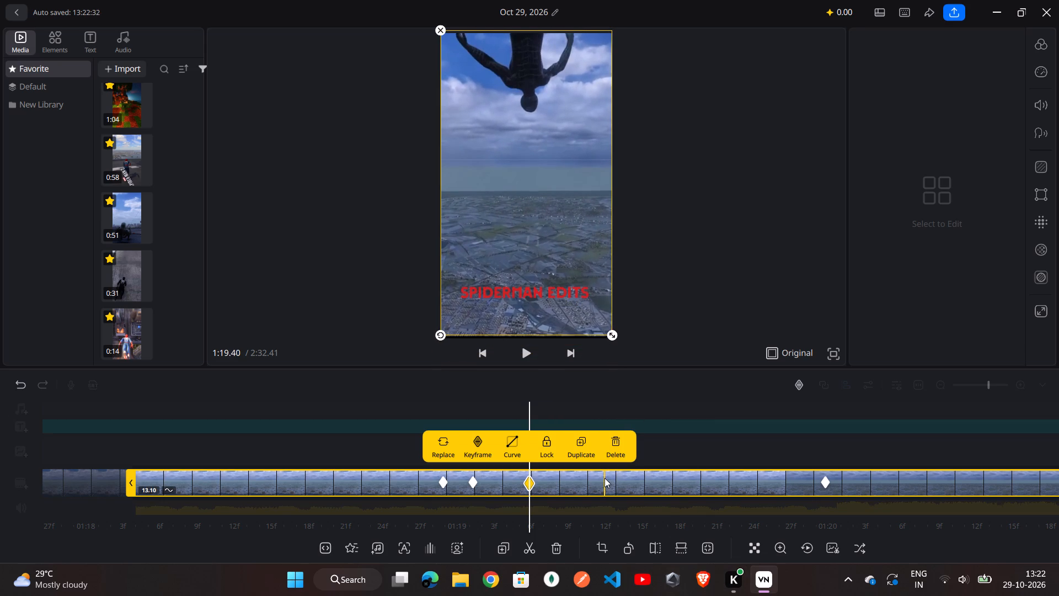
{"action": "left_click", "coordinate": [605, 478]}
{"action": "left_click", "coordinate": [614, 448]}
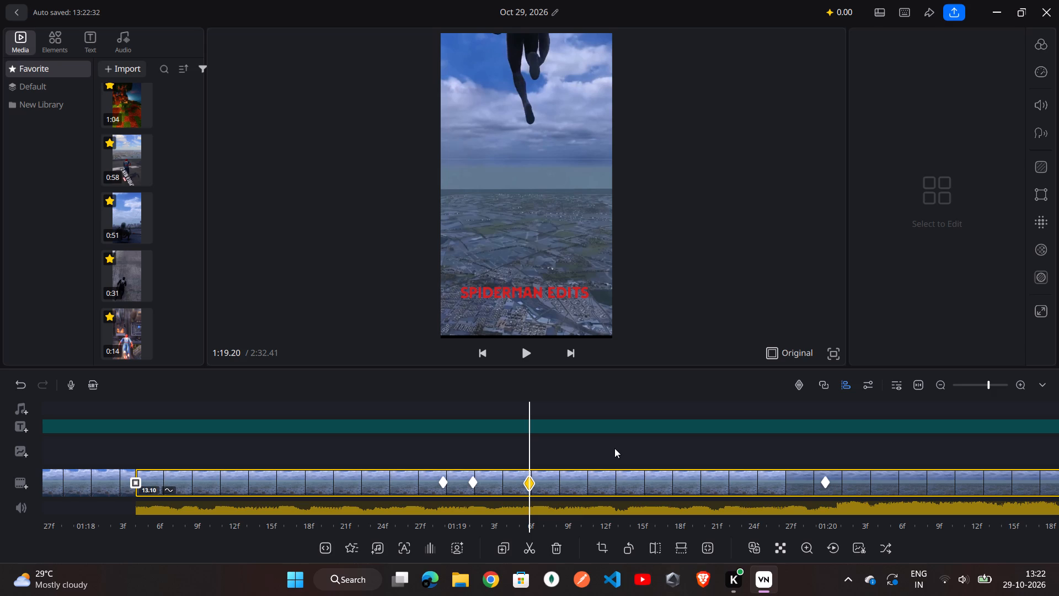
Split the 13.10 clip at 1:19.32 and again at 1:19.40 to isolate a very short piece.
{"action": "left_click_drag", "start_coordinate": [614, 448], "coordinate": [559, 445]}
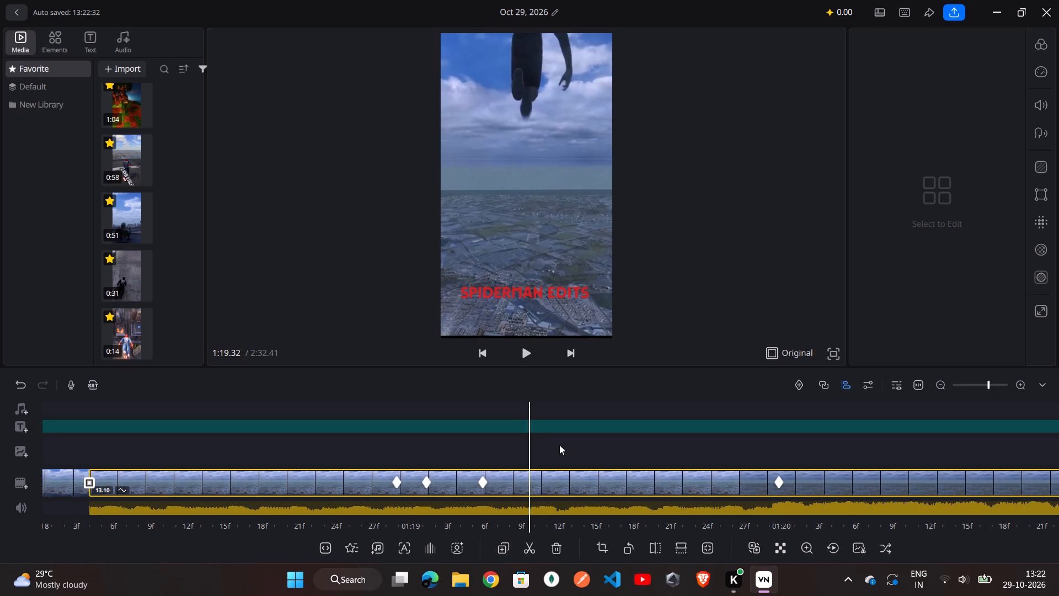
{"action": "left_click", "coordinate": [536, 549]}
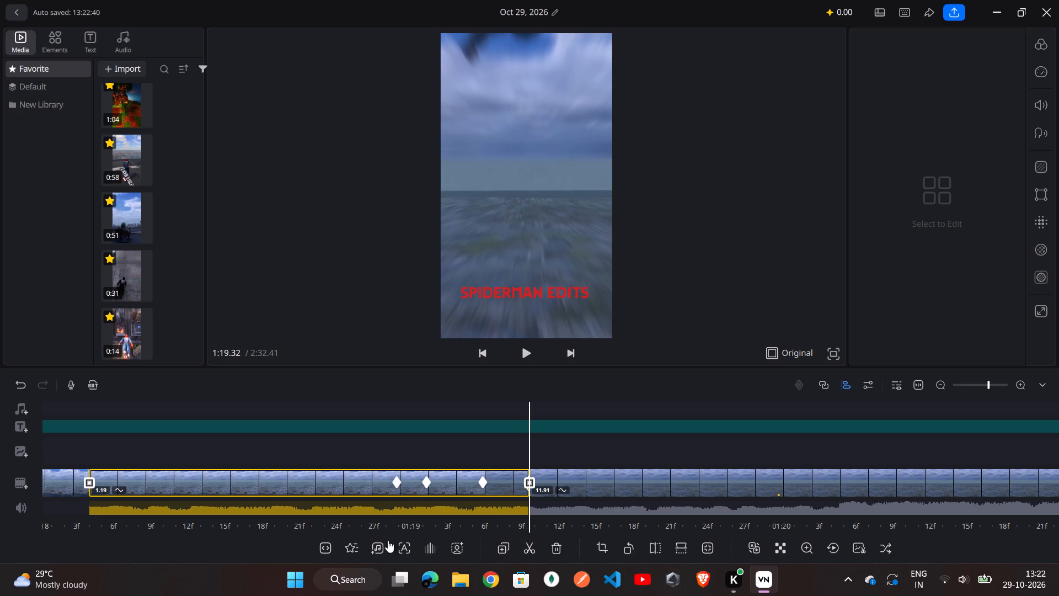
{"action": "scroll", "coordinate": [660, 475], "scroll_direction": "left", "scroll_amount": 1}
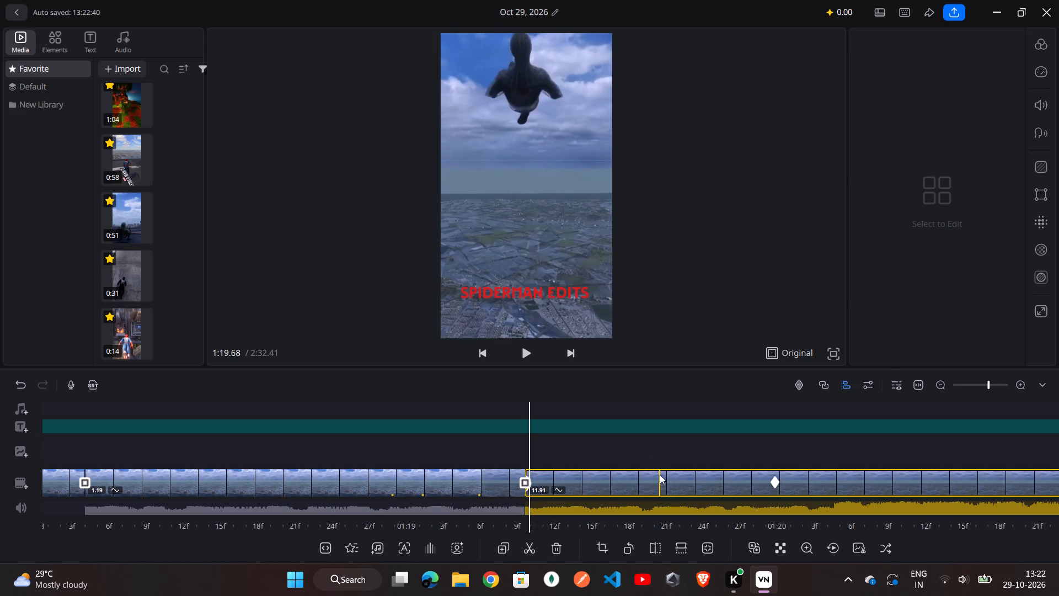
{"action": "scroll", "coordinate": [660, 475], "scroll_direction": "left", "scroll_amount": 1}
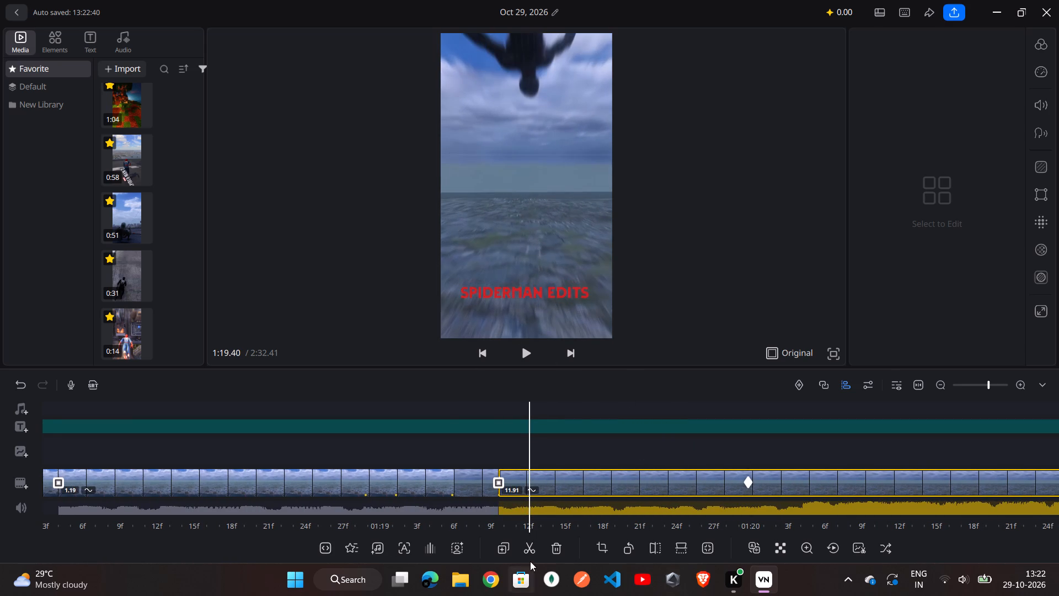
{"action": "left_click", "coordinate": [536, 546]}
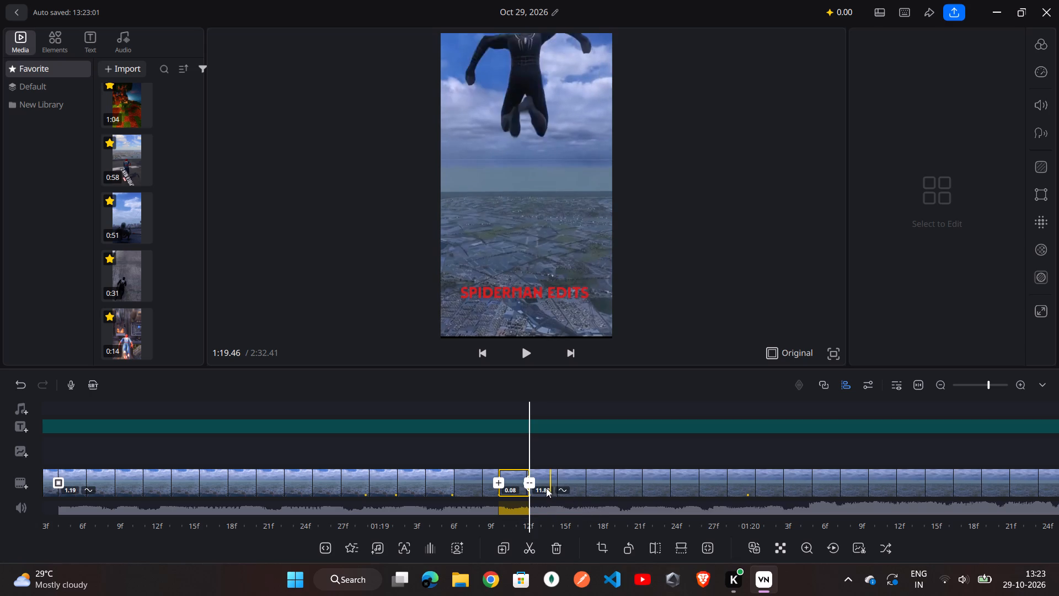
Apply a Blur transition at the 1:19.40 cut between the short piece and the clip that follows.
{"action": "left_click", "coordinate": [531, 480]}
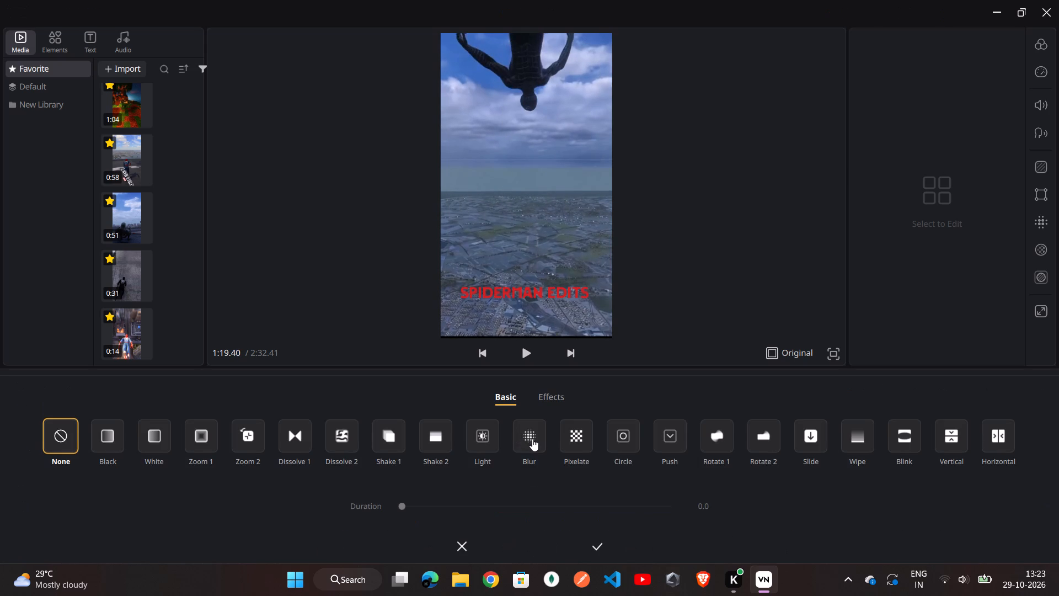
{"action": "left_click", "coordinate": [533, 440]}
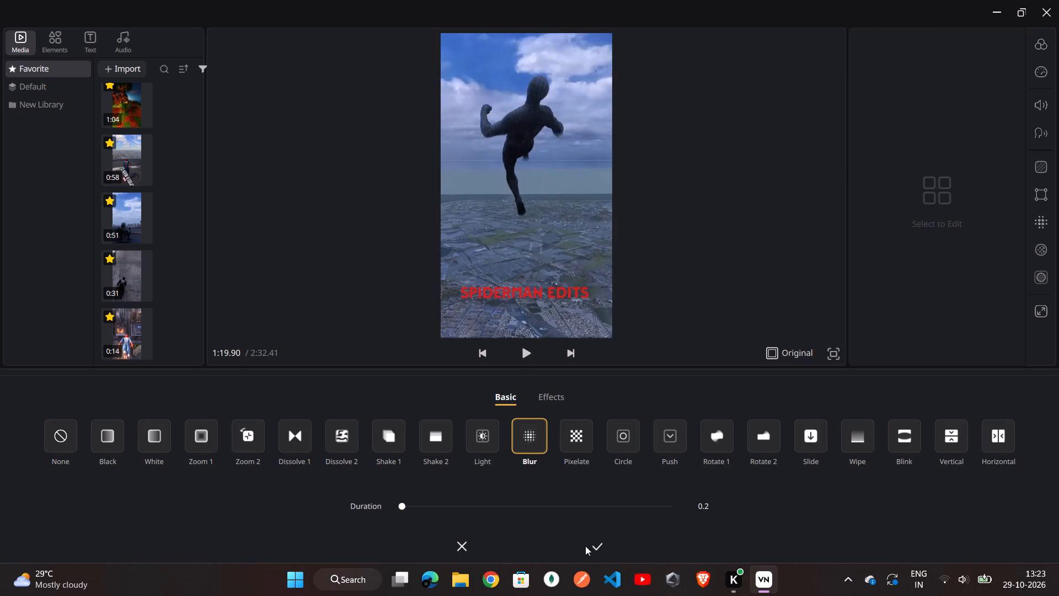
{"action": "left_click", "coordinate": [601, 548]}
Split the 11.83 clip at 1:20.08, just past its keyframe.
{"action": "scroll", "coordinate": [615, 502], "scroll_direction": "left", "scroll_amount": 5}
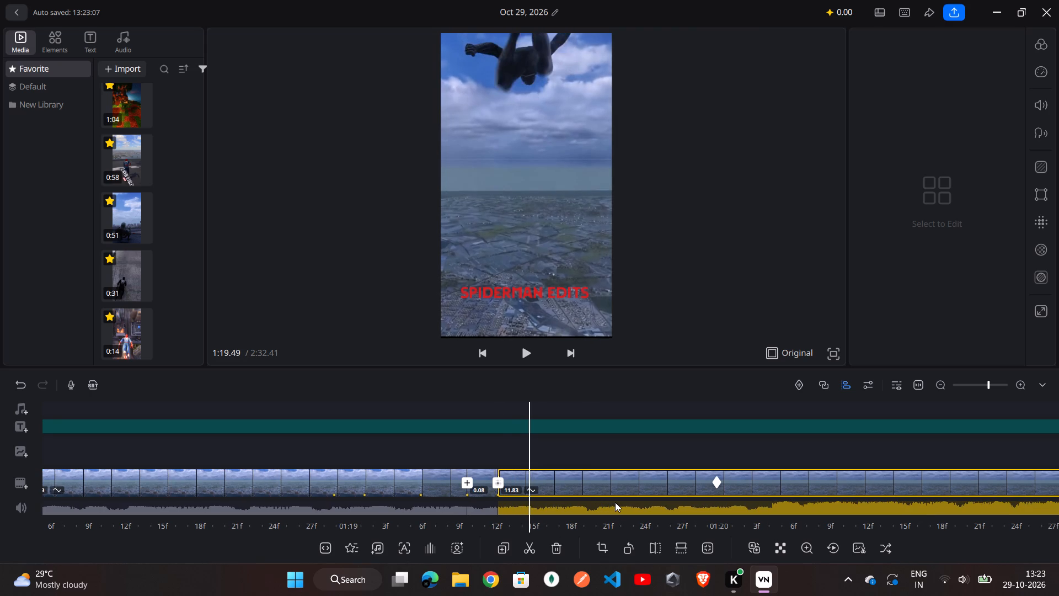
{"action": "scroll", "coordinate": [615, 502], "scroll_direction": "left", "scroll_amount": 4}
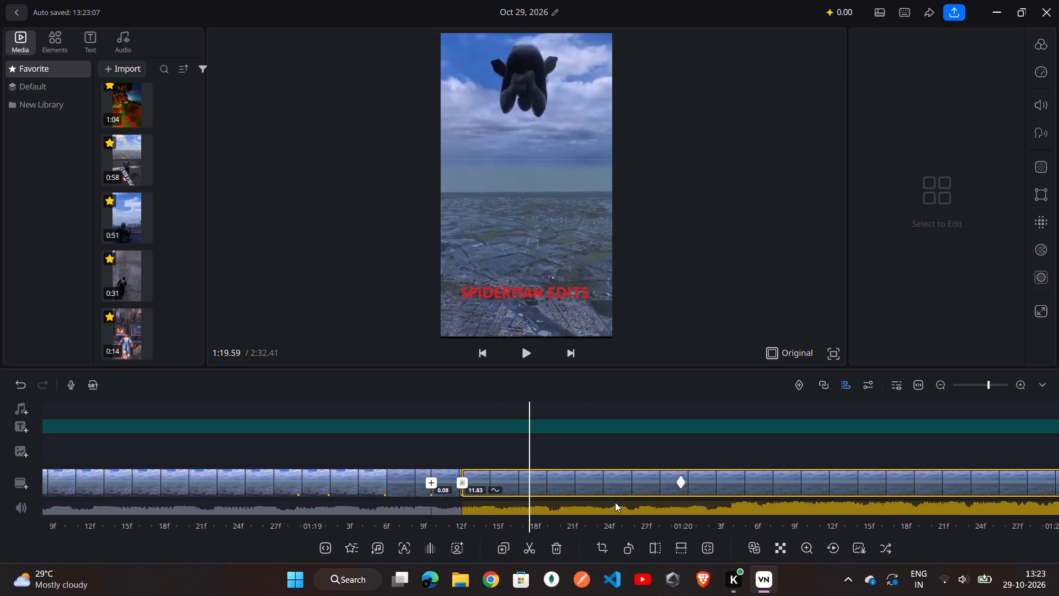
{"action": "scroll", "coordinate": [615, 502], "scroll_direction": "left", "scroll_amount": 9}
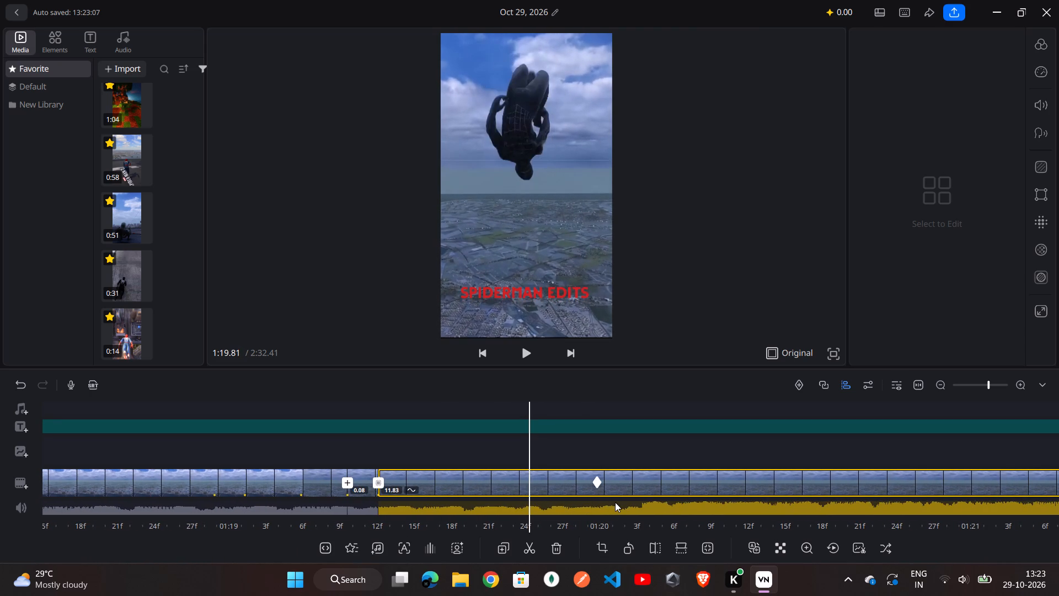
{"action": "scroll", "coordinate": [615, 502], "scroll_direction": "left", "scroll_amount": 8}
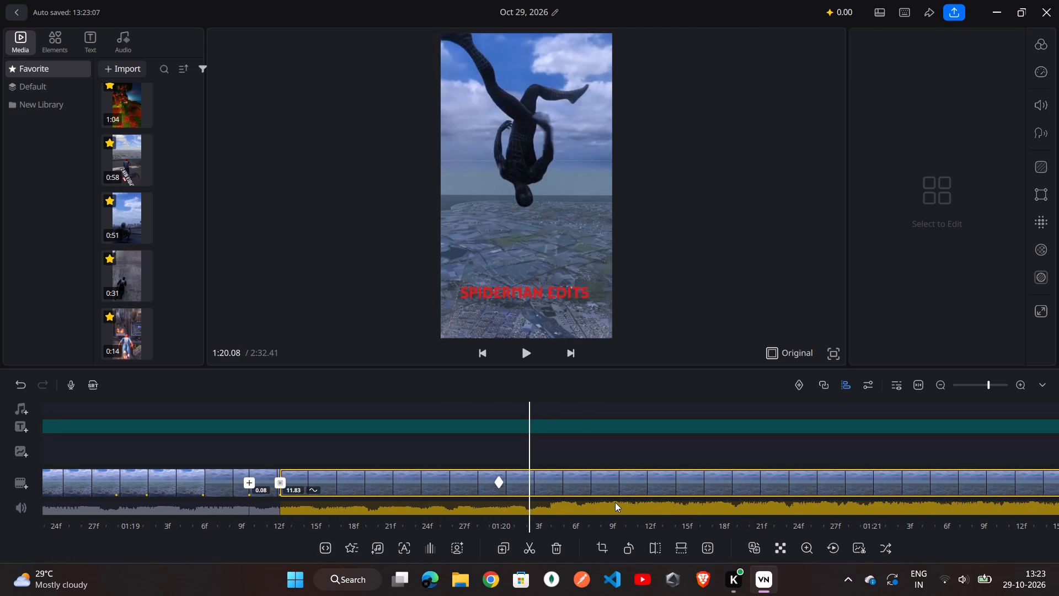
{"action": "scroll", "coordinate": [615, 502], "scroll_direction": "left", "scroll_amount": 1}
{"action": "left_click", "coordinate": [528, 549]}
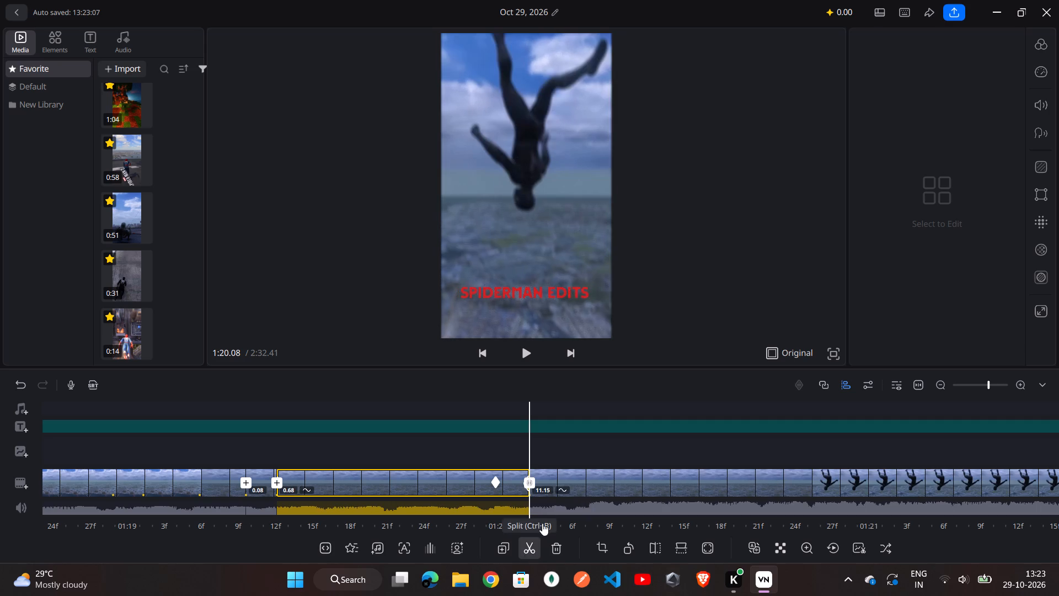
Apply a Zoom 2 transition with a duration of 0.4 at the 1:20.08 cut.
{"action": "left_click", "coordinate": [531, 479]}
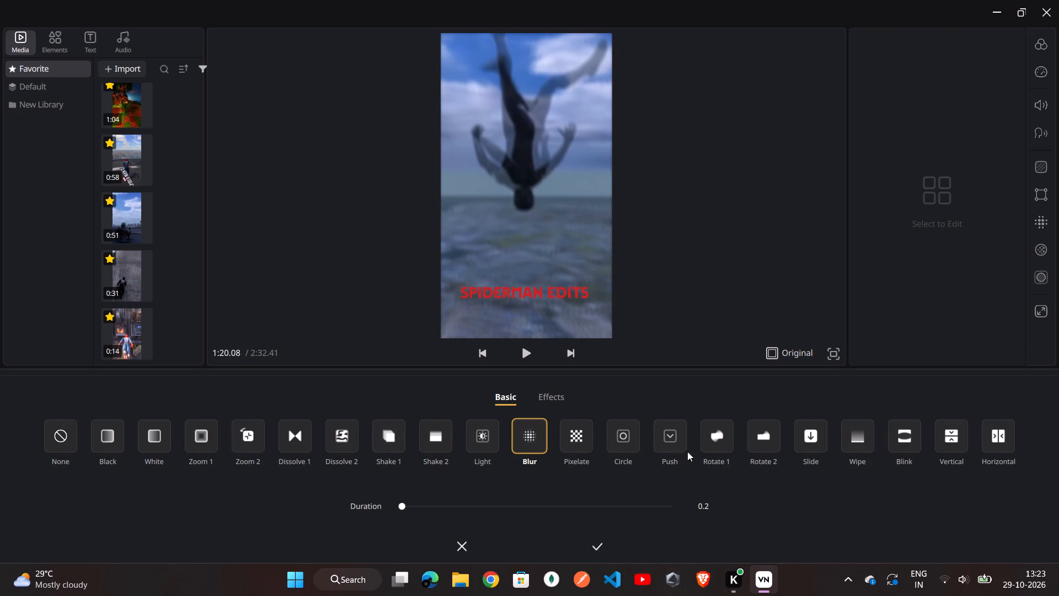
{"action": "left_click", "coordinate": [240, 432]}
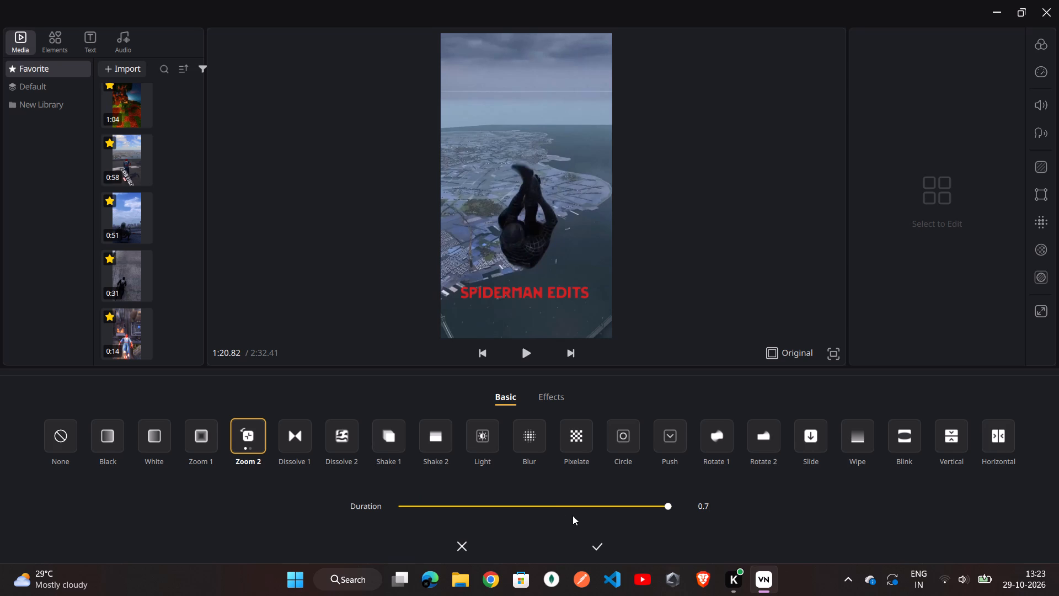
{"action": "left_click", "coordinate": [555, 508]}
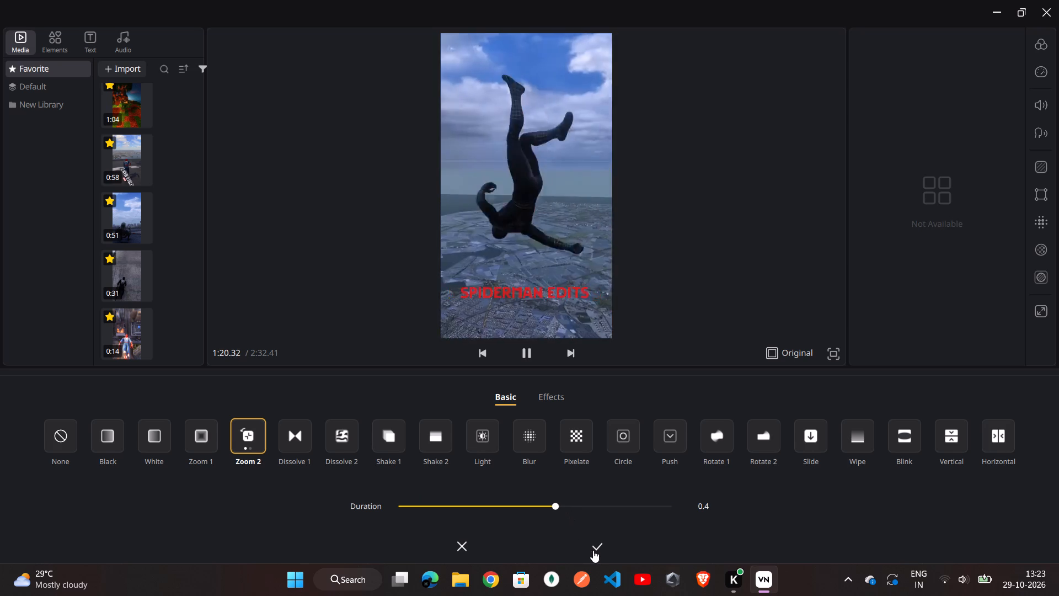
{"action": "left_click", "coordinate": [596, 548]}
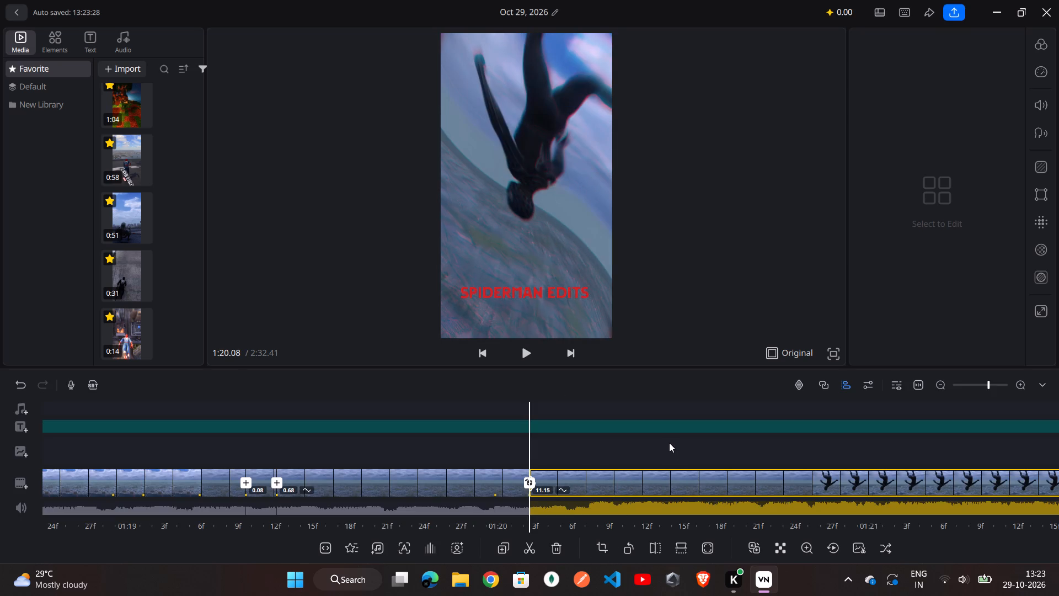
Examine the frames from the 1:20.08 cut to 1:20.20 to check how the Zoom 2 transition plays.
{"action": "scroll", "coordinate": [669, 443], "scroll_direction": "left", "scroll_amount": 2}
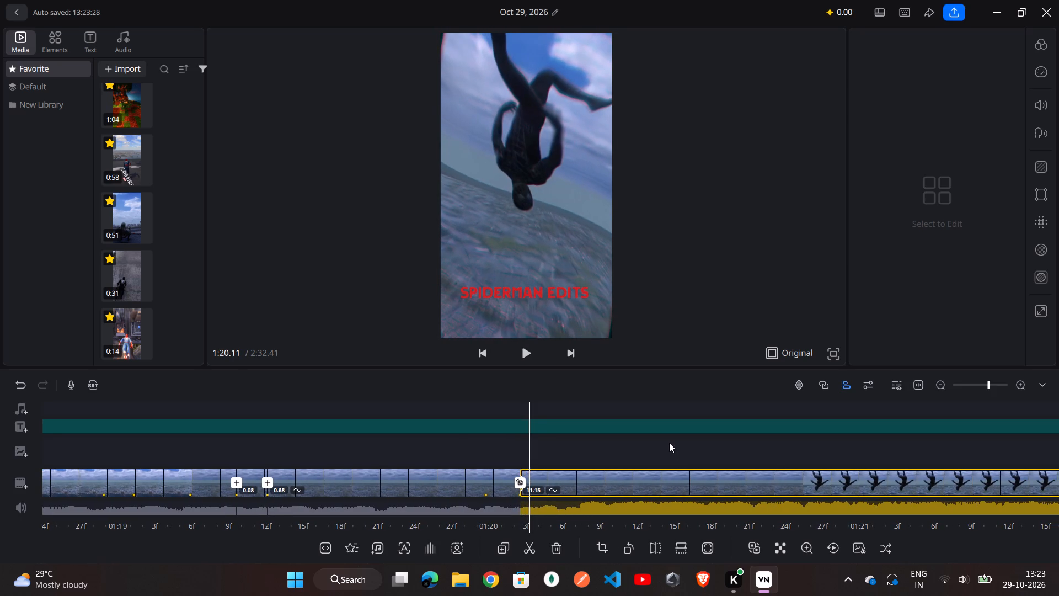
{"action": "scroll", "coordinate": [669, 443], "scroll_direction": "left", "scroll_amount": 3}
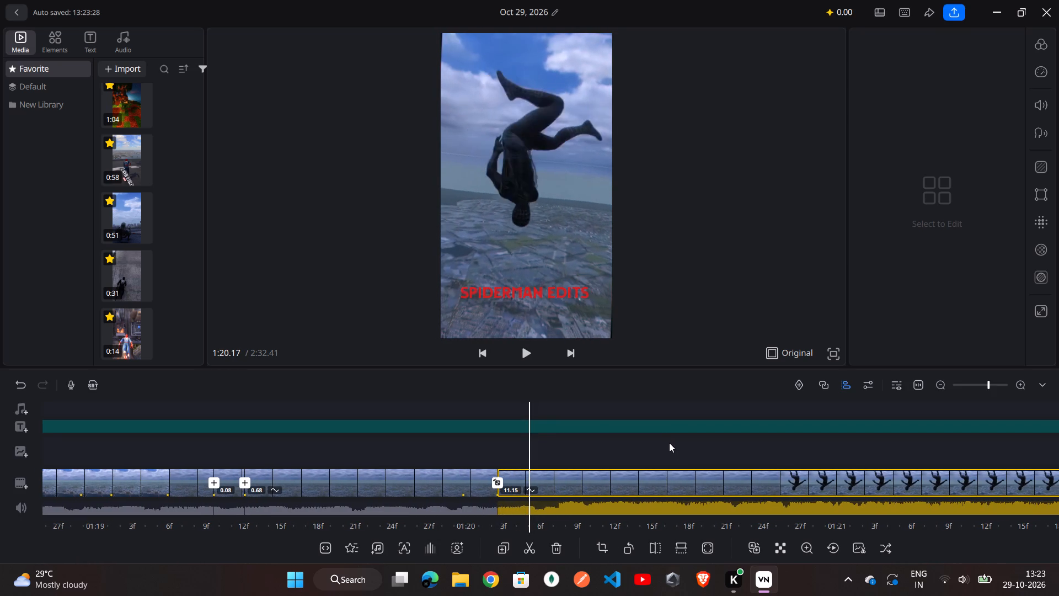
{"action": "scroll", "coordinate": [669, 443], "scroll_direction": "left", "scroll_amount": 3}
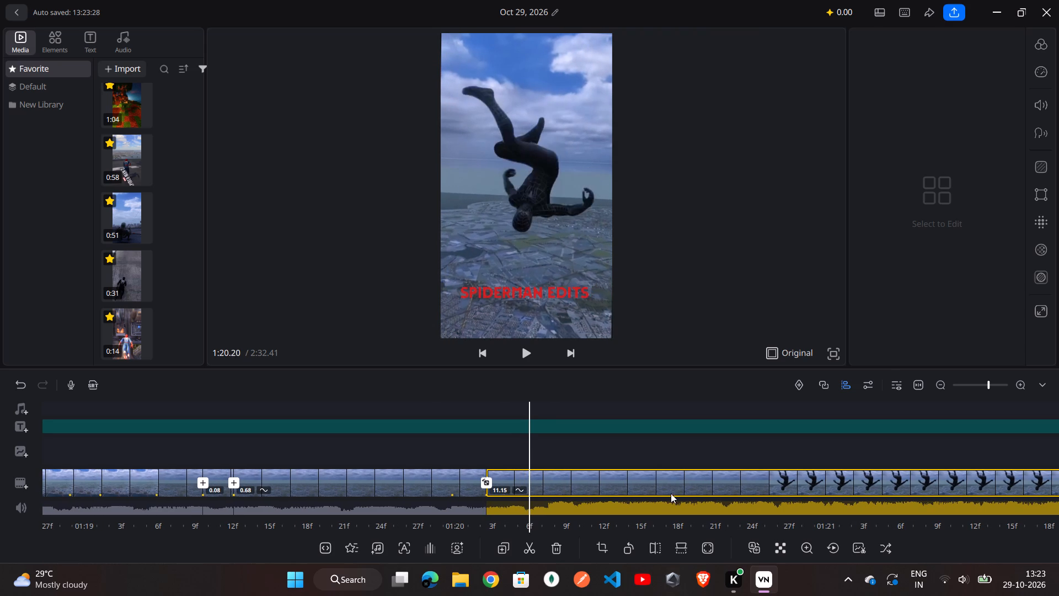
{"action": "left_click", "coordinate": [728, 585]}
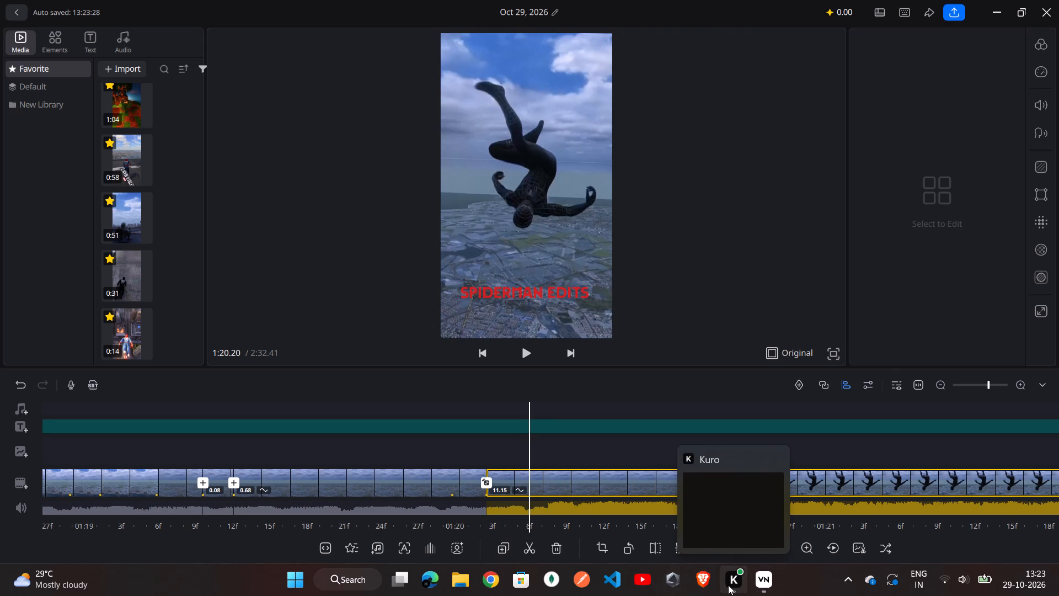